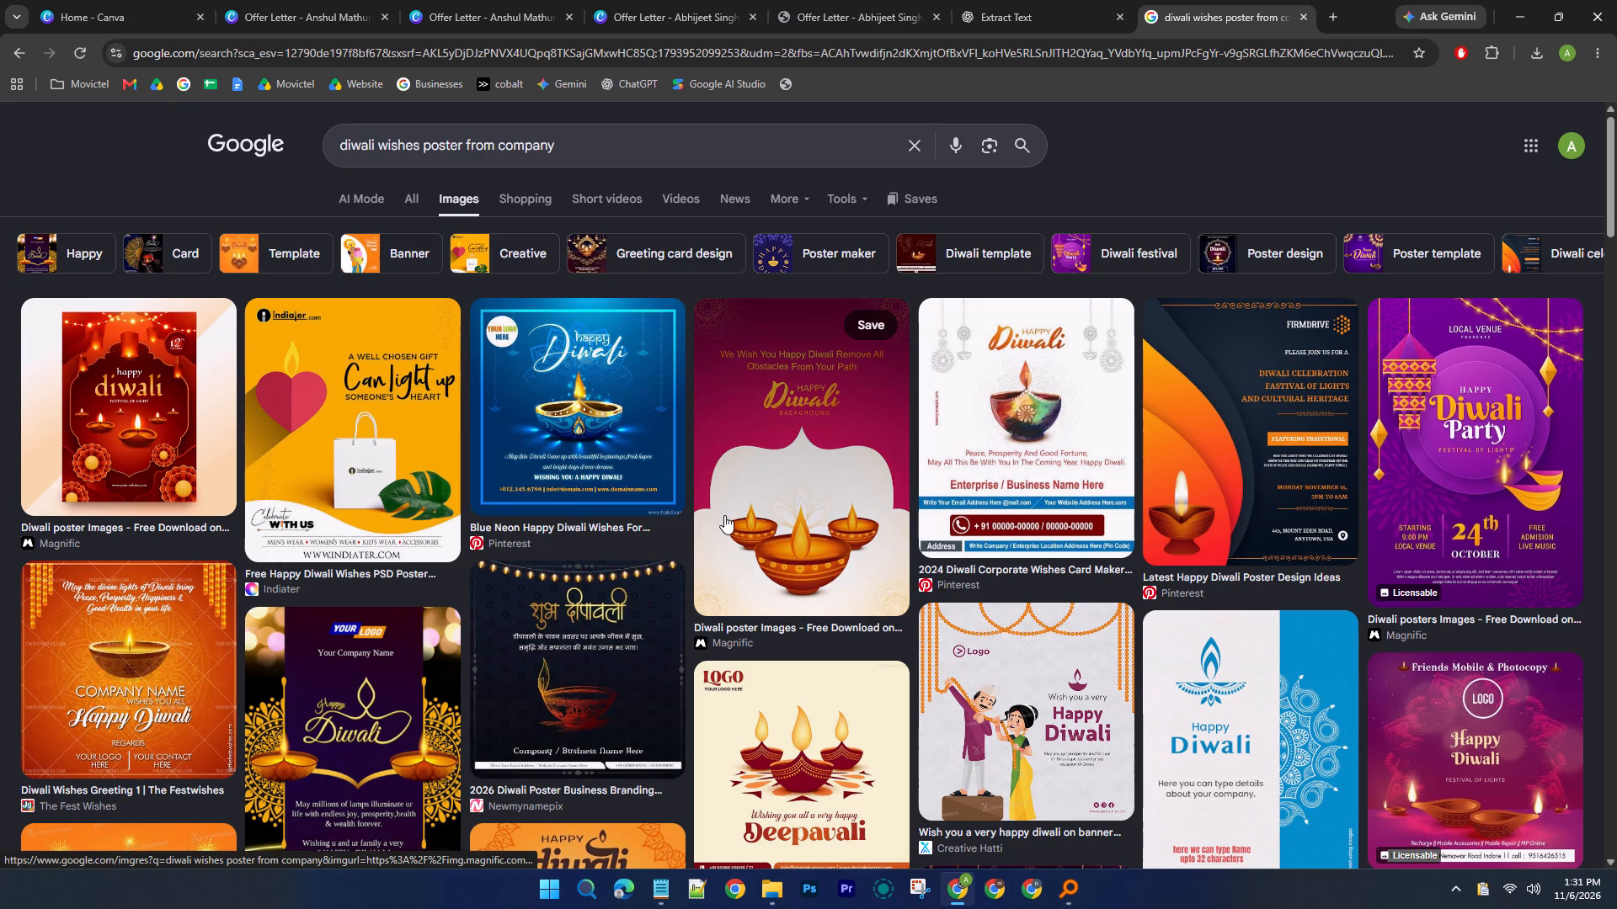
Browse the poster results and refine the image search to "diwali wishes poster from digital marketing company".
scroll(724, 510, "down", 2)
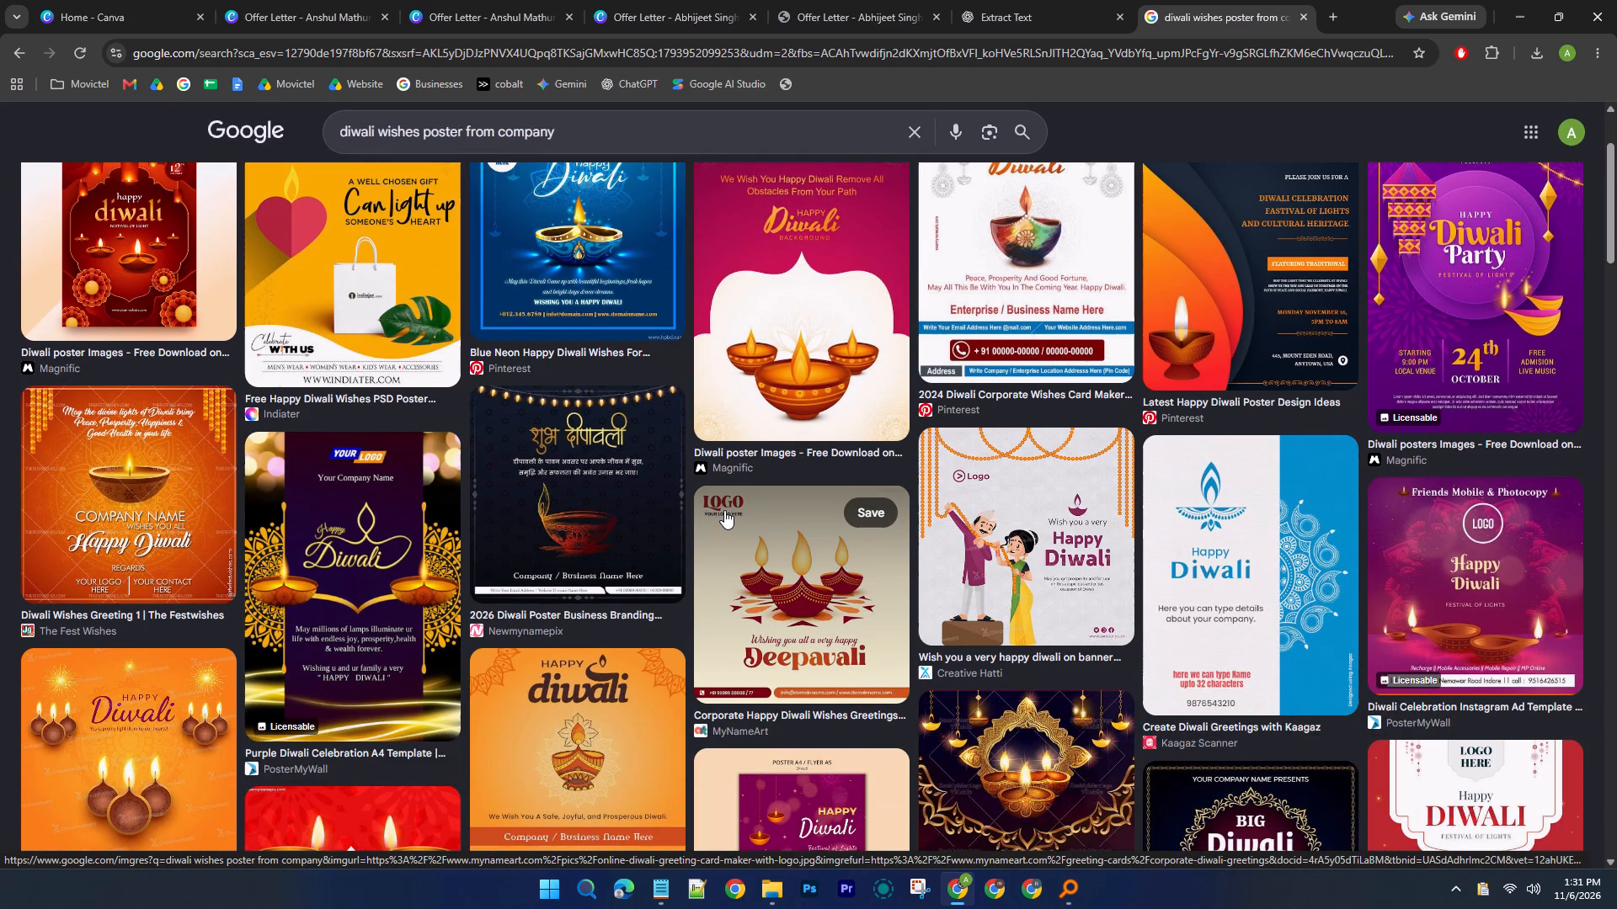
scroll(724, 510, "down", 3)
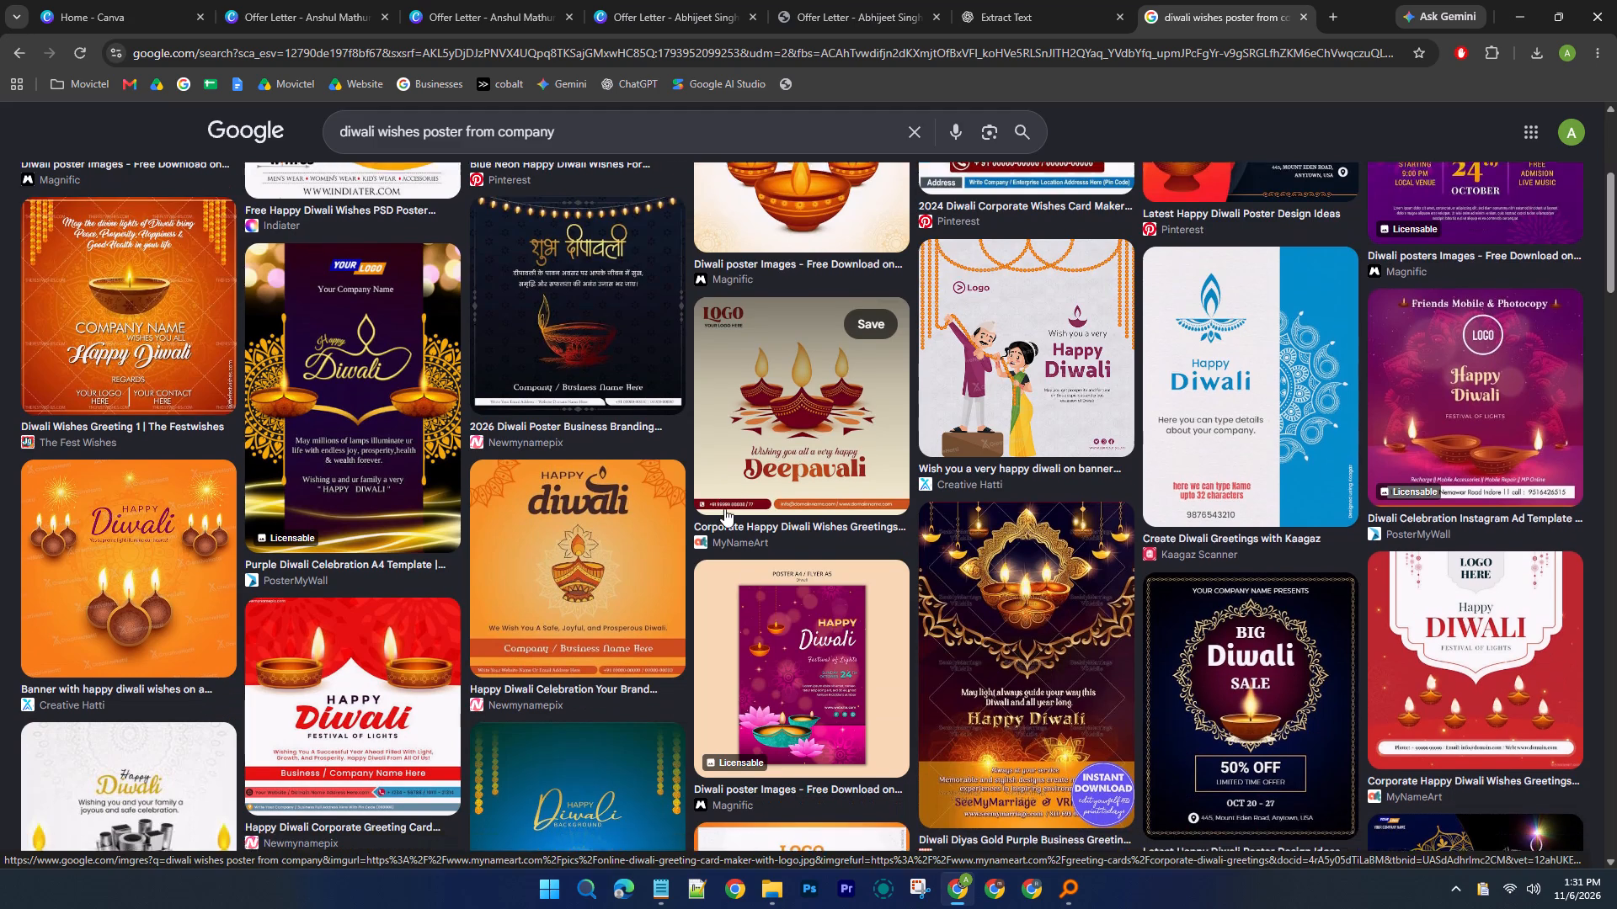
scroll(724, 508, "down", 2)
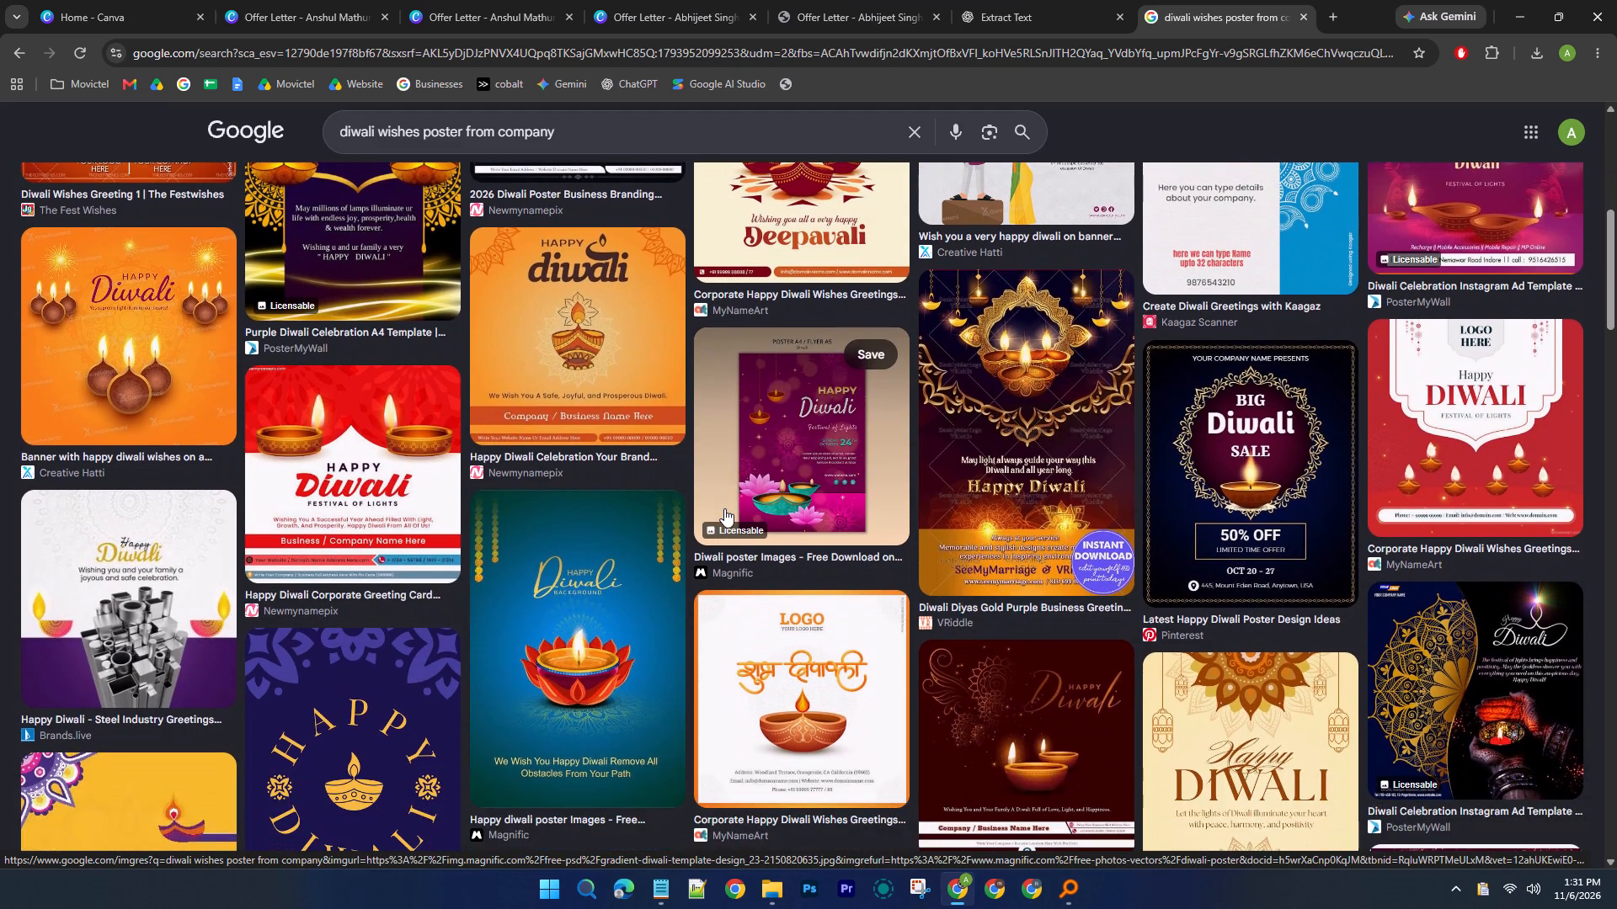
scroll(724, 508, "down", 4)
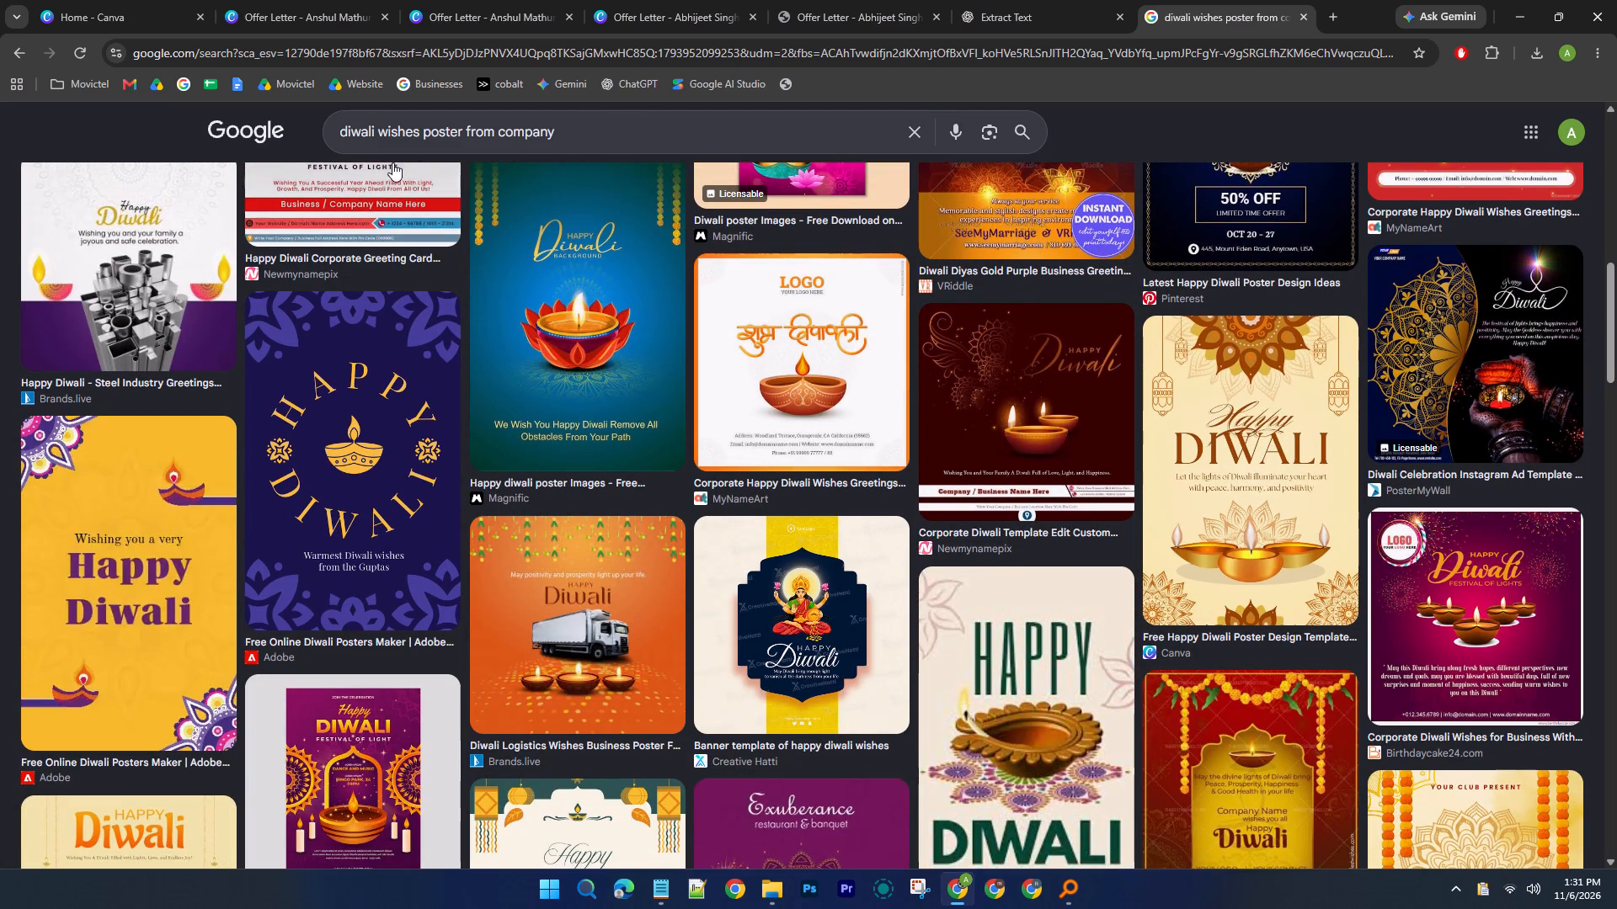
left_click(495, 129)
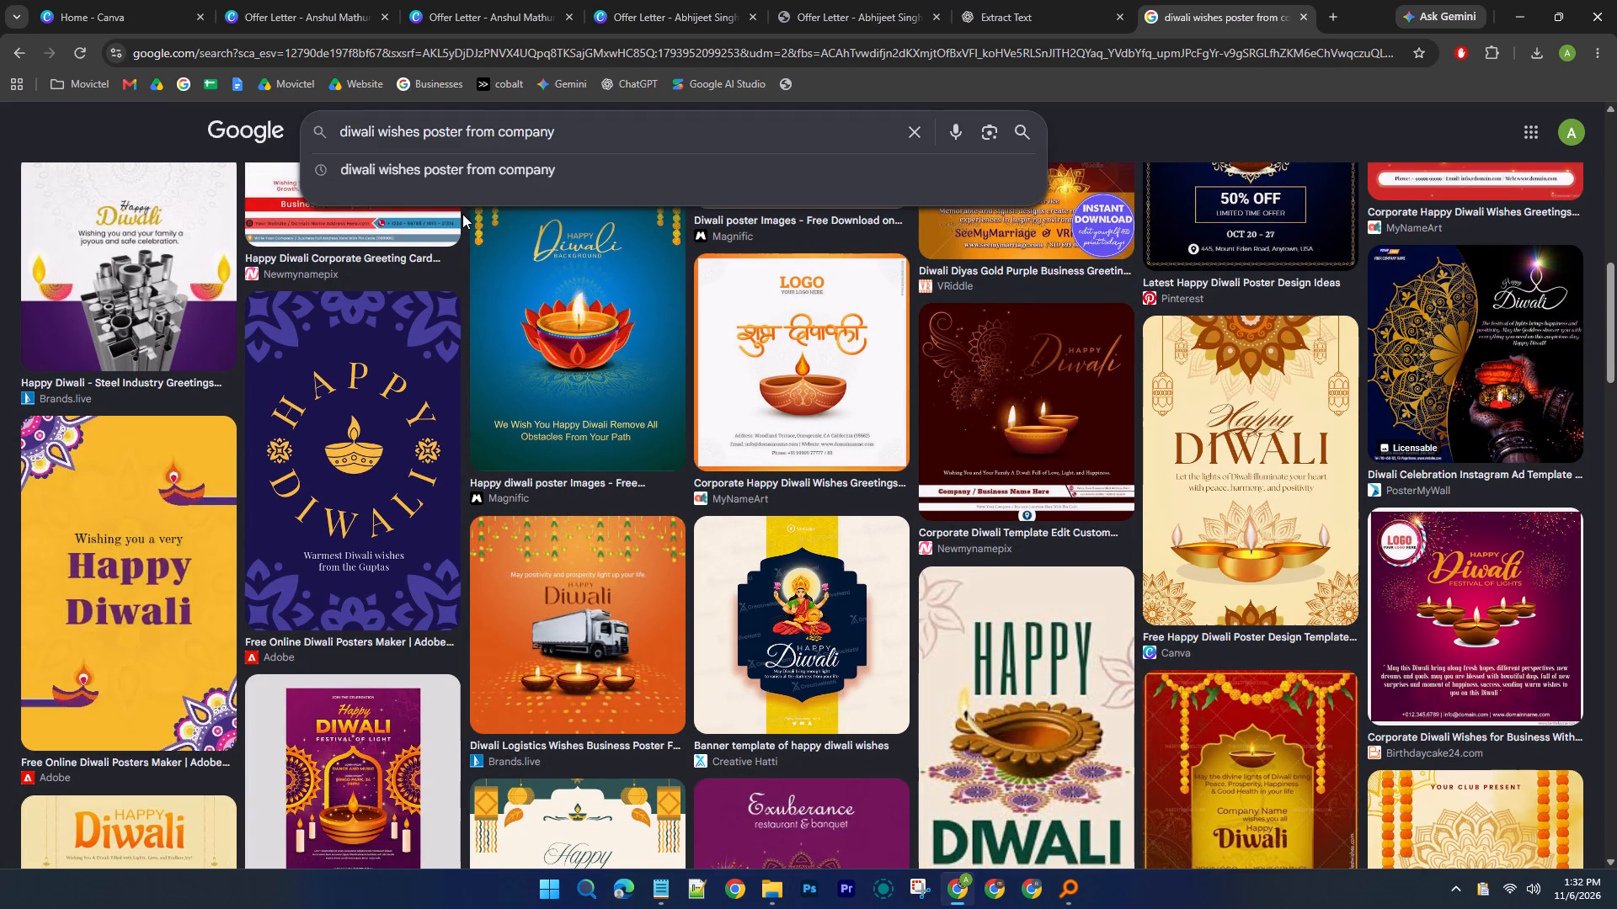
key("space")
type("digita")
key("space")
key("BackSpace")
type("l a")
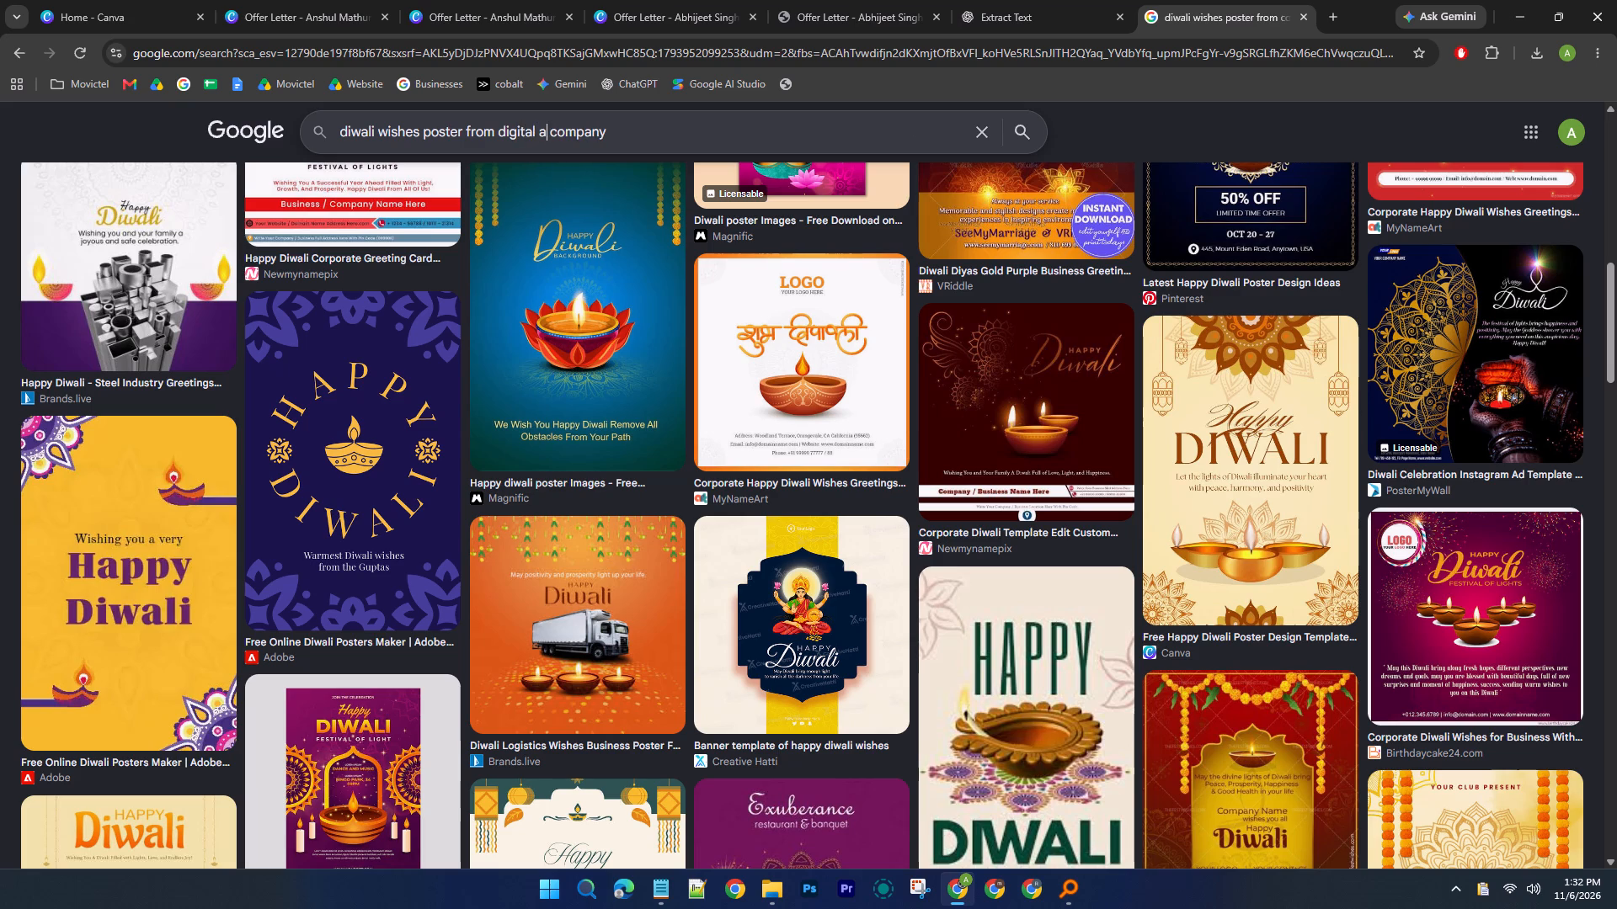
key("BackSpace")
type("marketing")
key("Return")
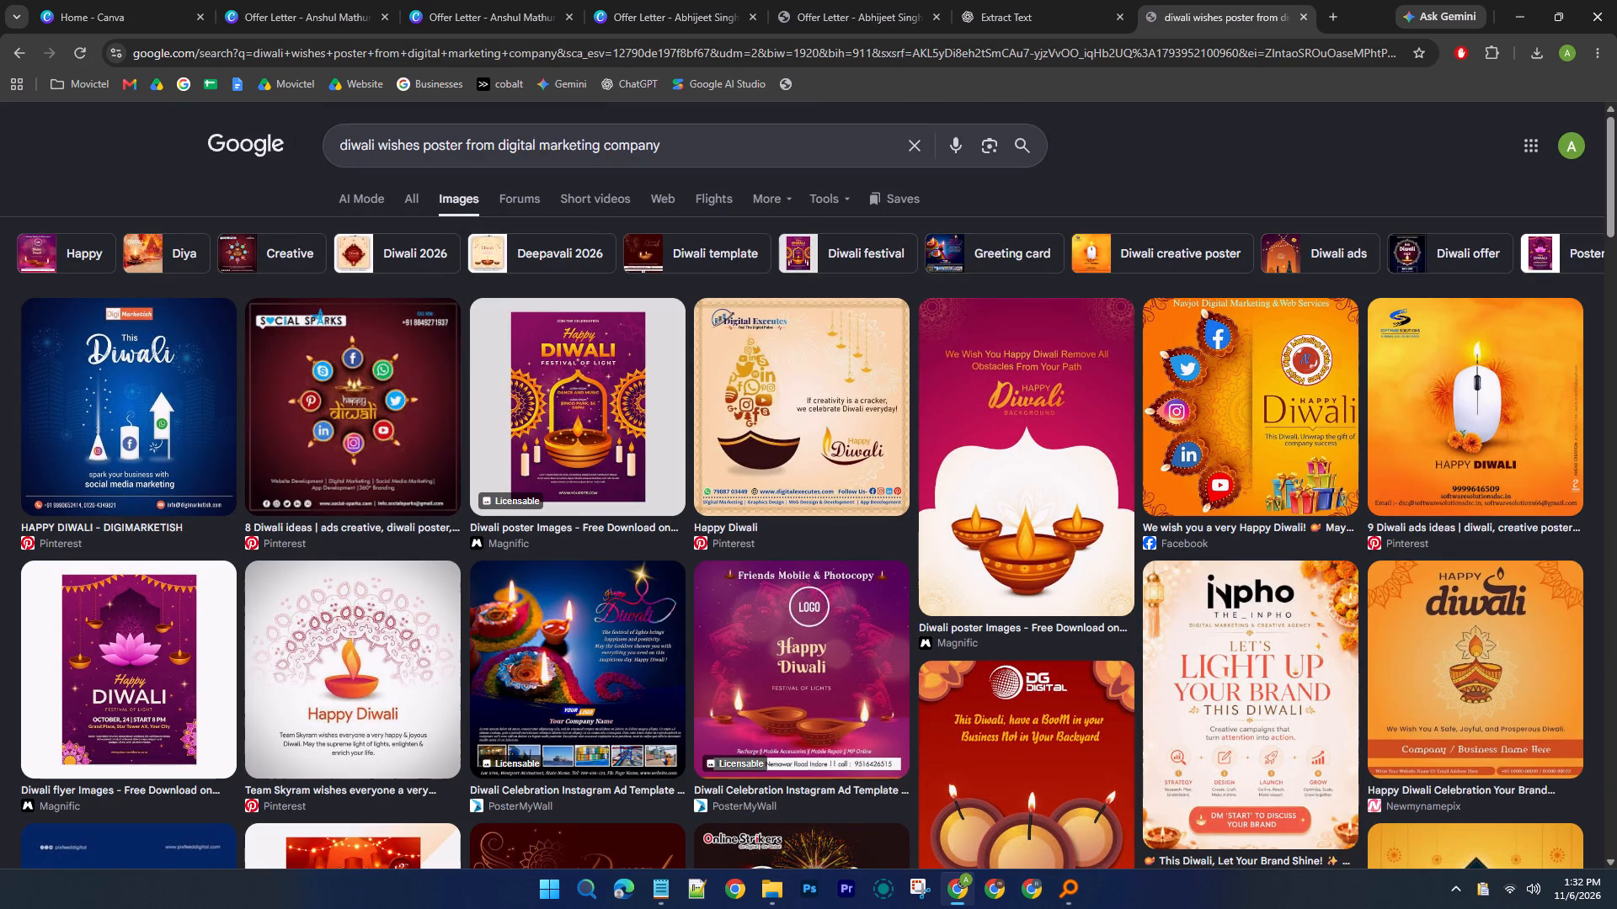
Open the full image of the maroon Social Sparks Diwali poster in its own browser tab.
left_click(334, 381)
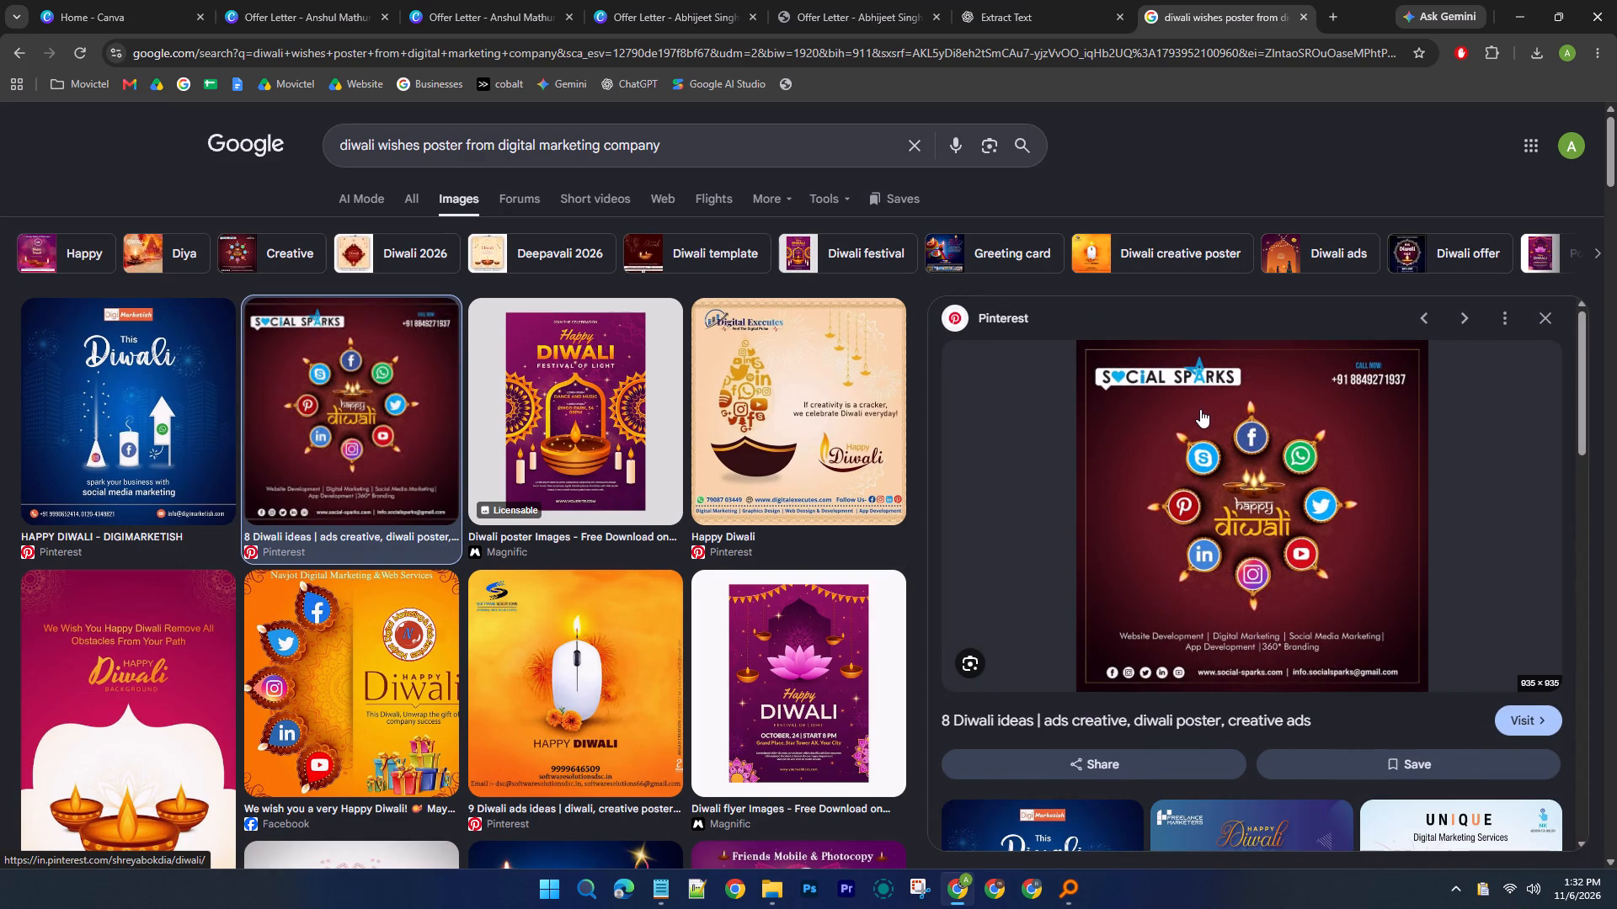
right_click(1182, 428)
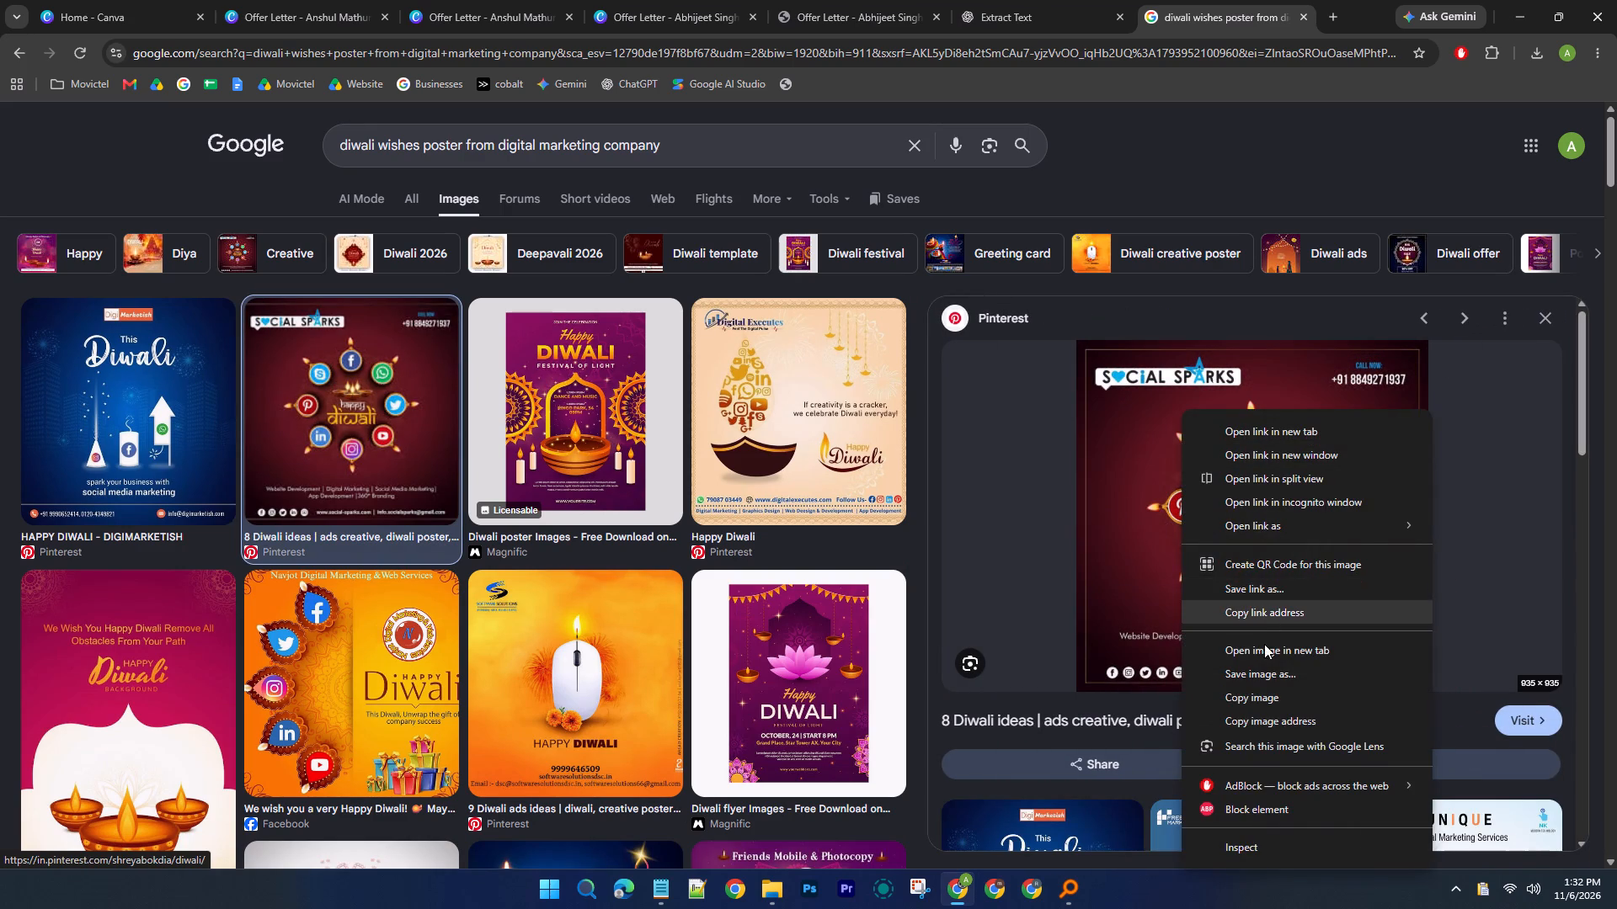
left_click(1262, 652)
left_click(1233, 0)
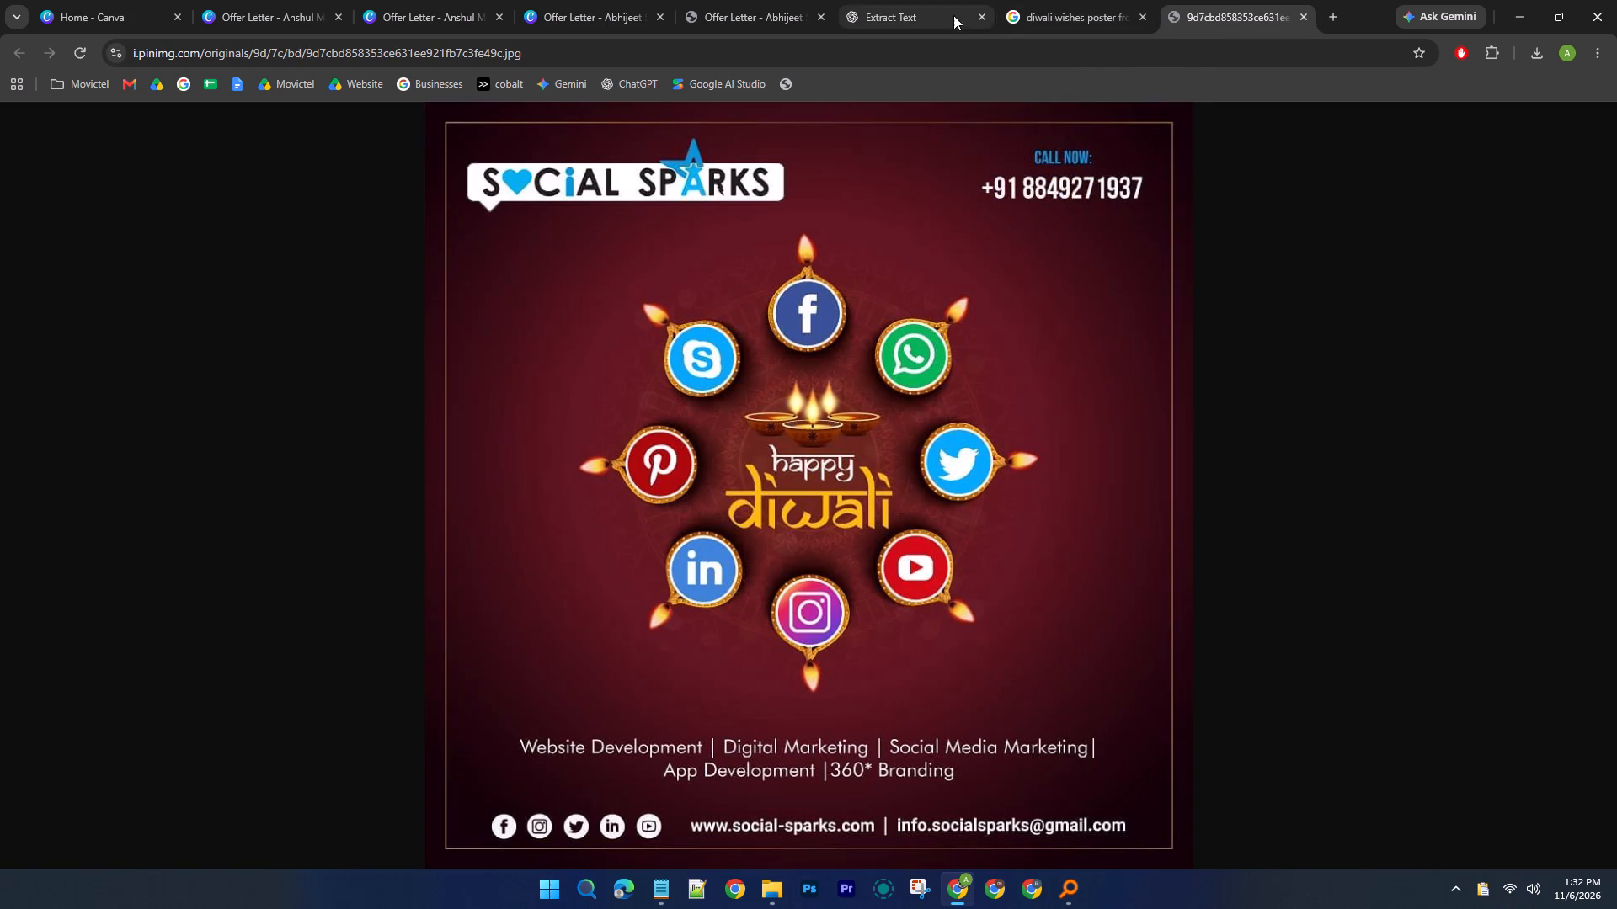
Open the full image of the cream Digital Executes Diwali poster from the search results in its own browser tab.
left_click(1049, 0)
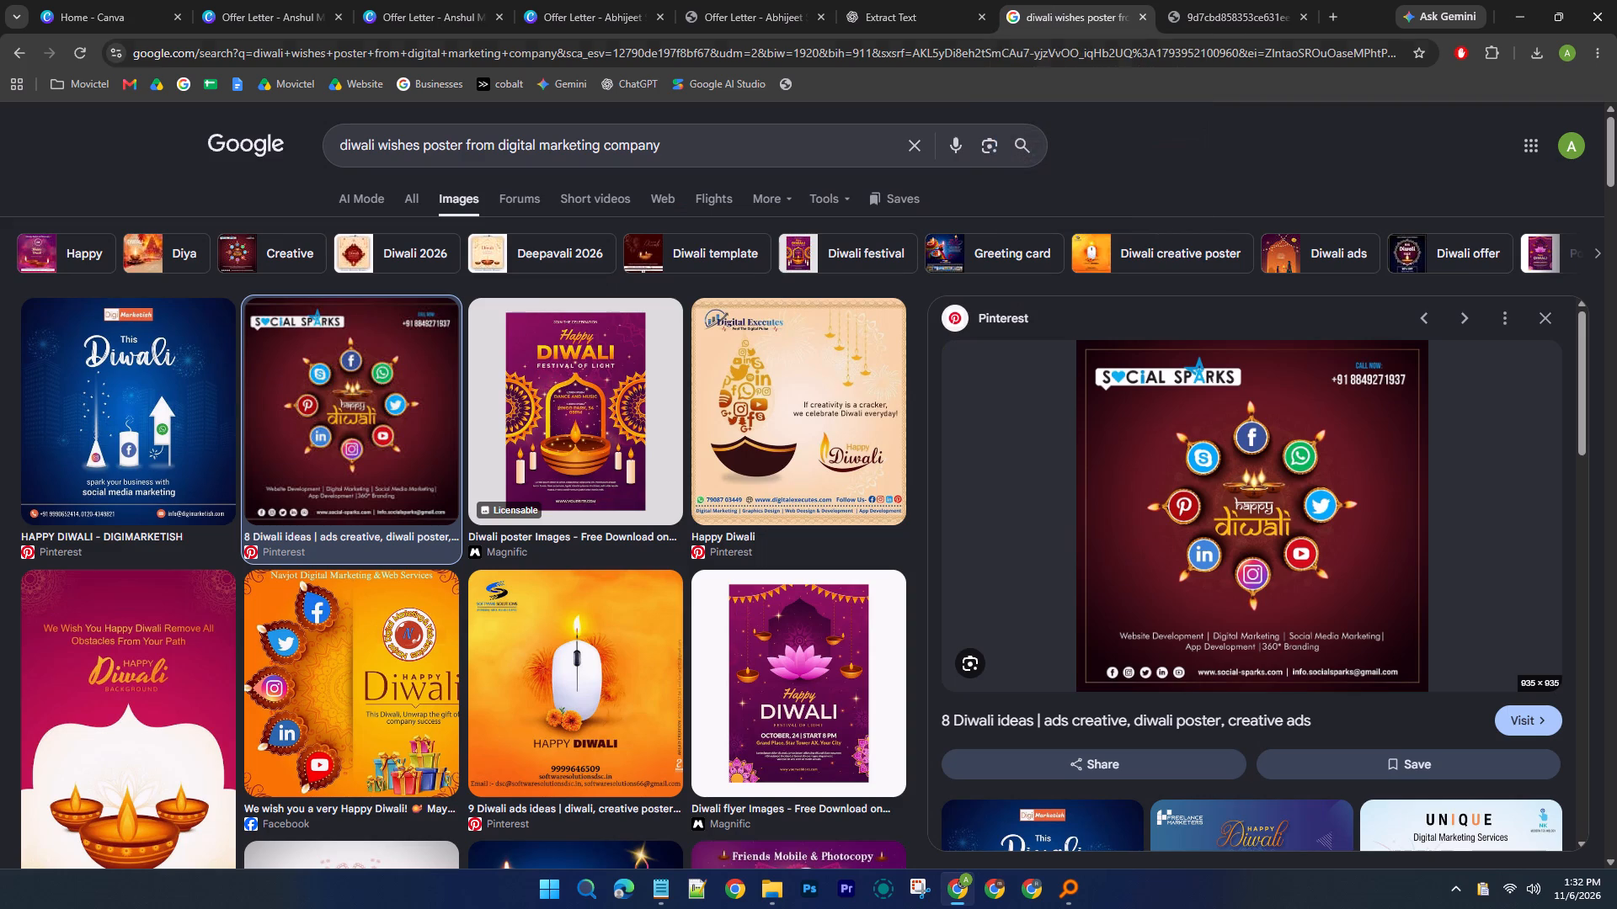
left_click(781, 407)
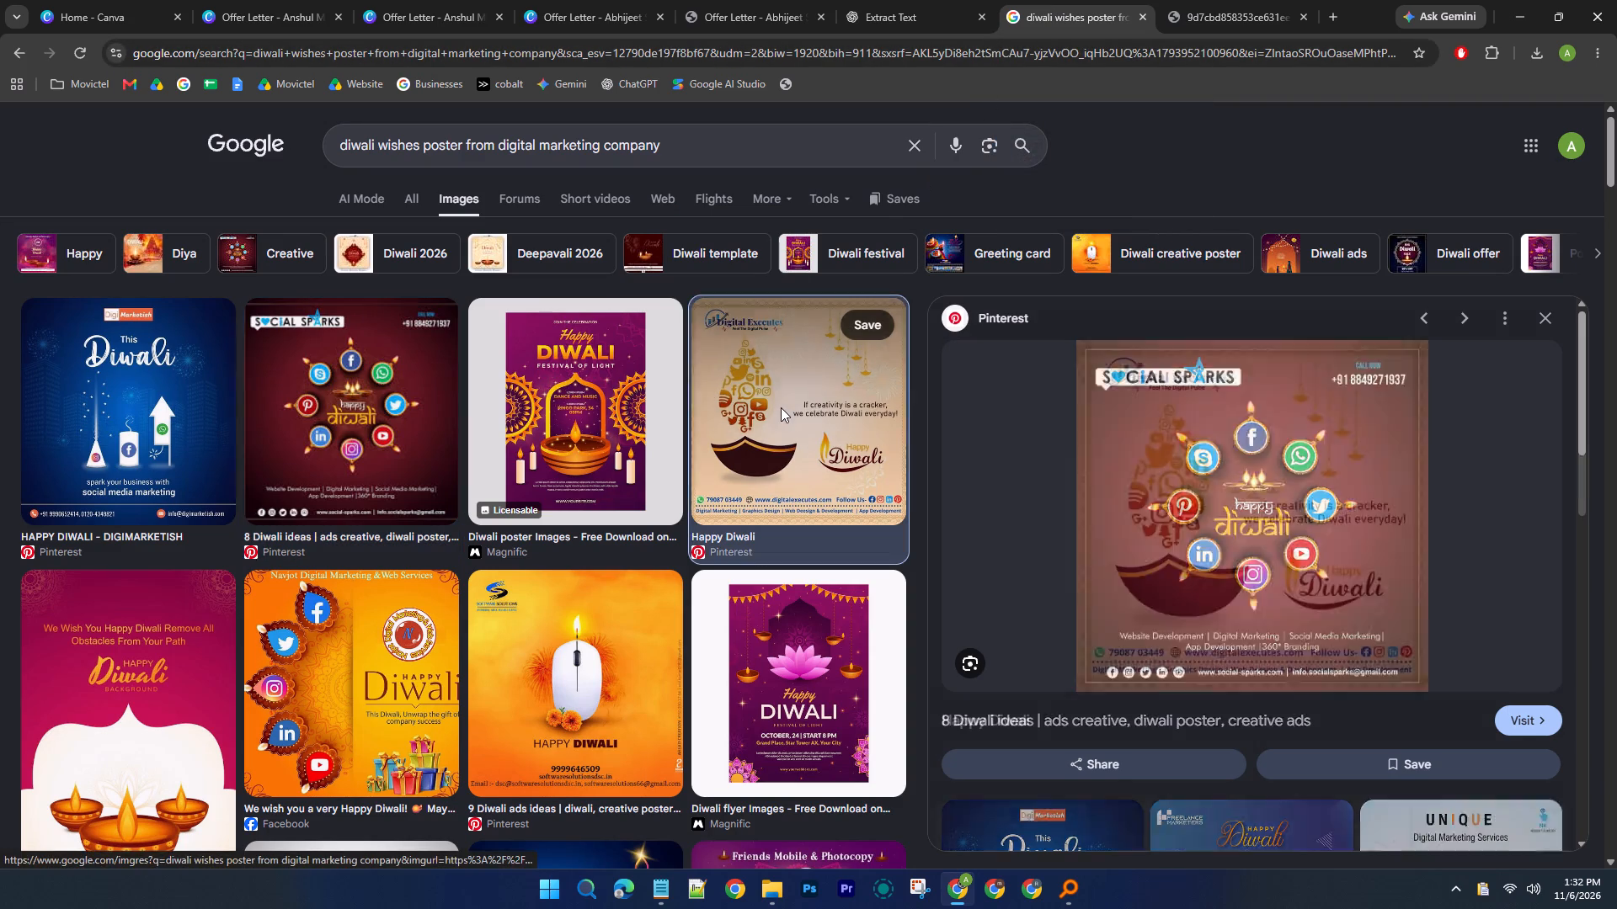
right_click(1194, 450)
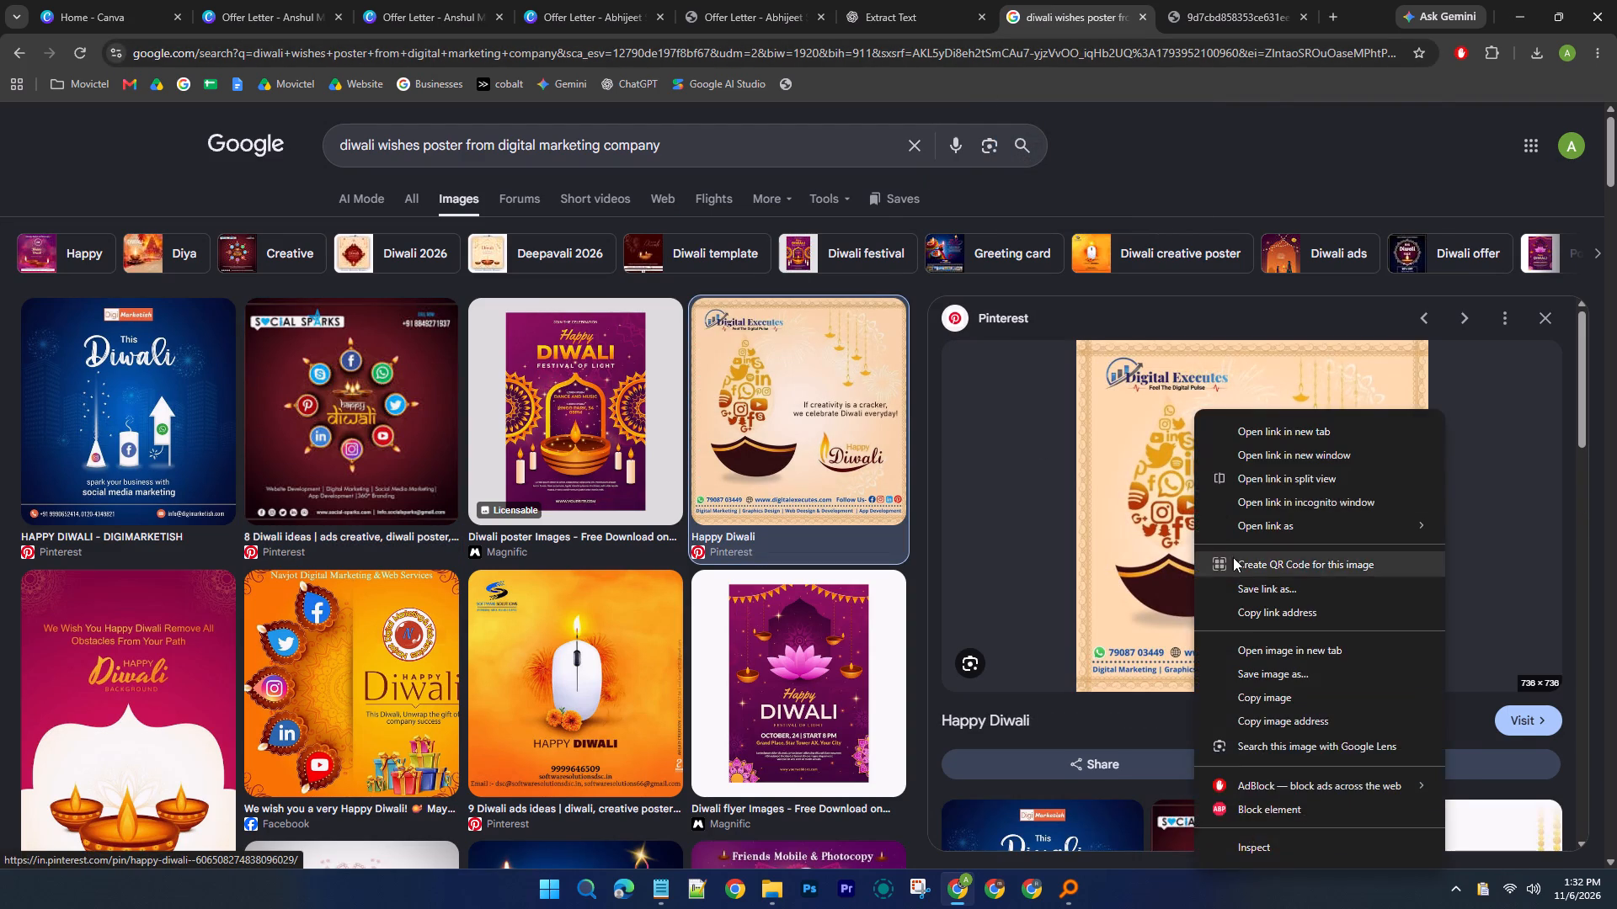
left_click(1233, 557)
left_click(1420, 90)
right_click(1111, 501)
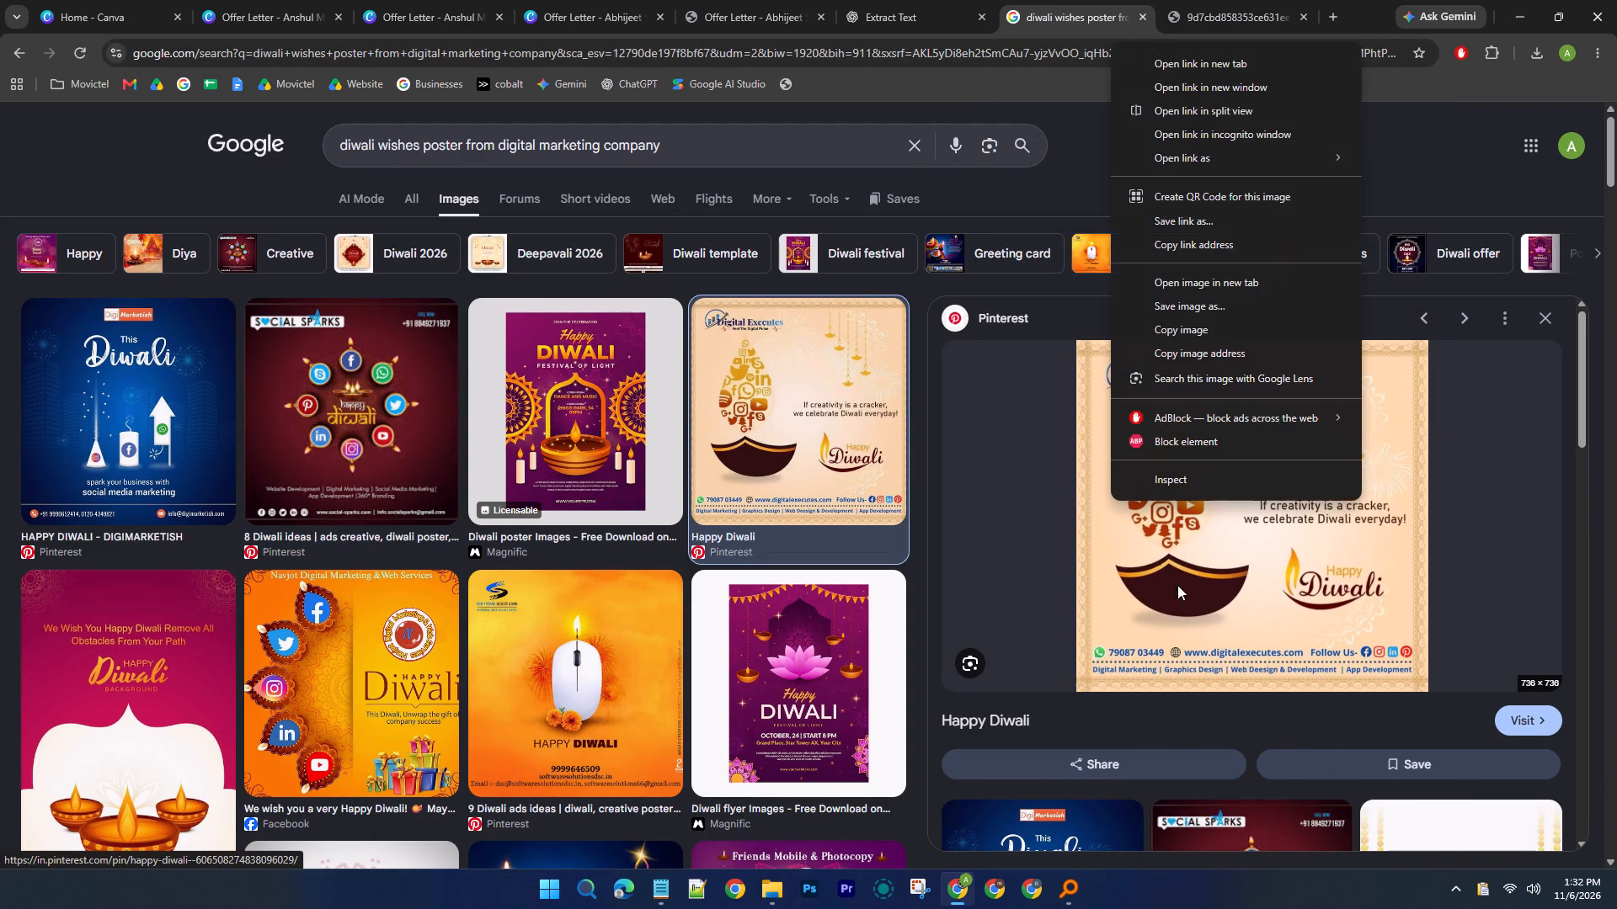
left_click(1238, 285)
left_click(1218, 0)
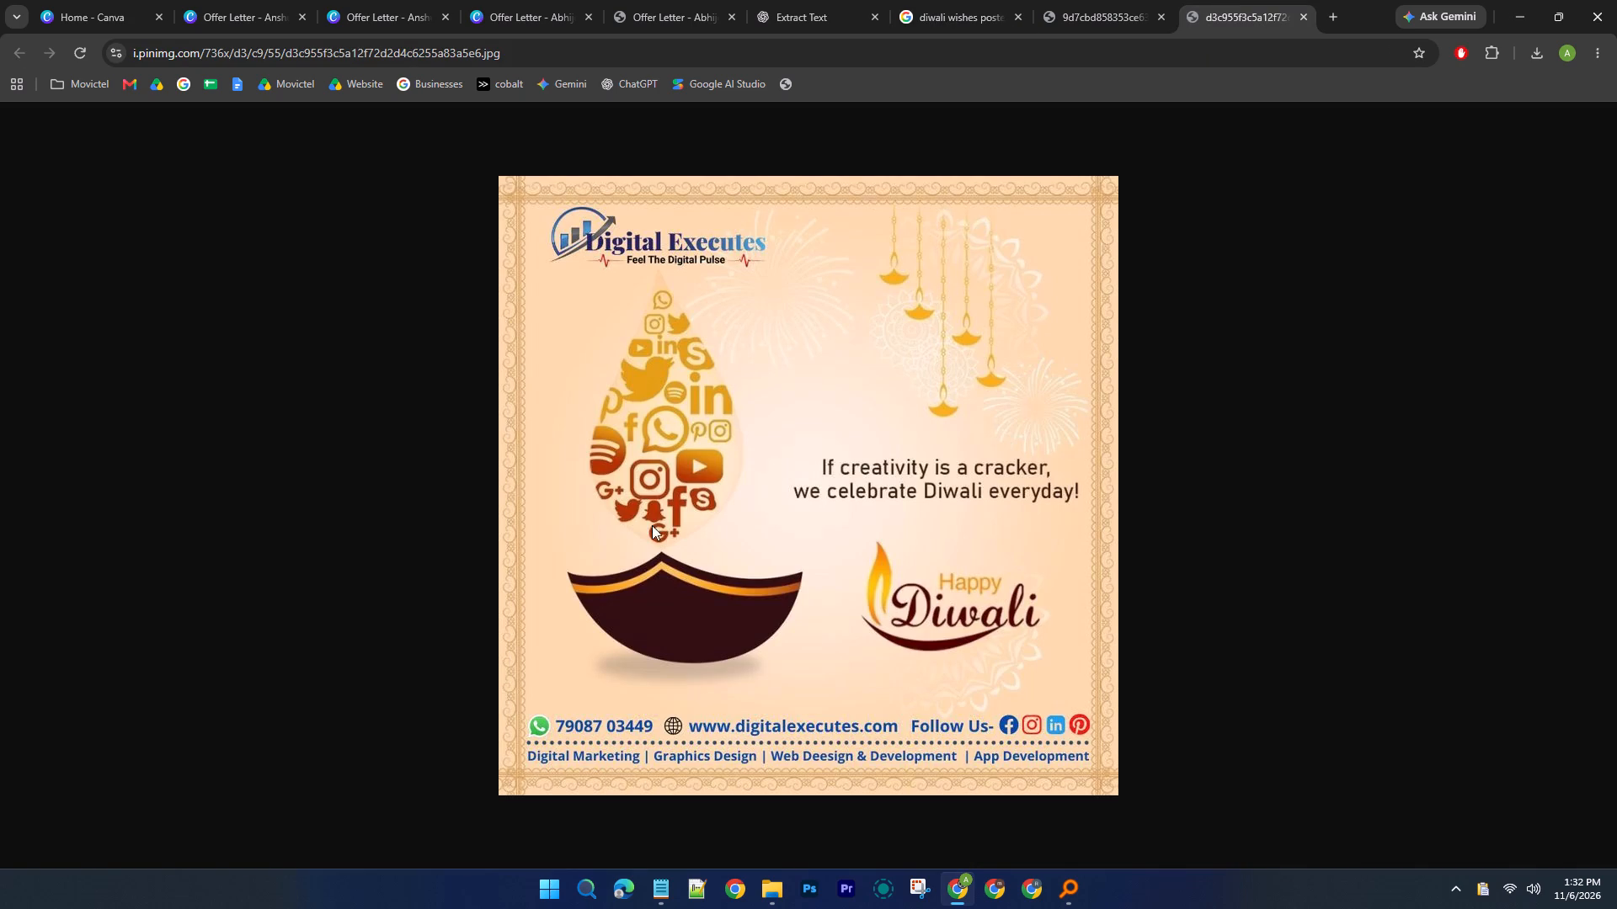
Open the orange Navjot Digital Marketing & Web Services Diwali poster image from the search results in its own browser tab.
left_click(955, 0)
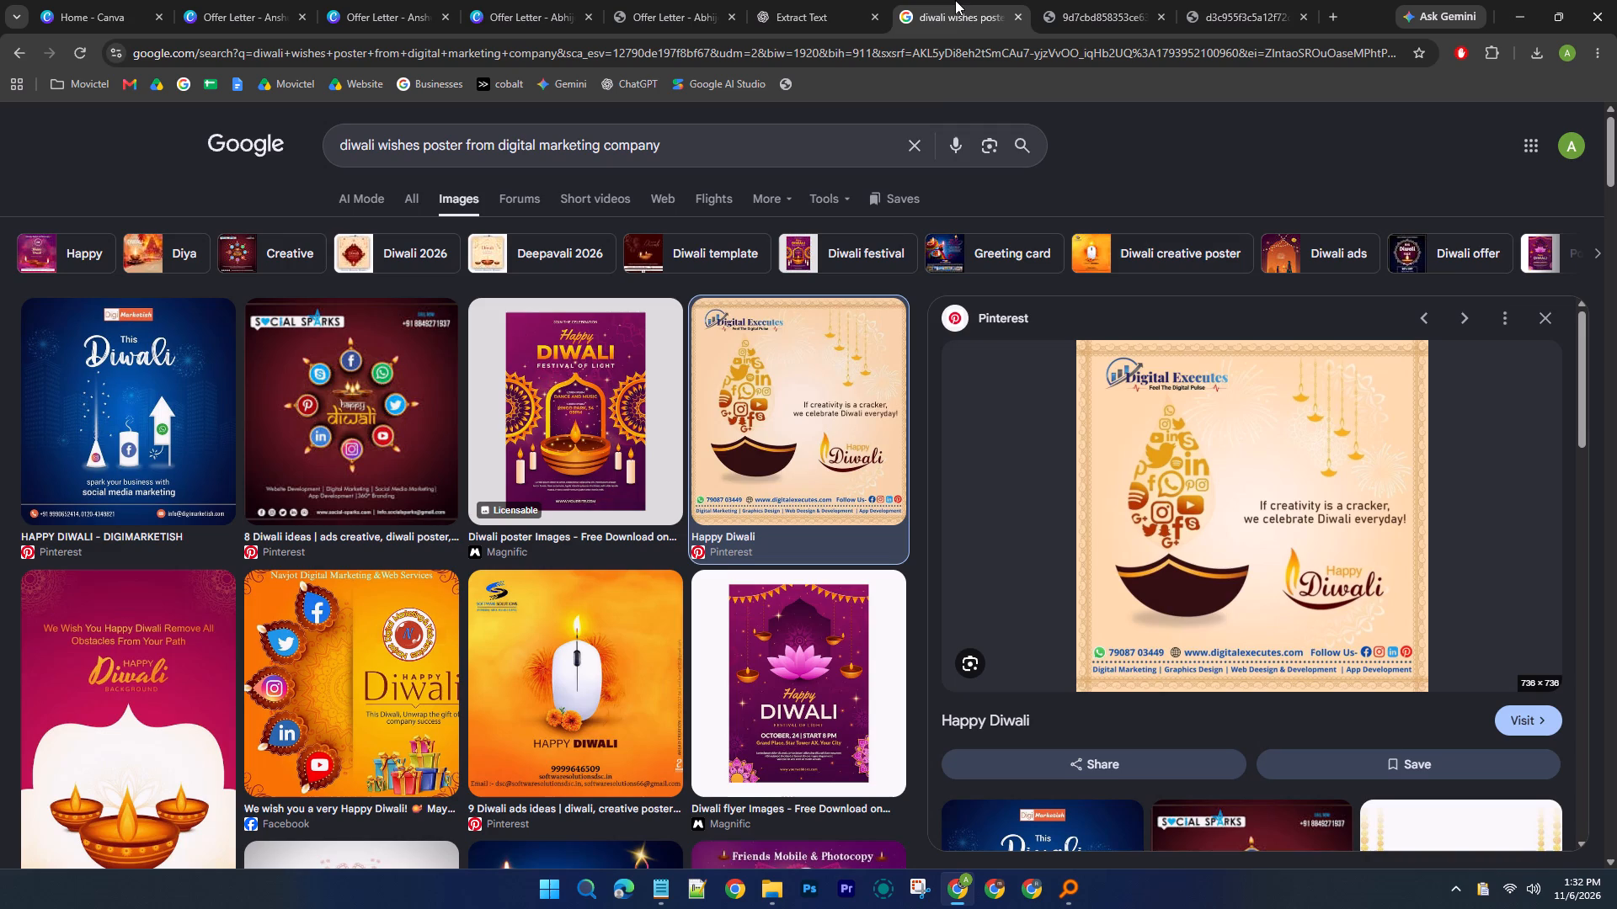
scroll(654, 519, "down", 1)
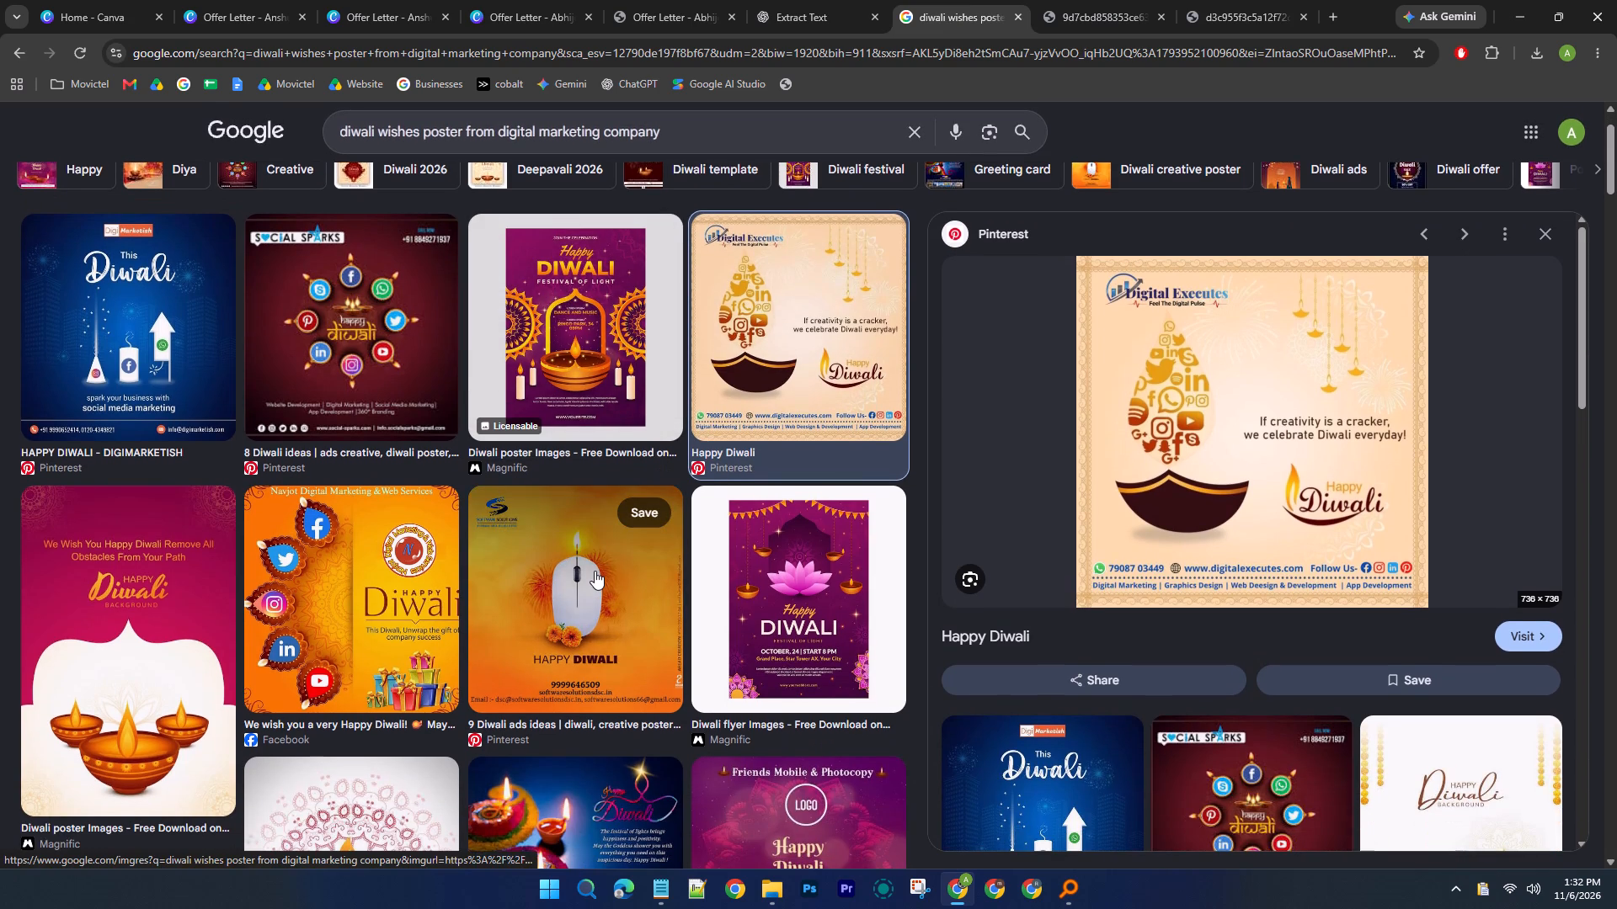
scroll(595, 571, "down", 1)
left_click(395, 508)
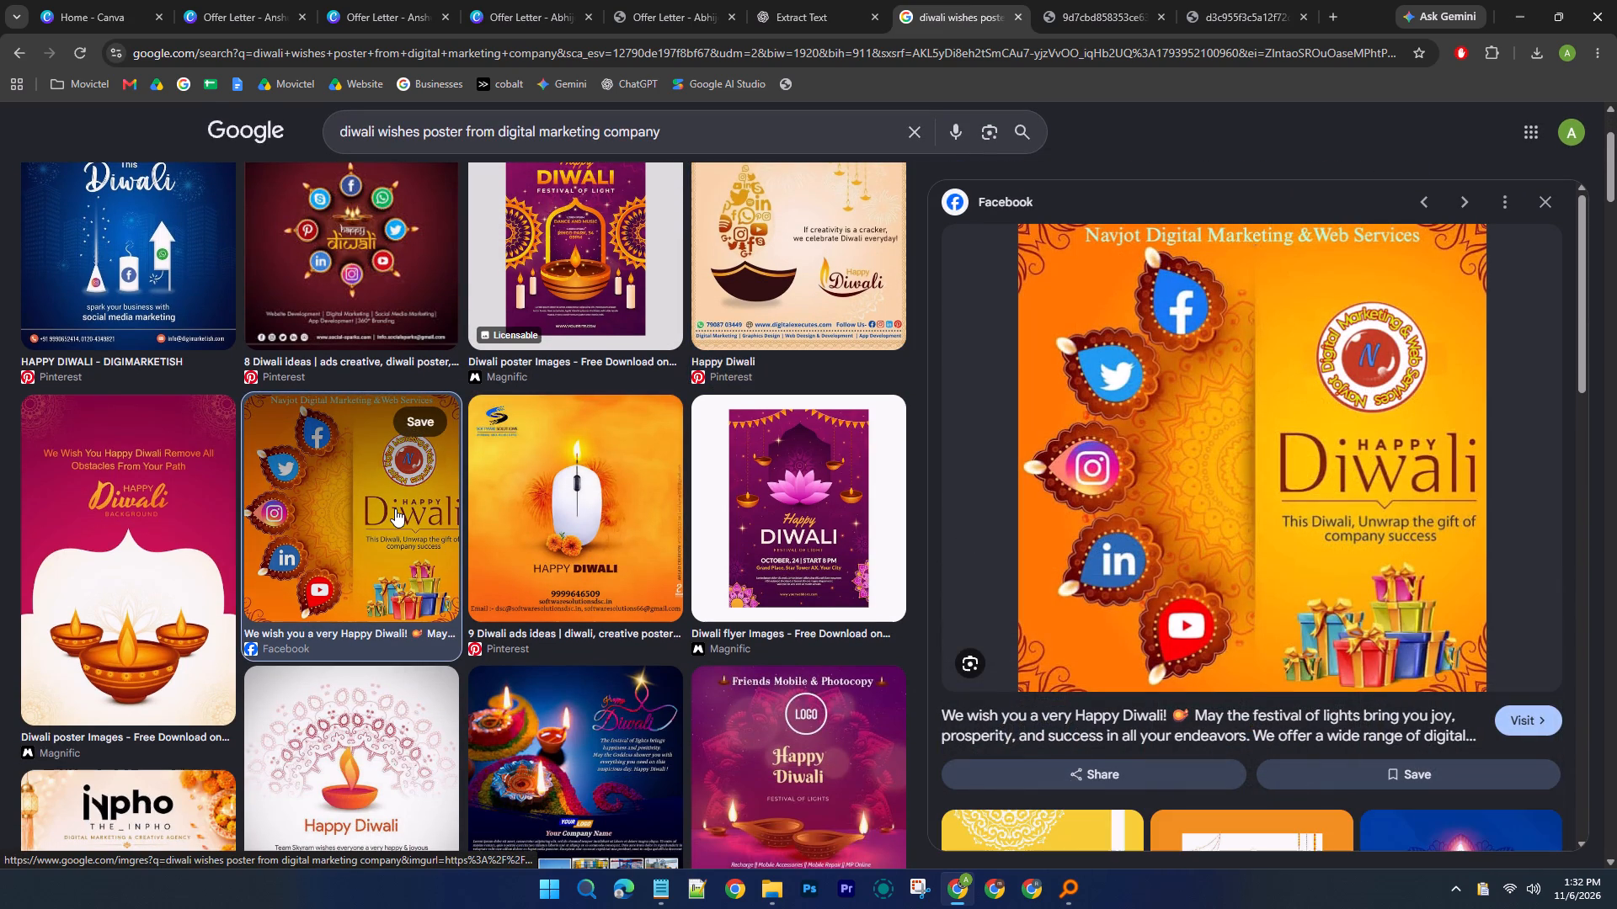
right_click(1185, 419)
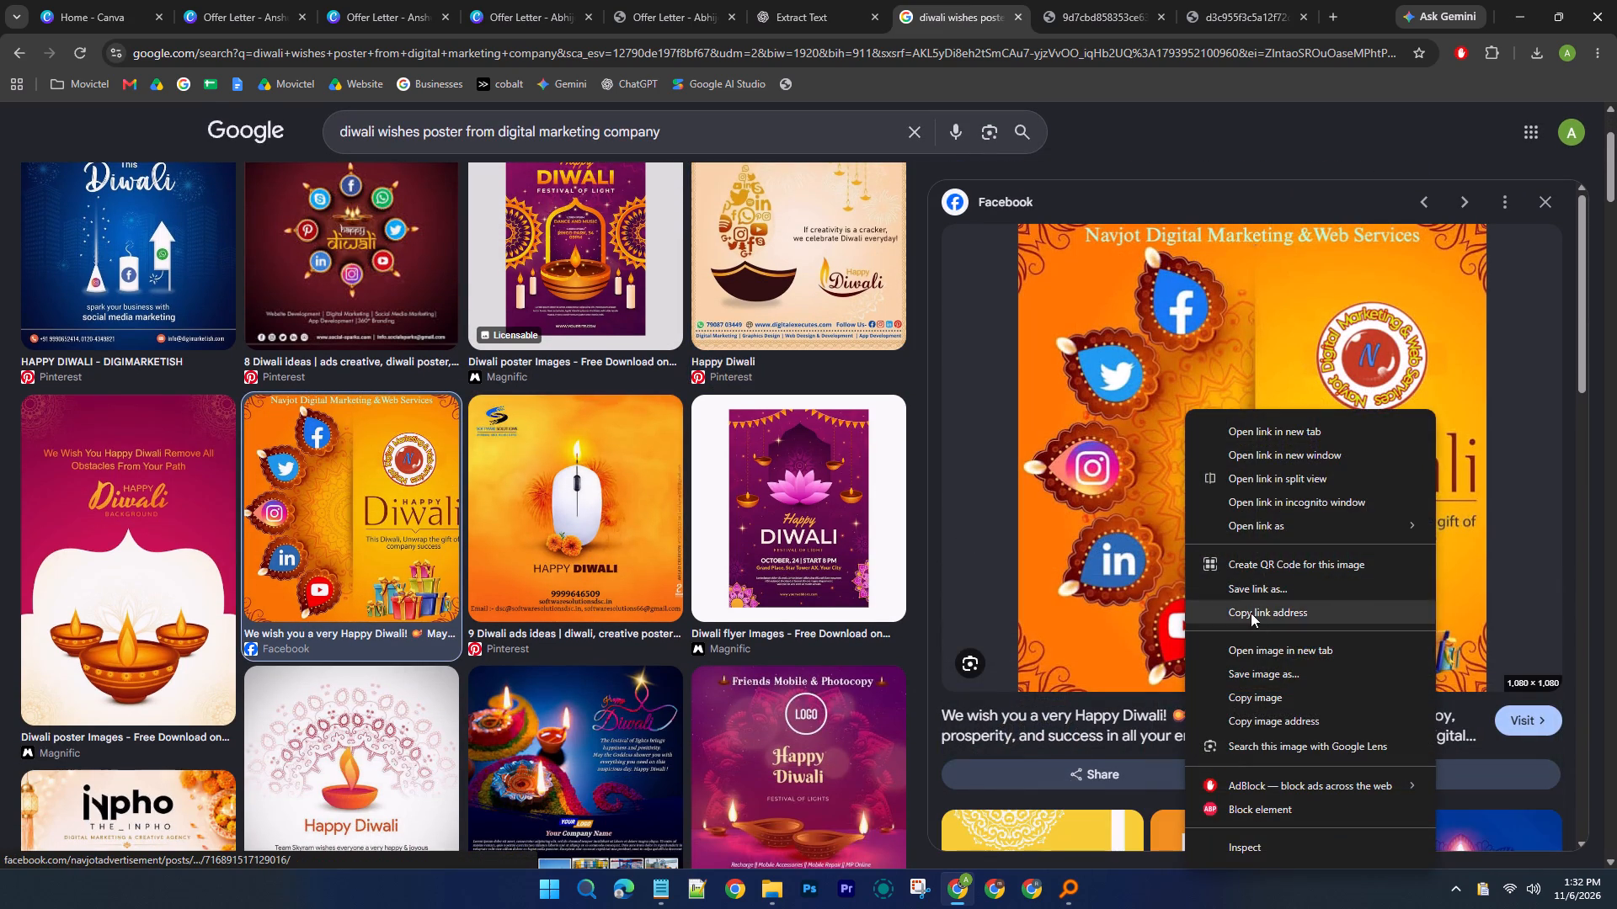
left_click(1253, 641)
left_click(1269, 0)
left_click(891, 462)
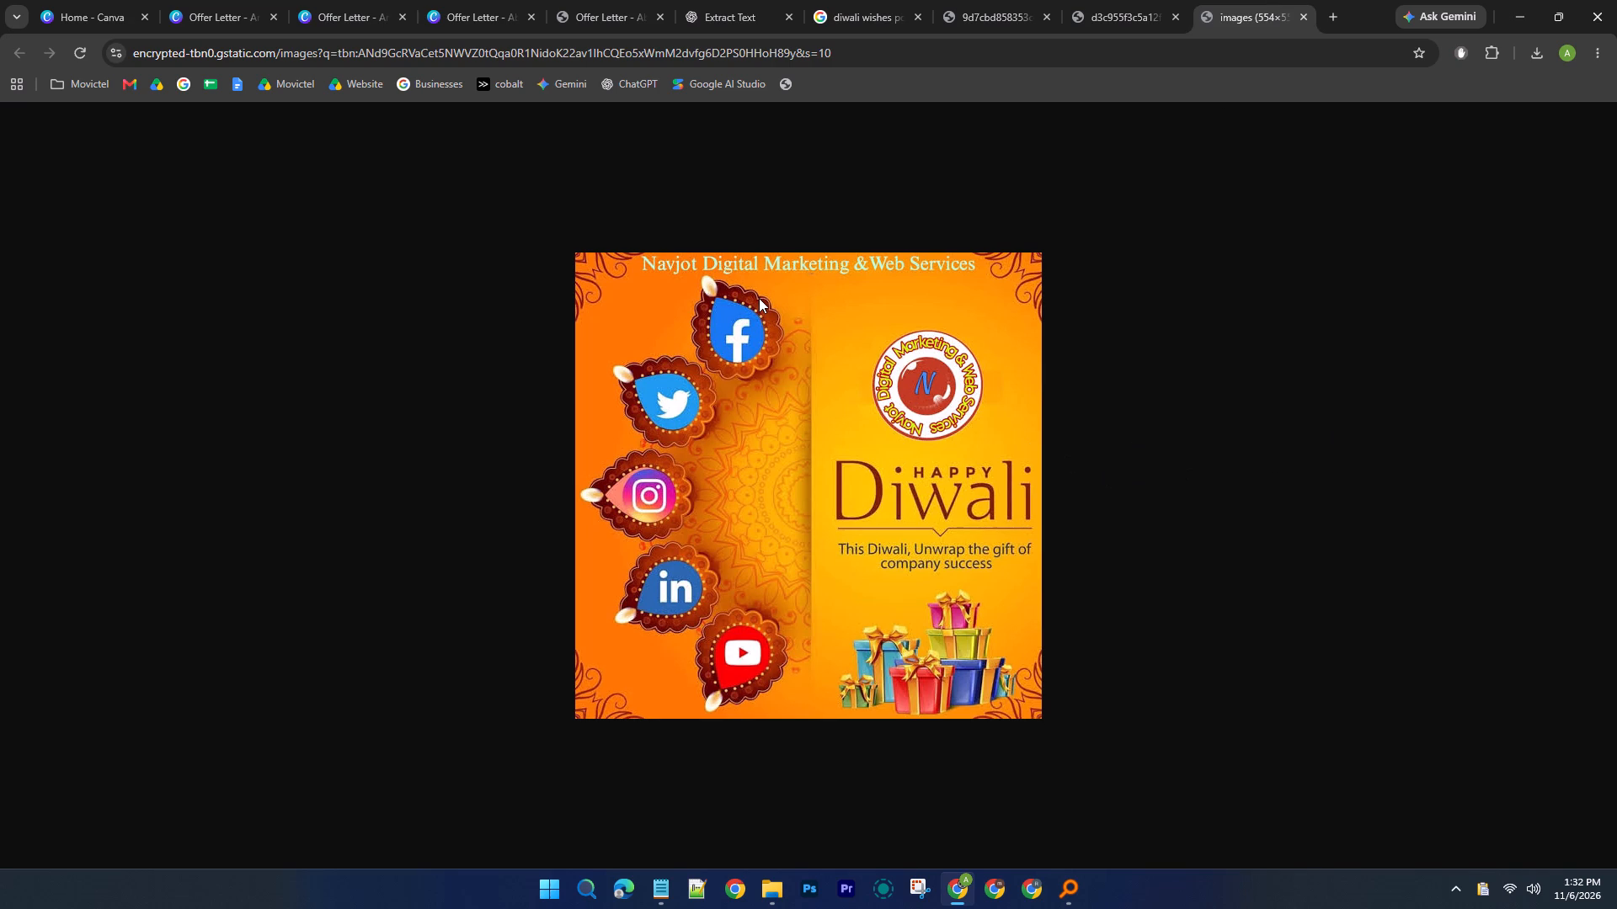
Return to the Diwali image results and look through the related and further posters for more digital marketing company designs.
left_click(873, 0)
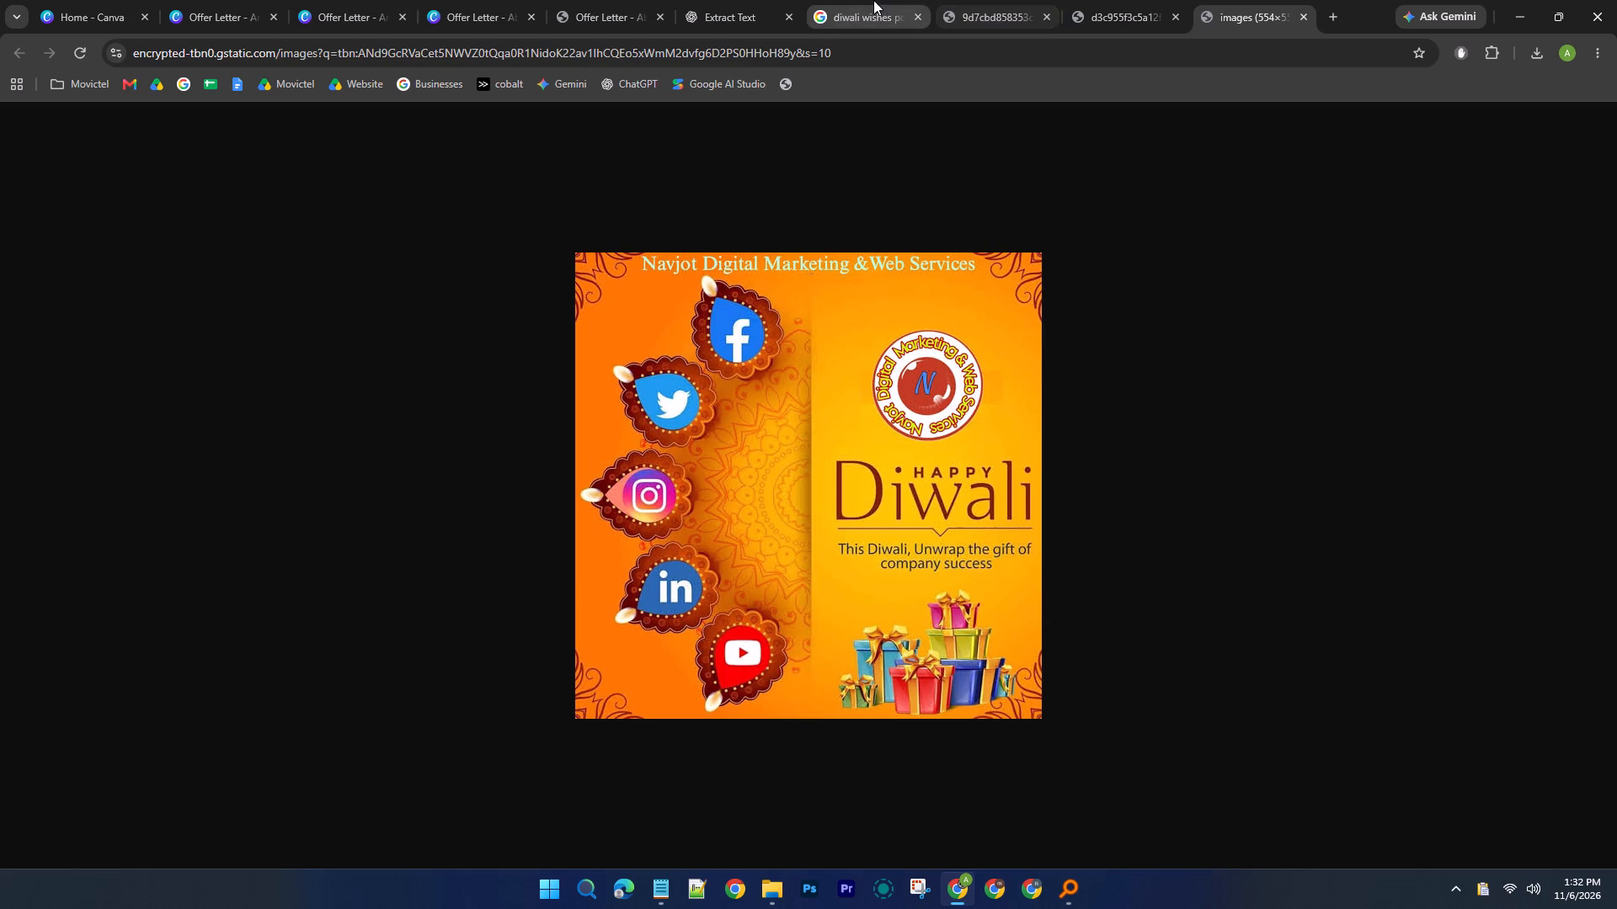
scroll(1321, 444, "down", 5)
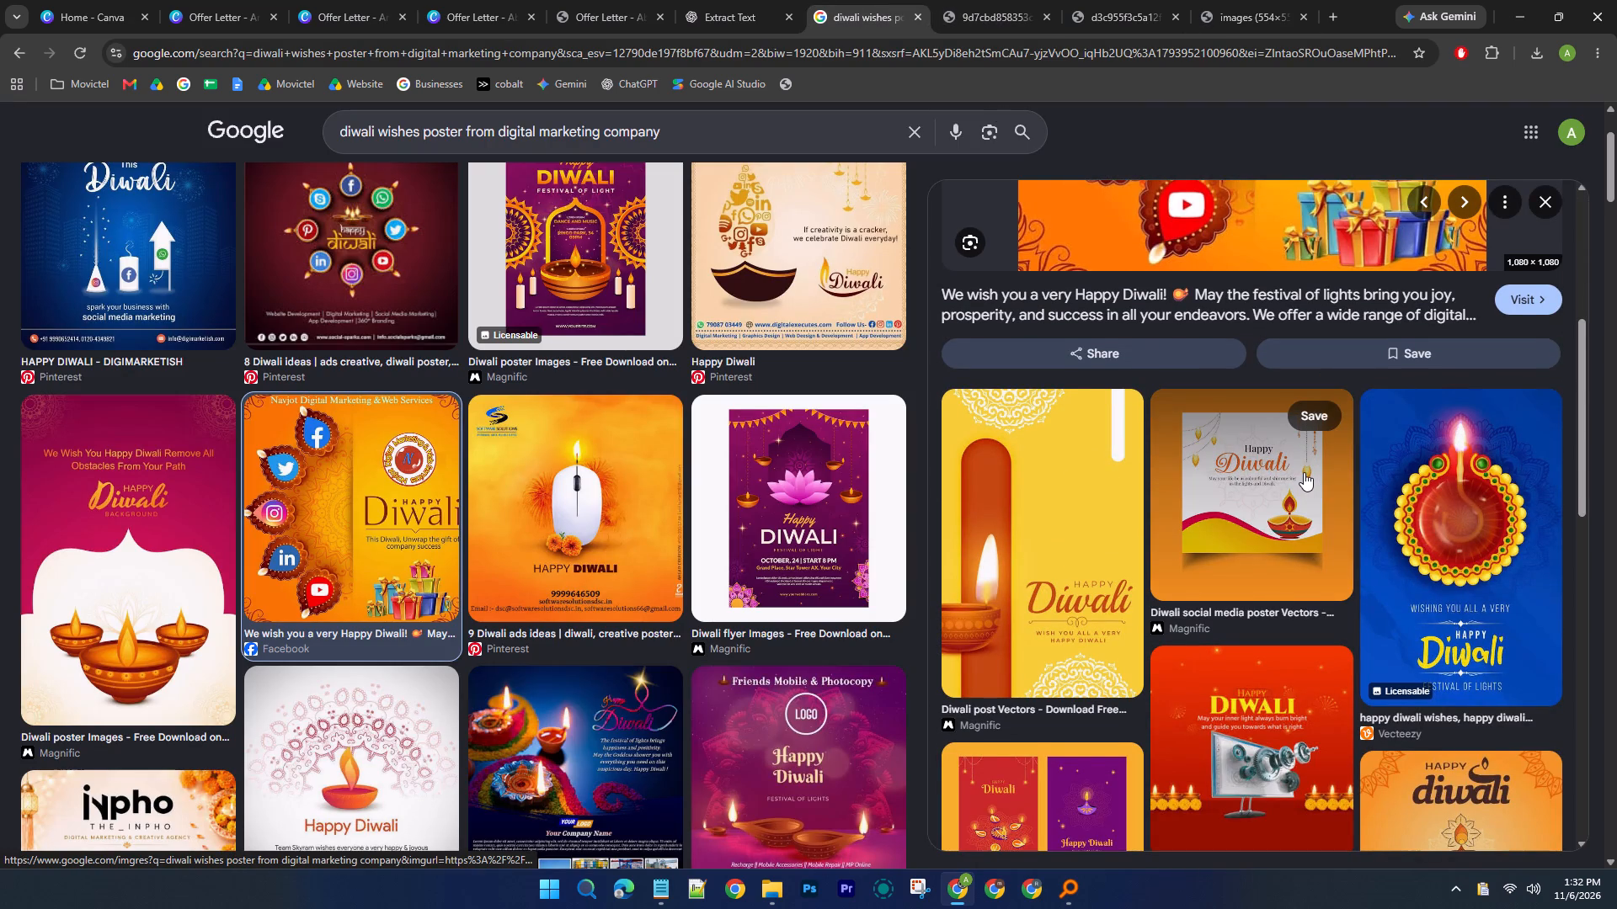
scroll(1304, 472, "down", 7)
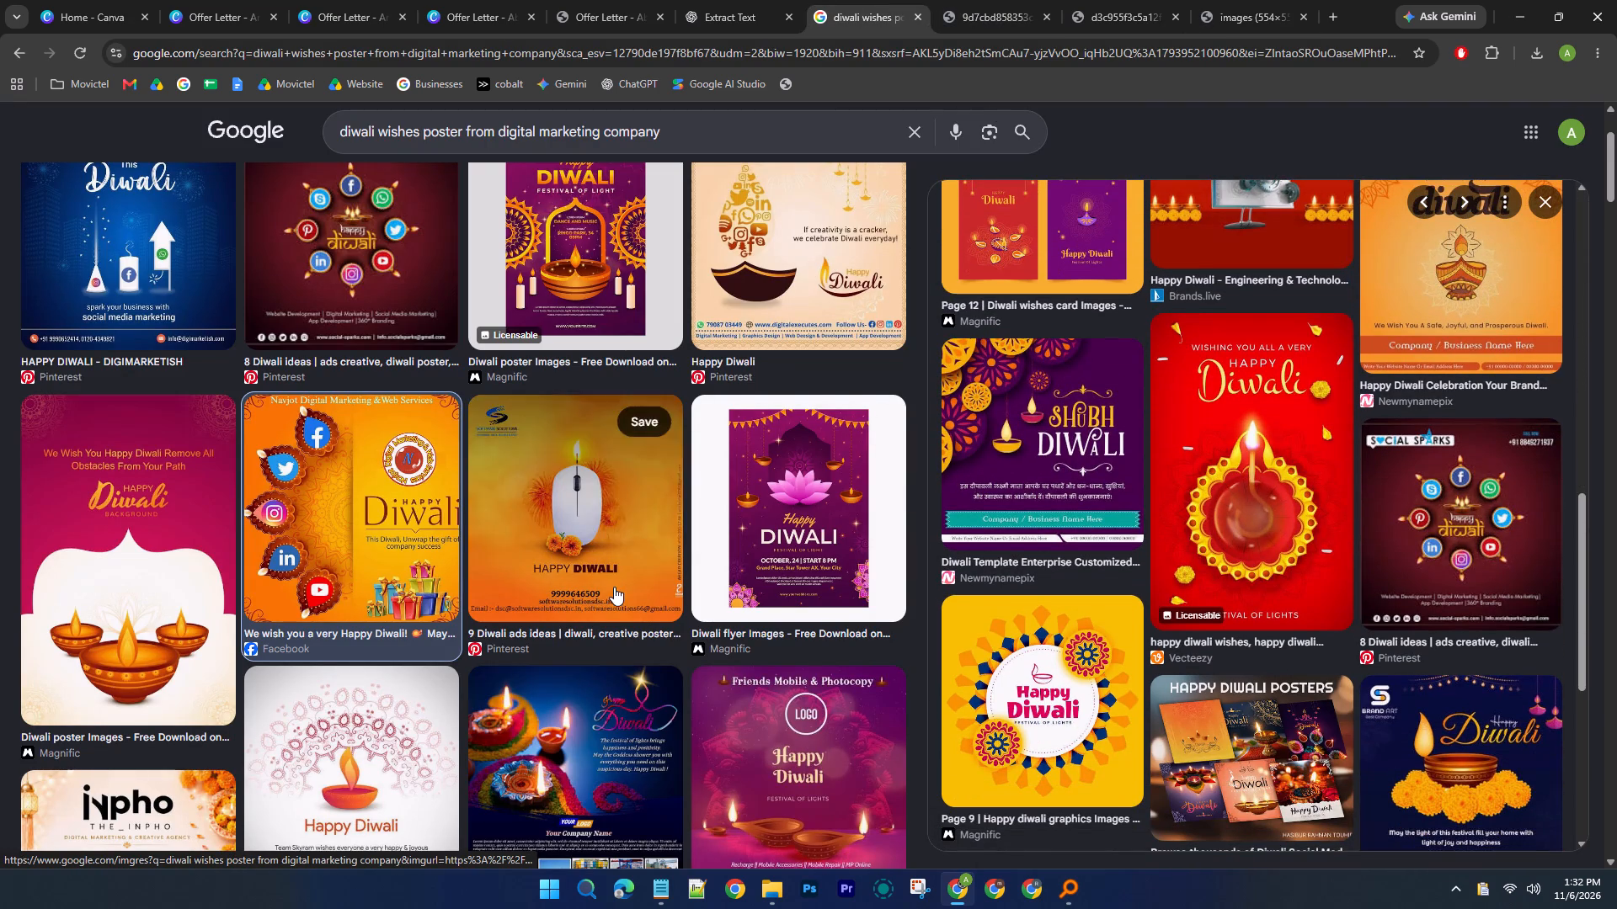
scroll(614, 587, "down", 3)
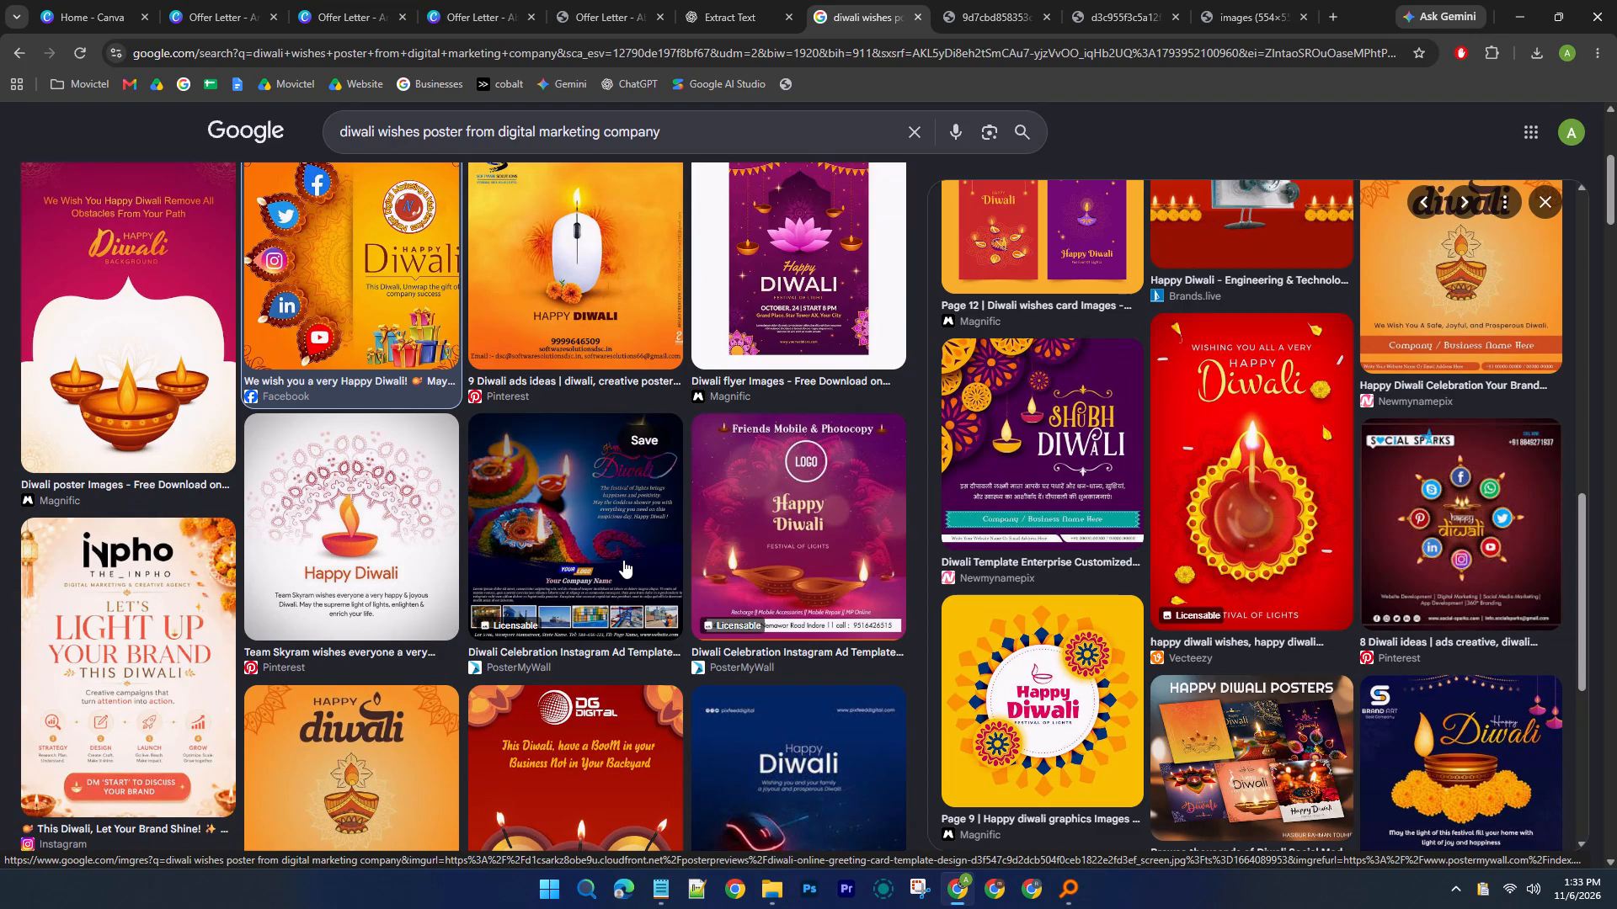
scroll(623, 560, "down", 4)
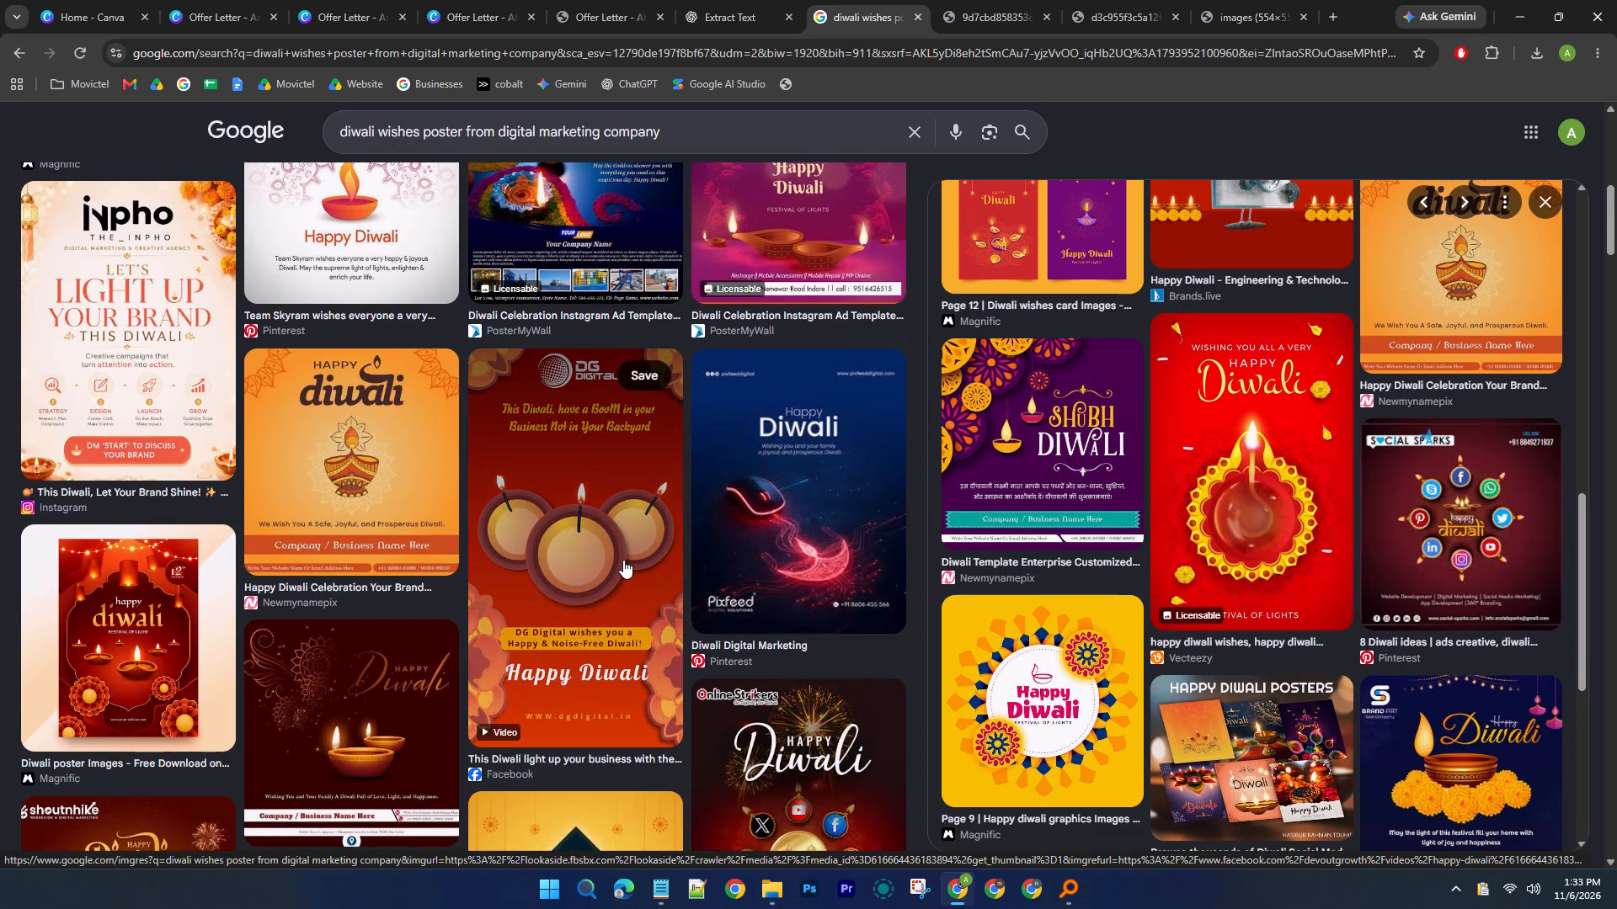
scroll(623, 560, "down", 2)
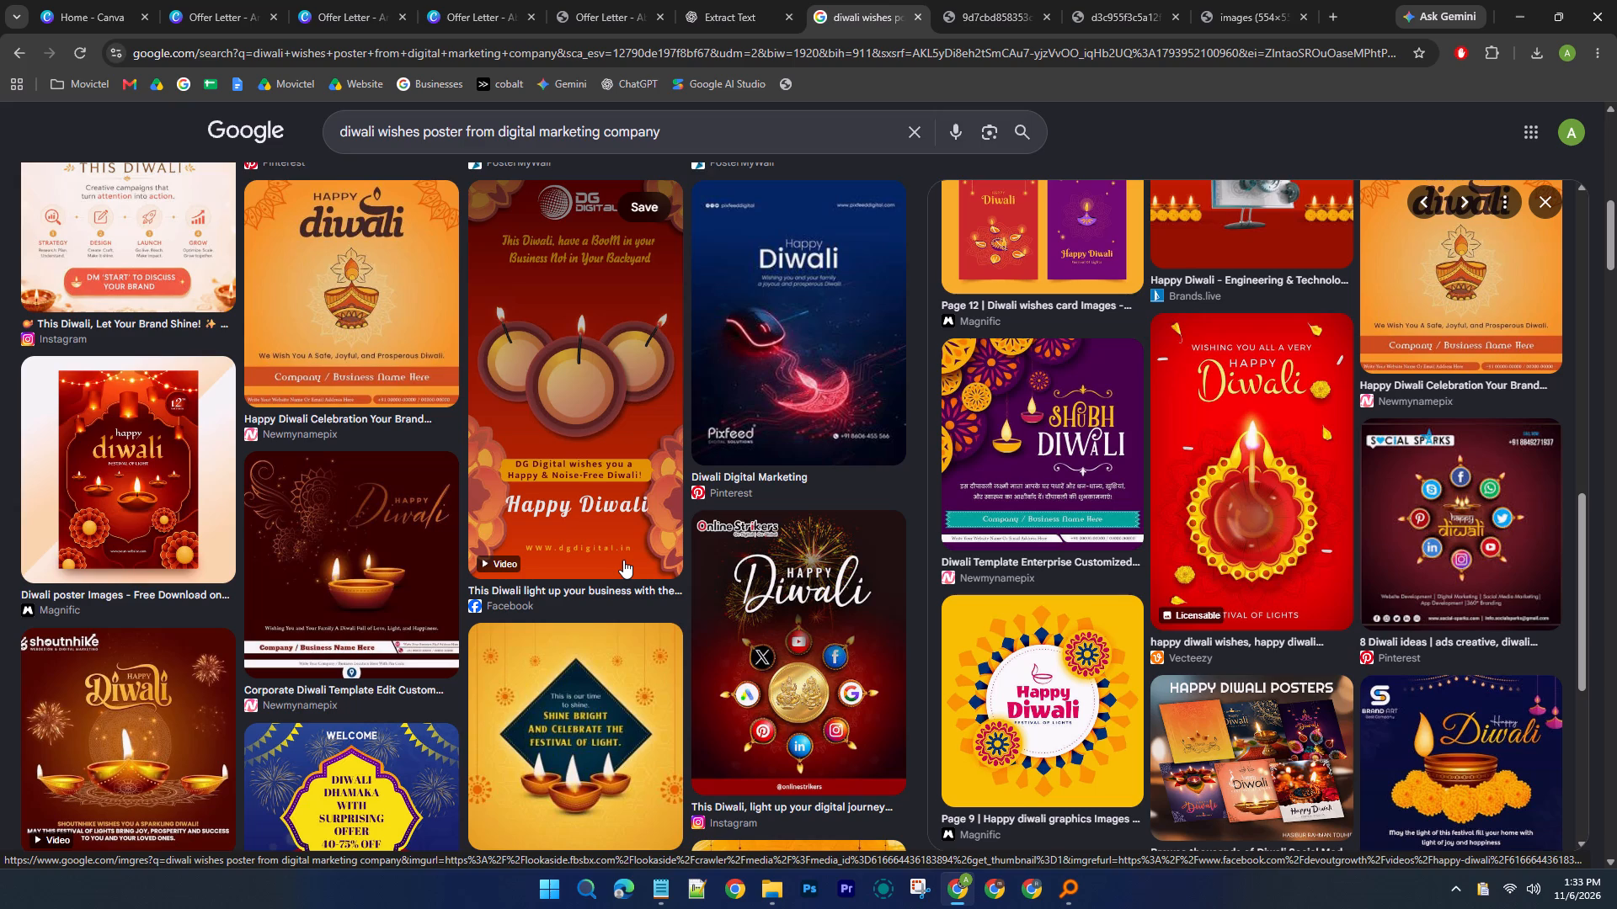
scroll(623, 560, "down", 2)
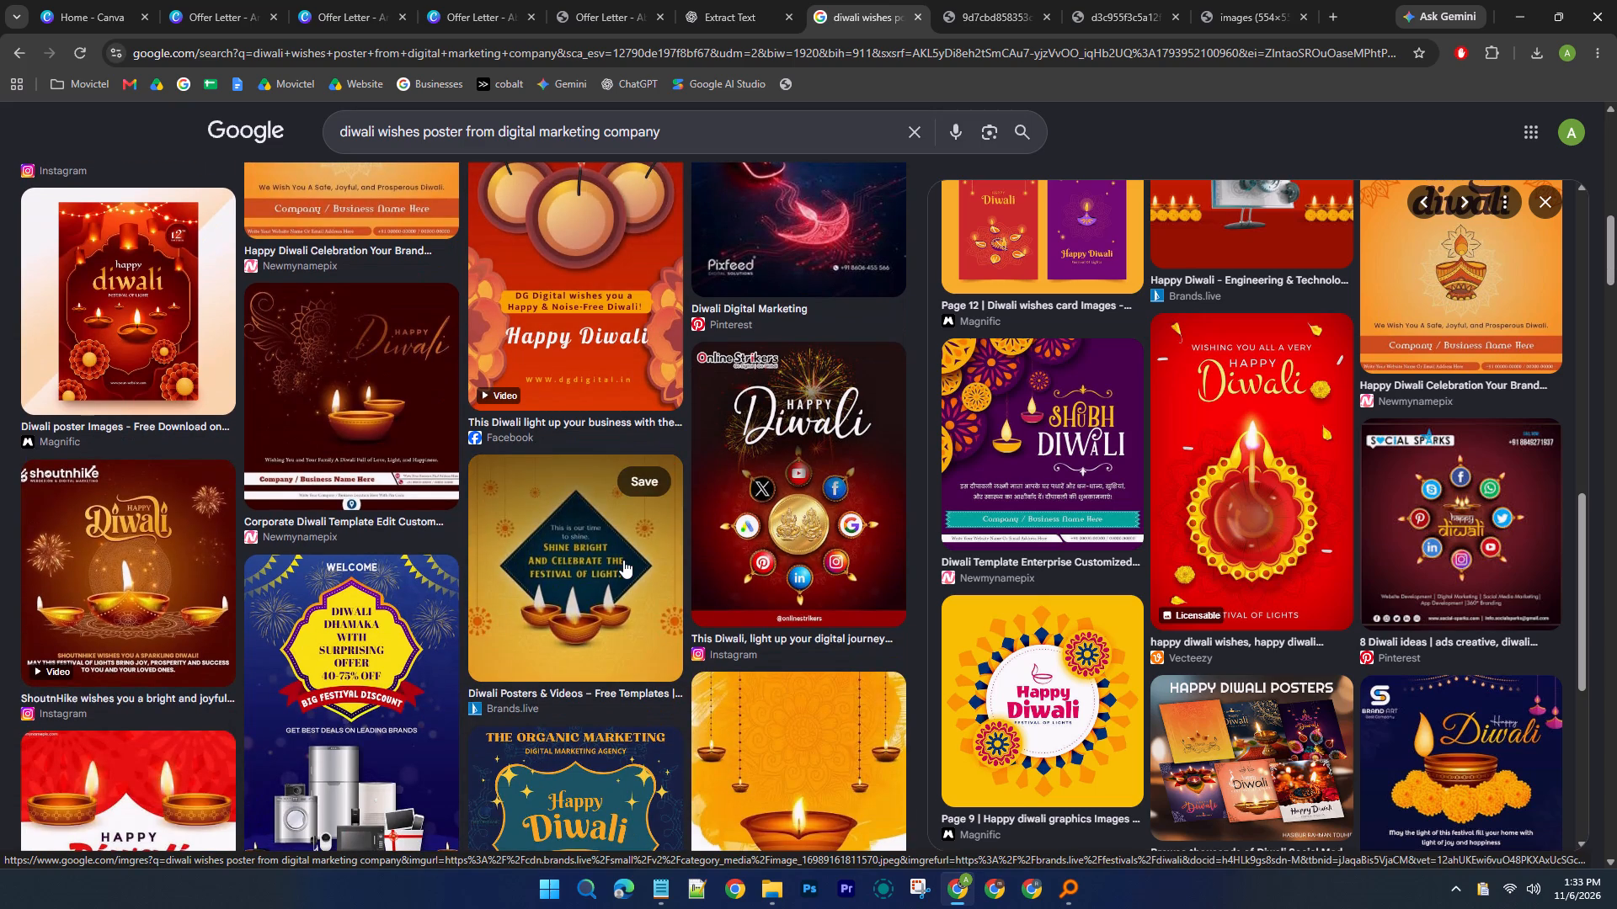
scroll(623, 560, "down", 3)
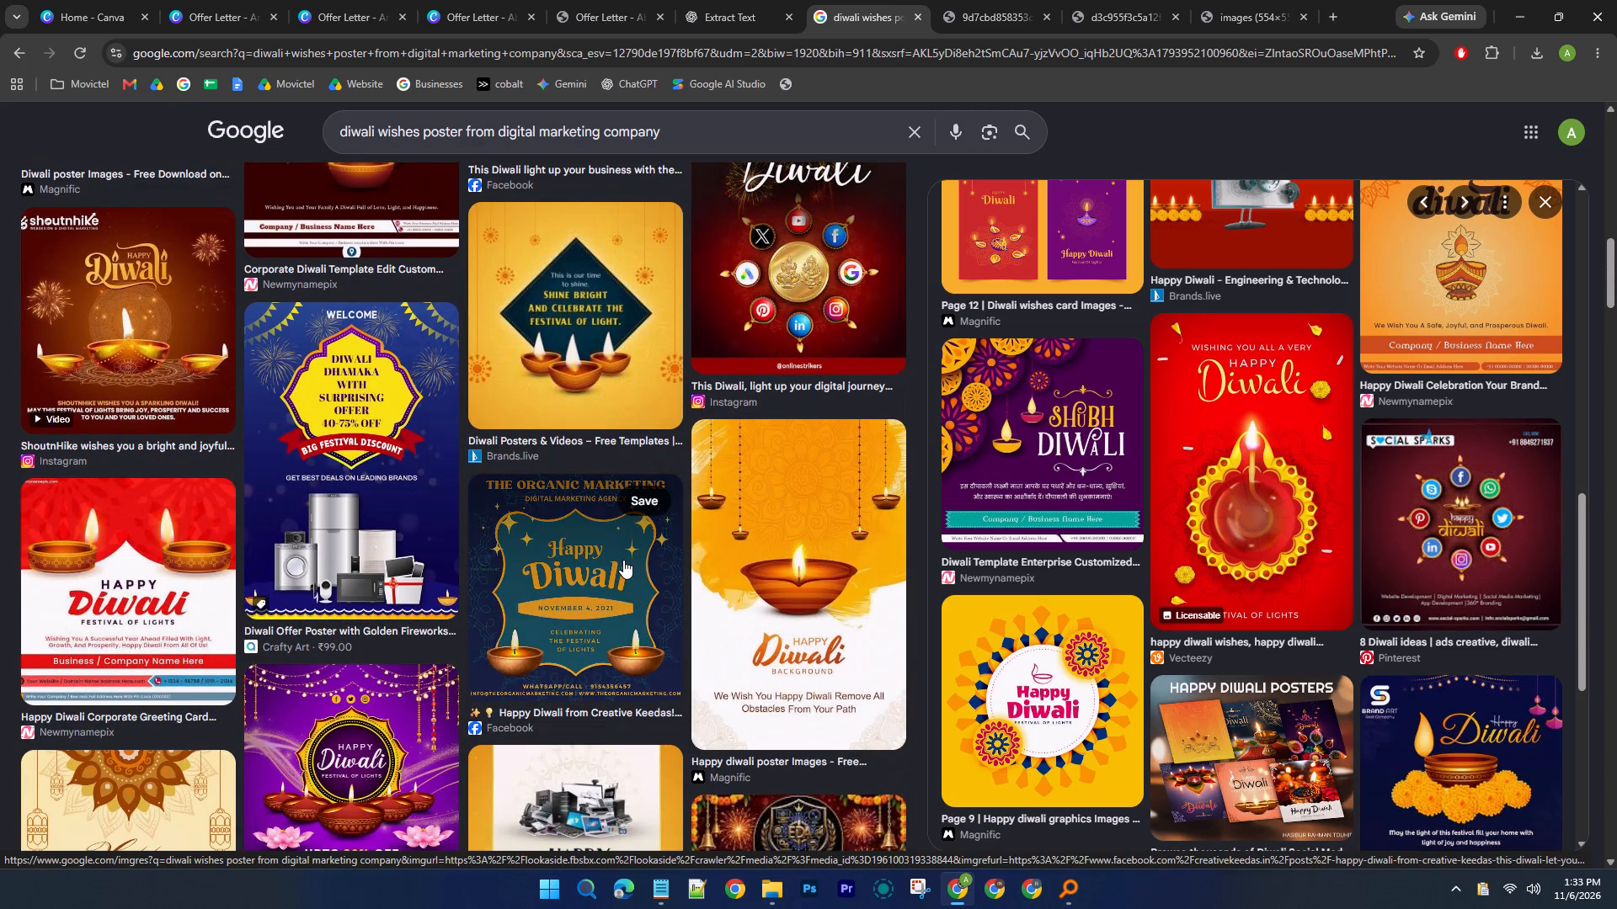
scroll(623, 560, "up", 2)
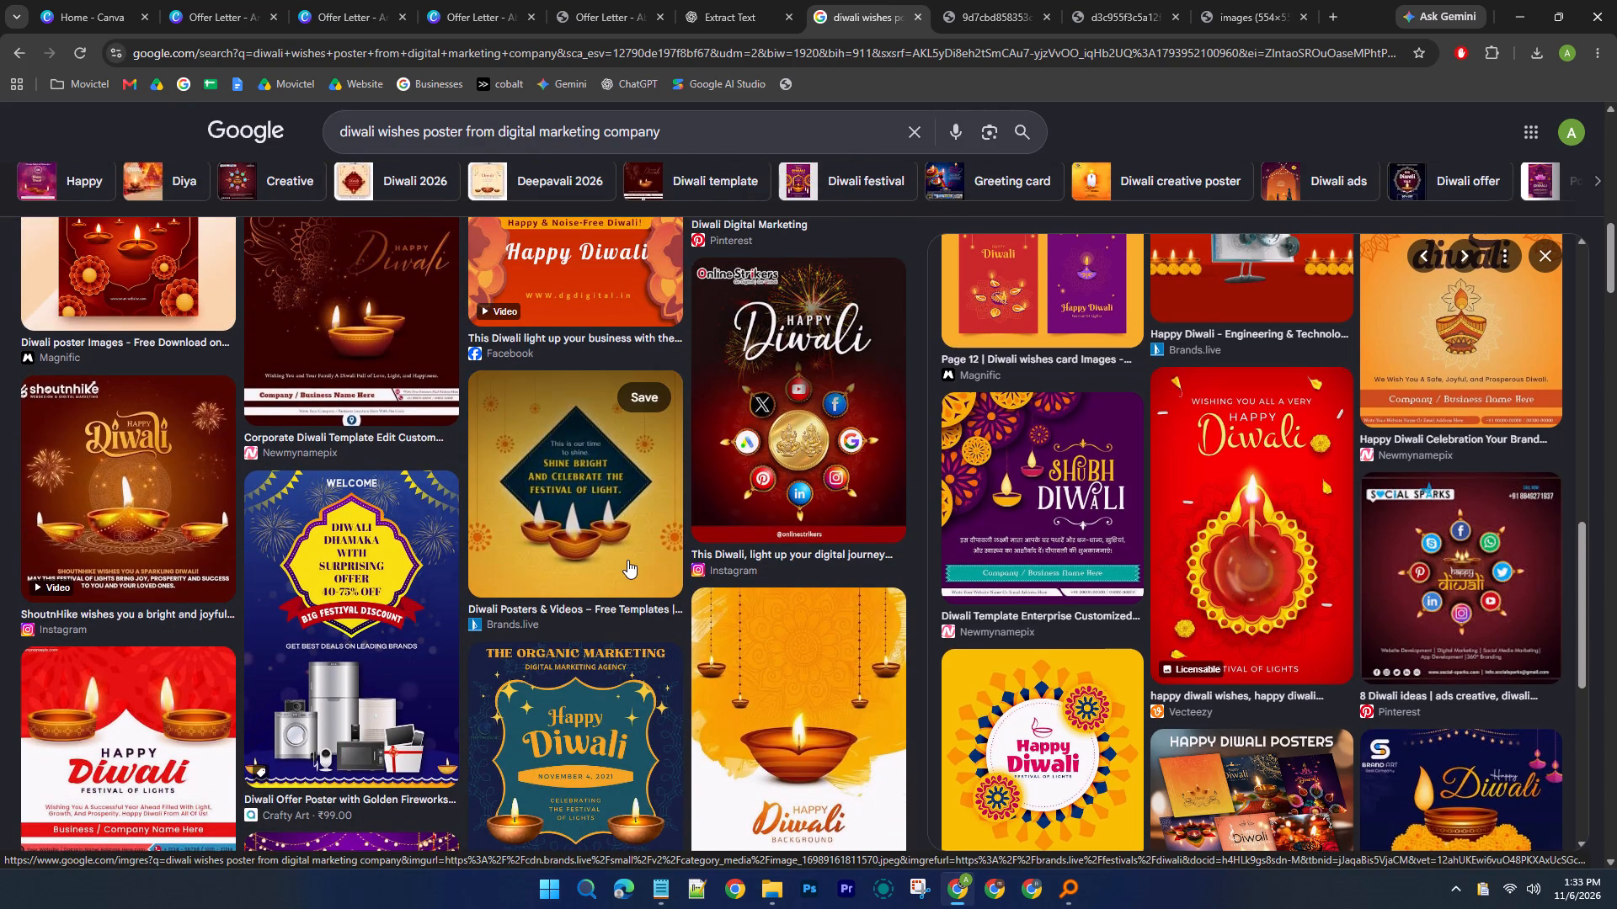
scroll(627, 560, "down", 5)
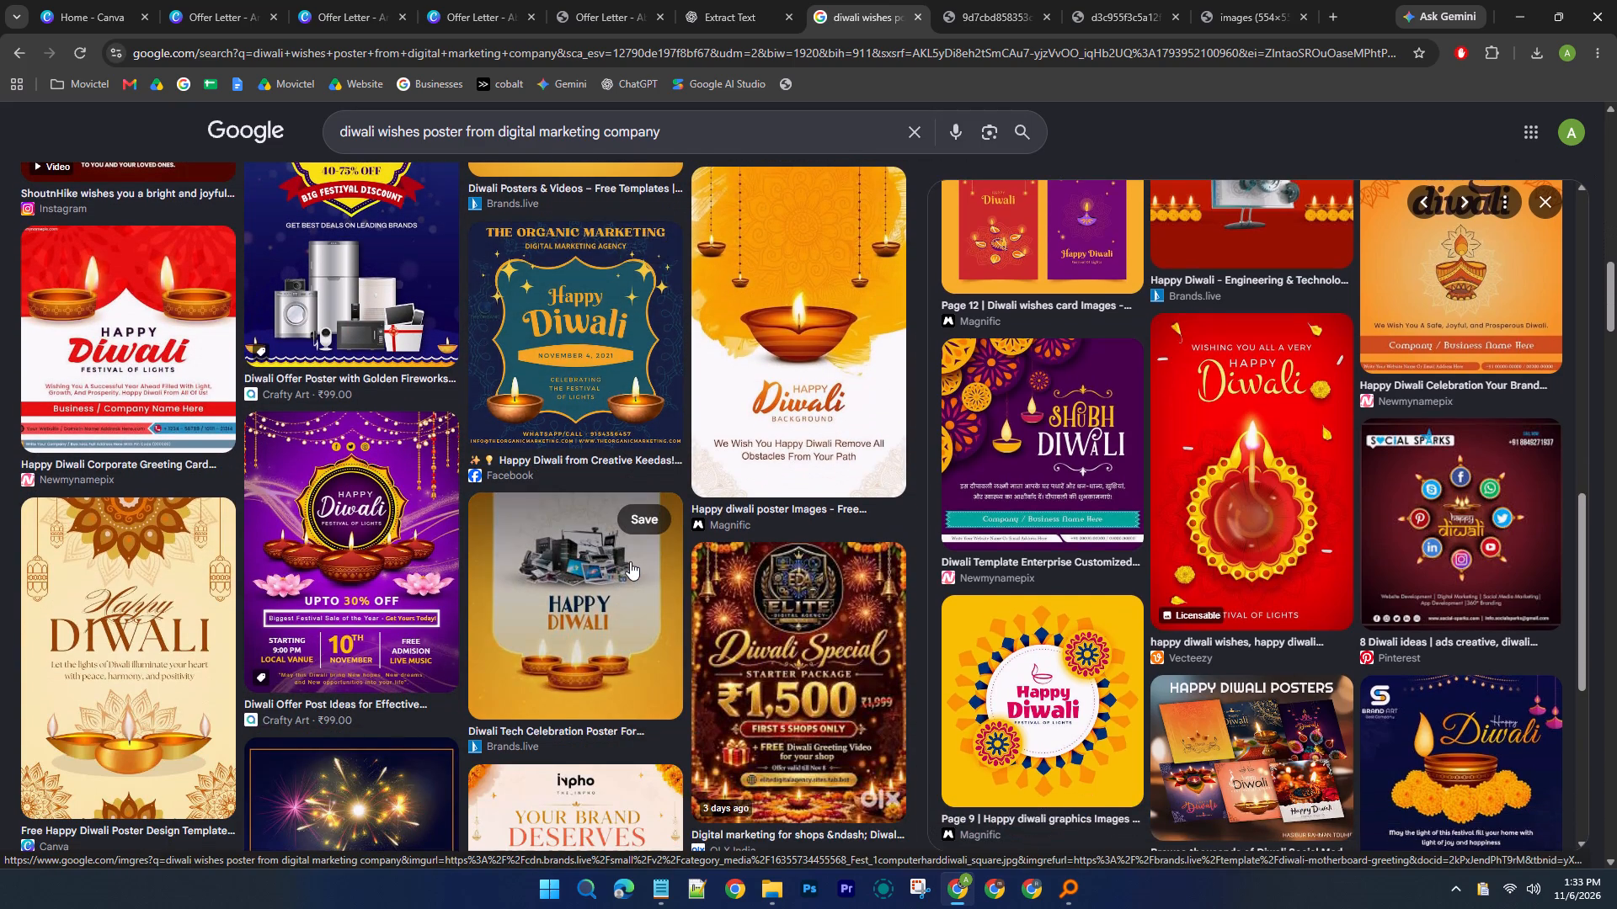
scroll(630, 561, "down", 4)
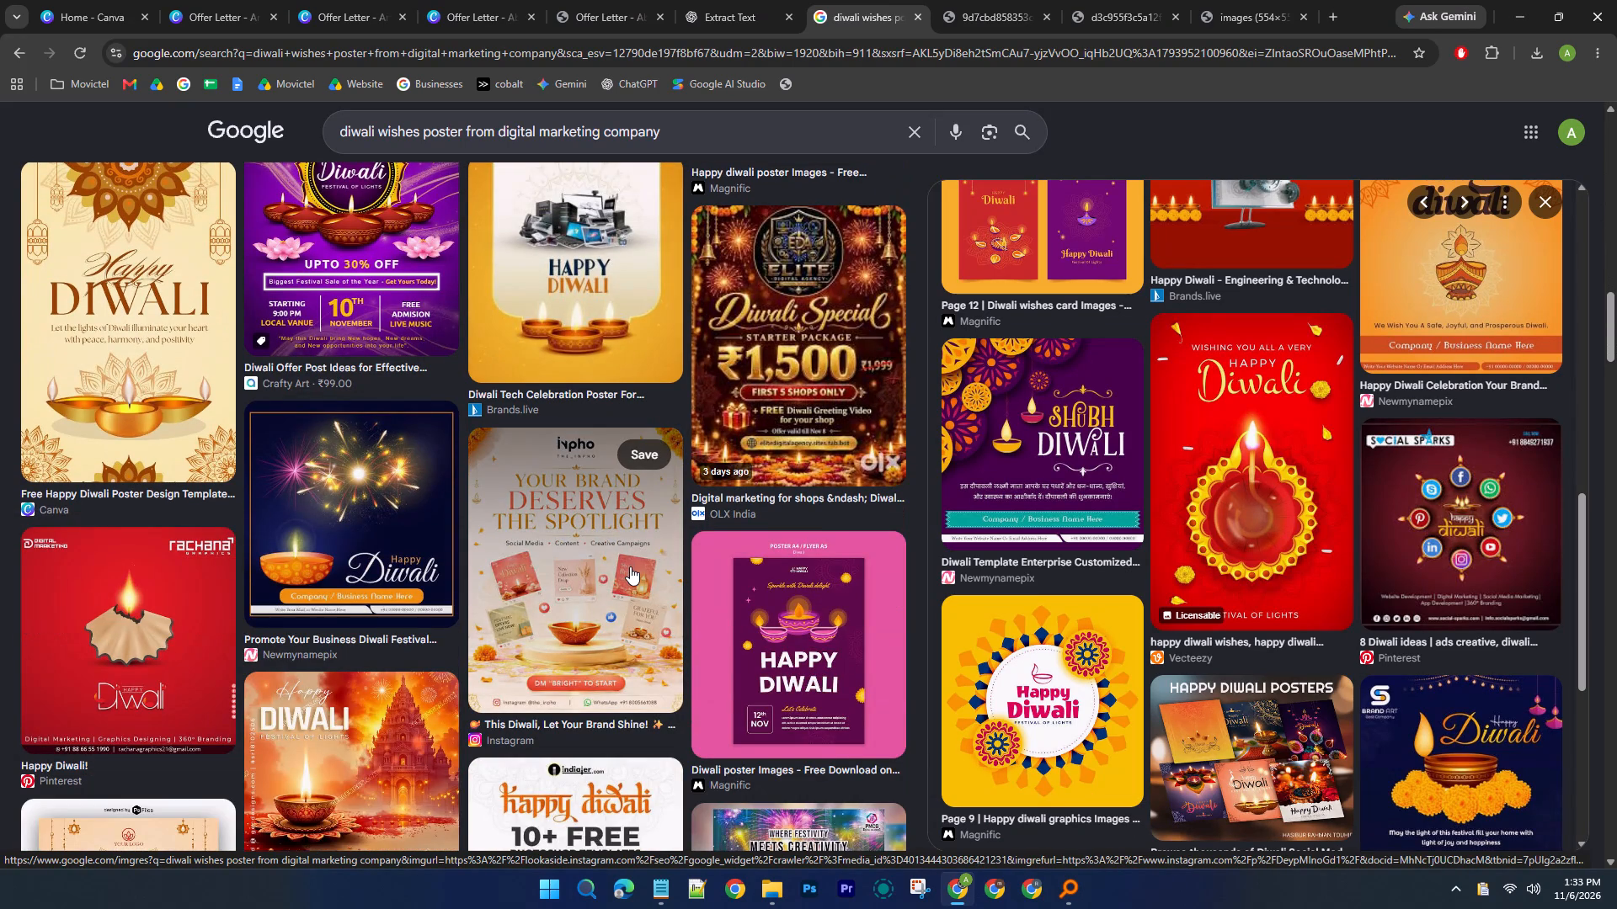
scroll(630, 566, "down", 4)
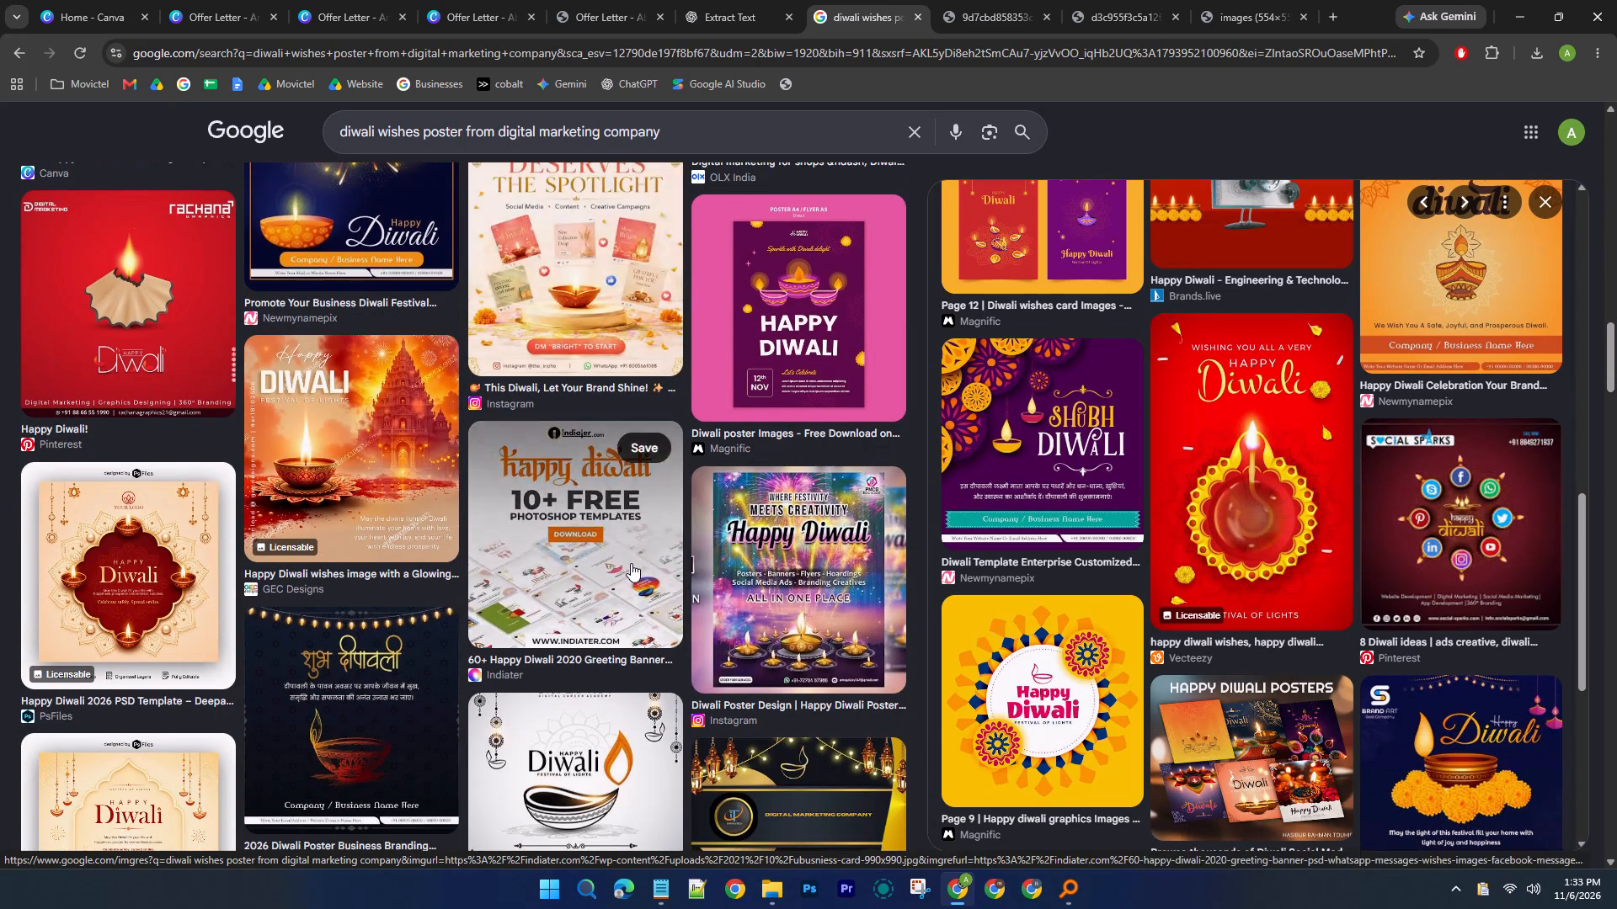
scroll(631, 563, "down", 3)
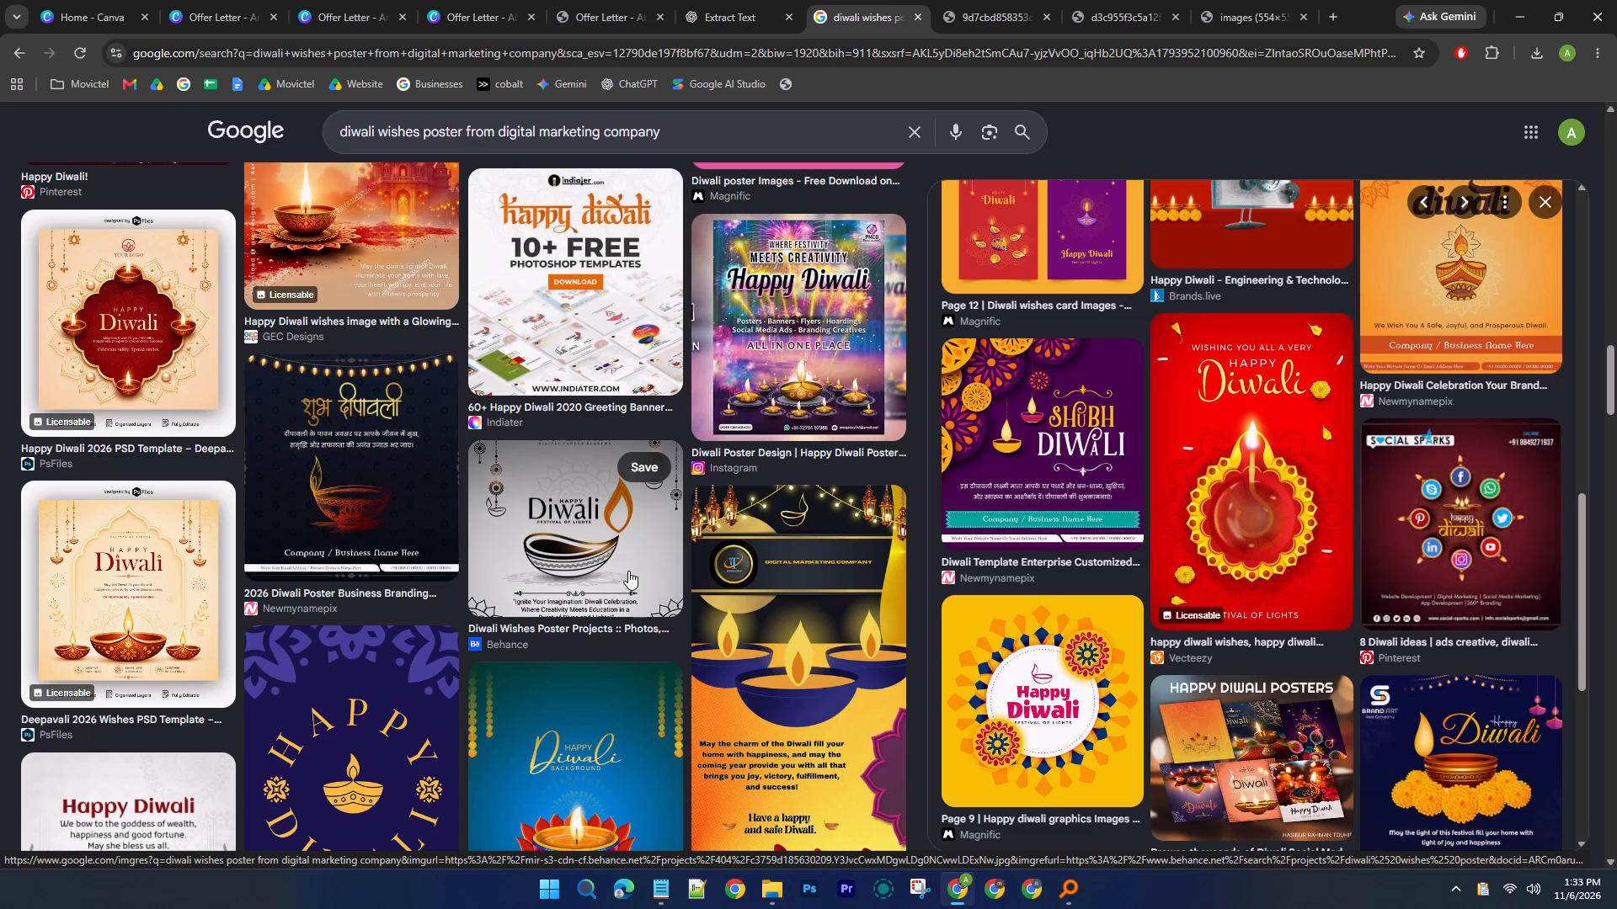
scroll(628, 568, "down", 4)
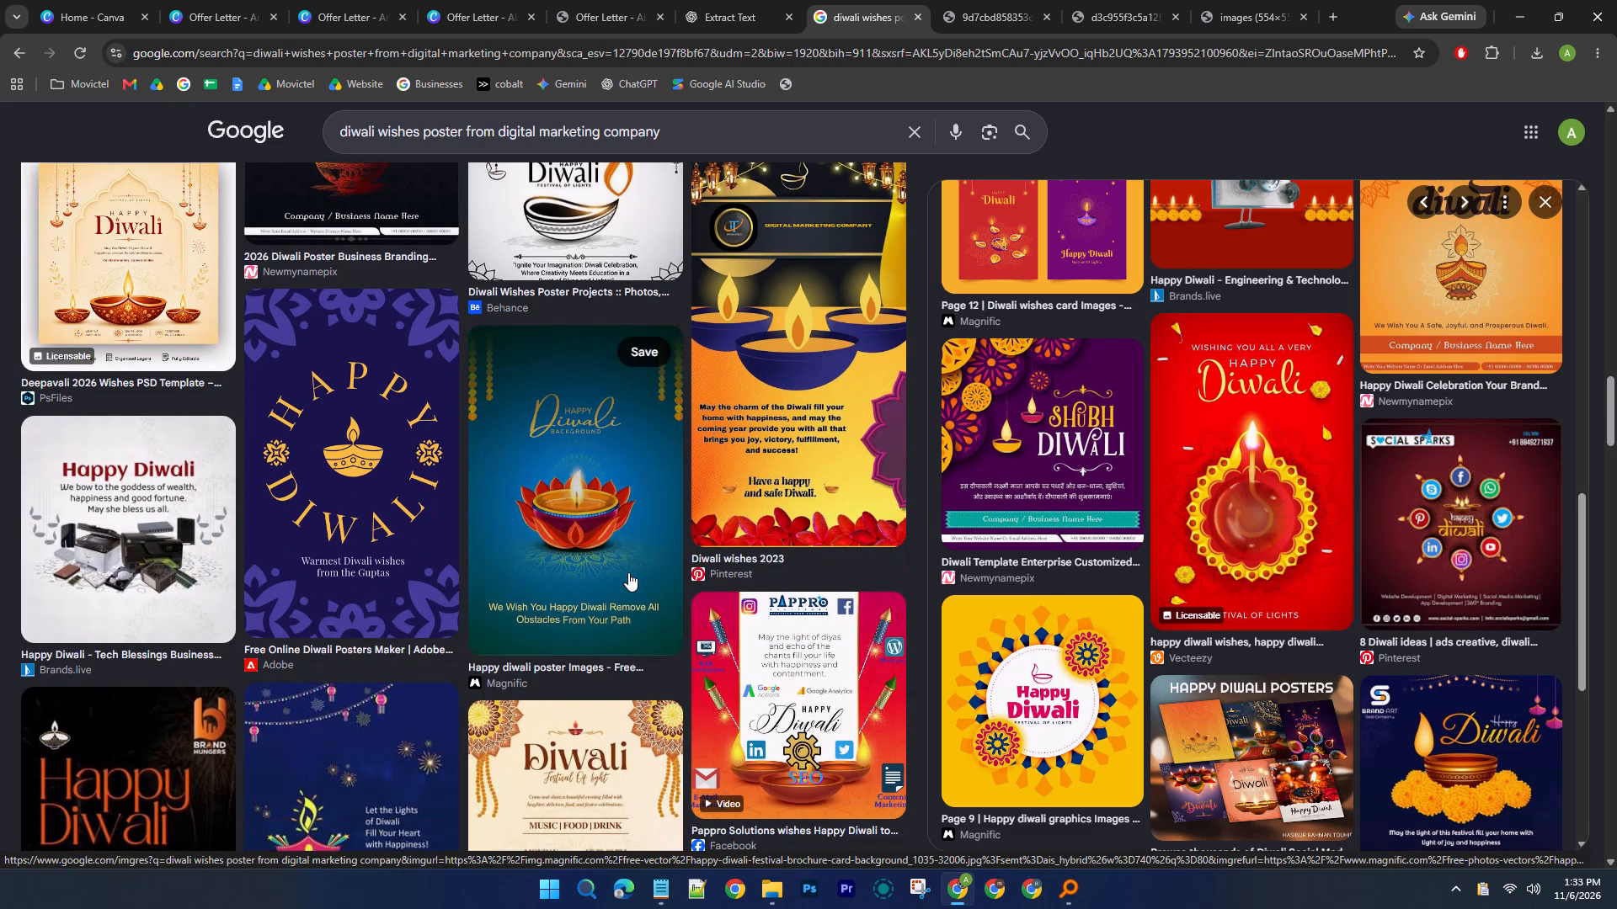
scroll(628, 572, "down", 3)
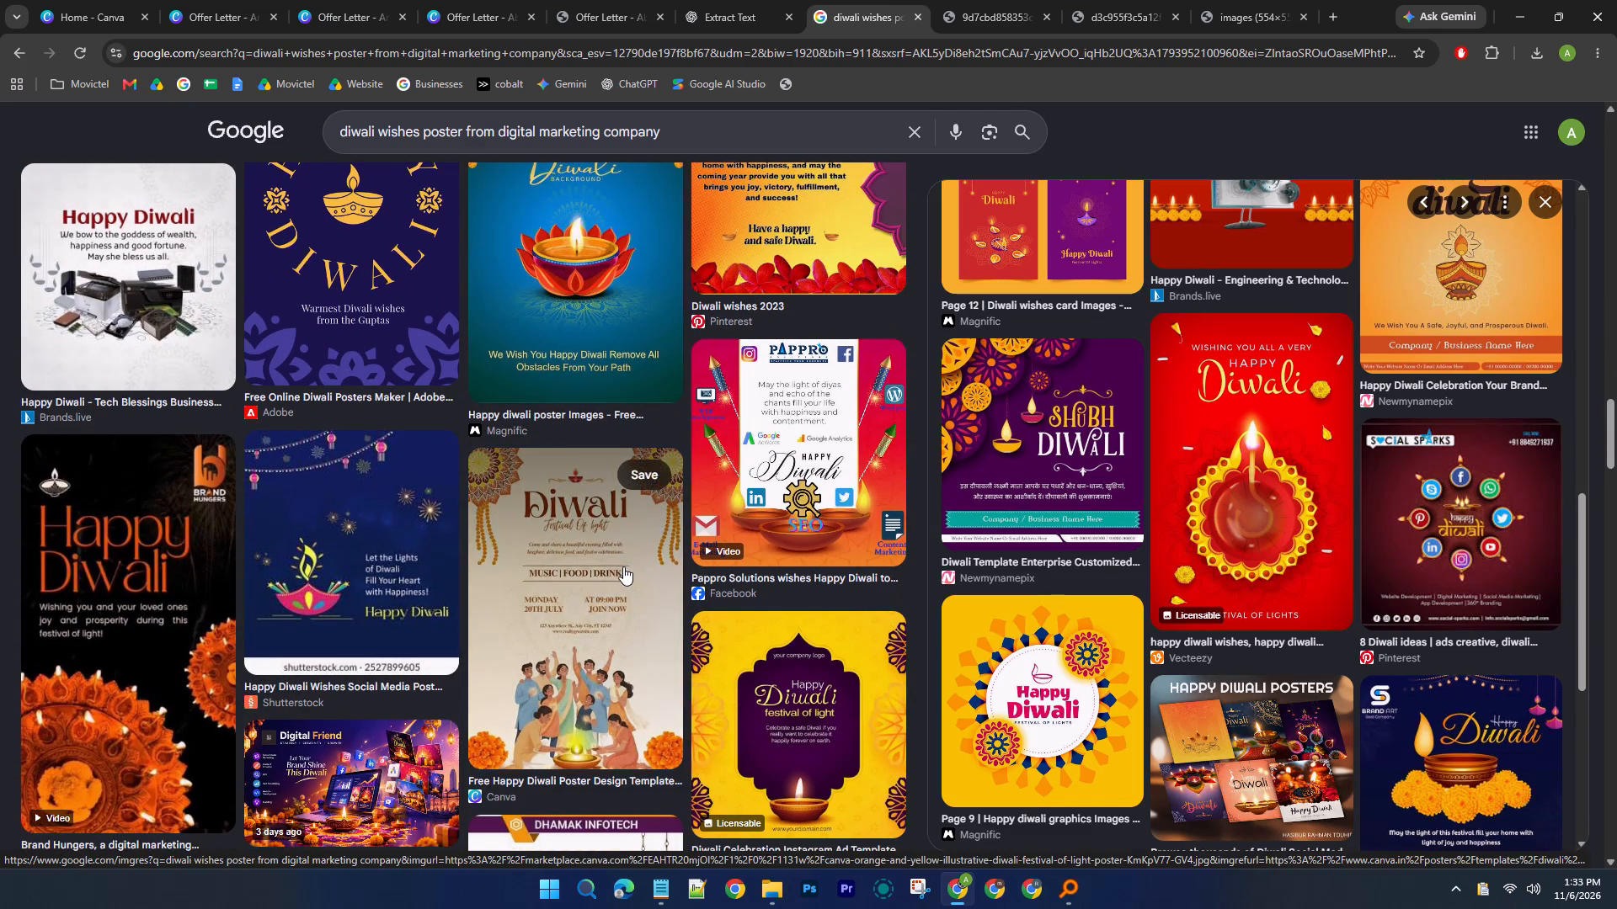
Replace the image search with the suggested query "digital marketing diwali poster".
triple_click(475, 136)
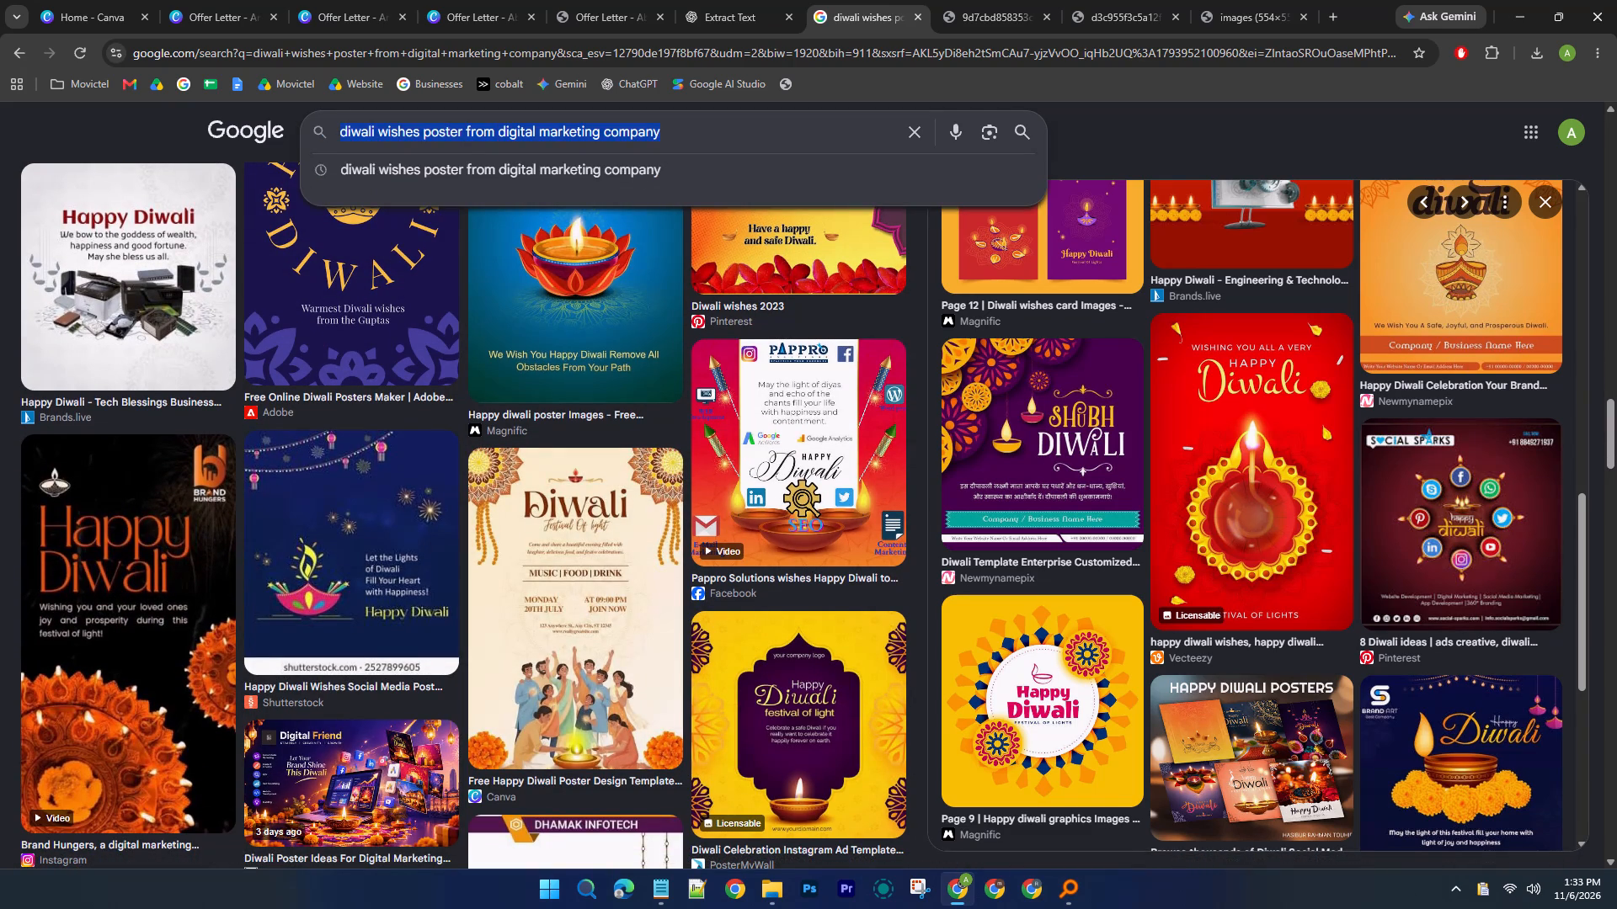
type("digital marketing diwali")
key("space")
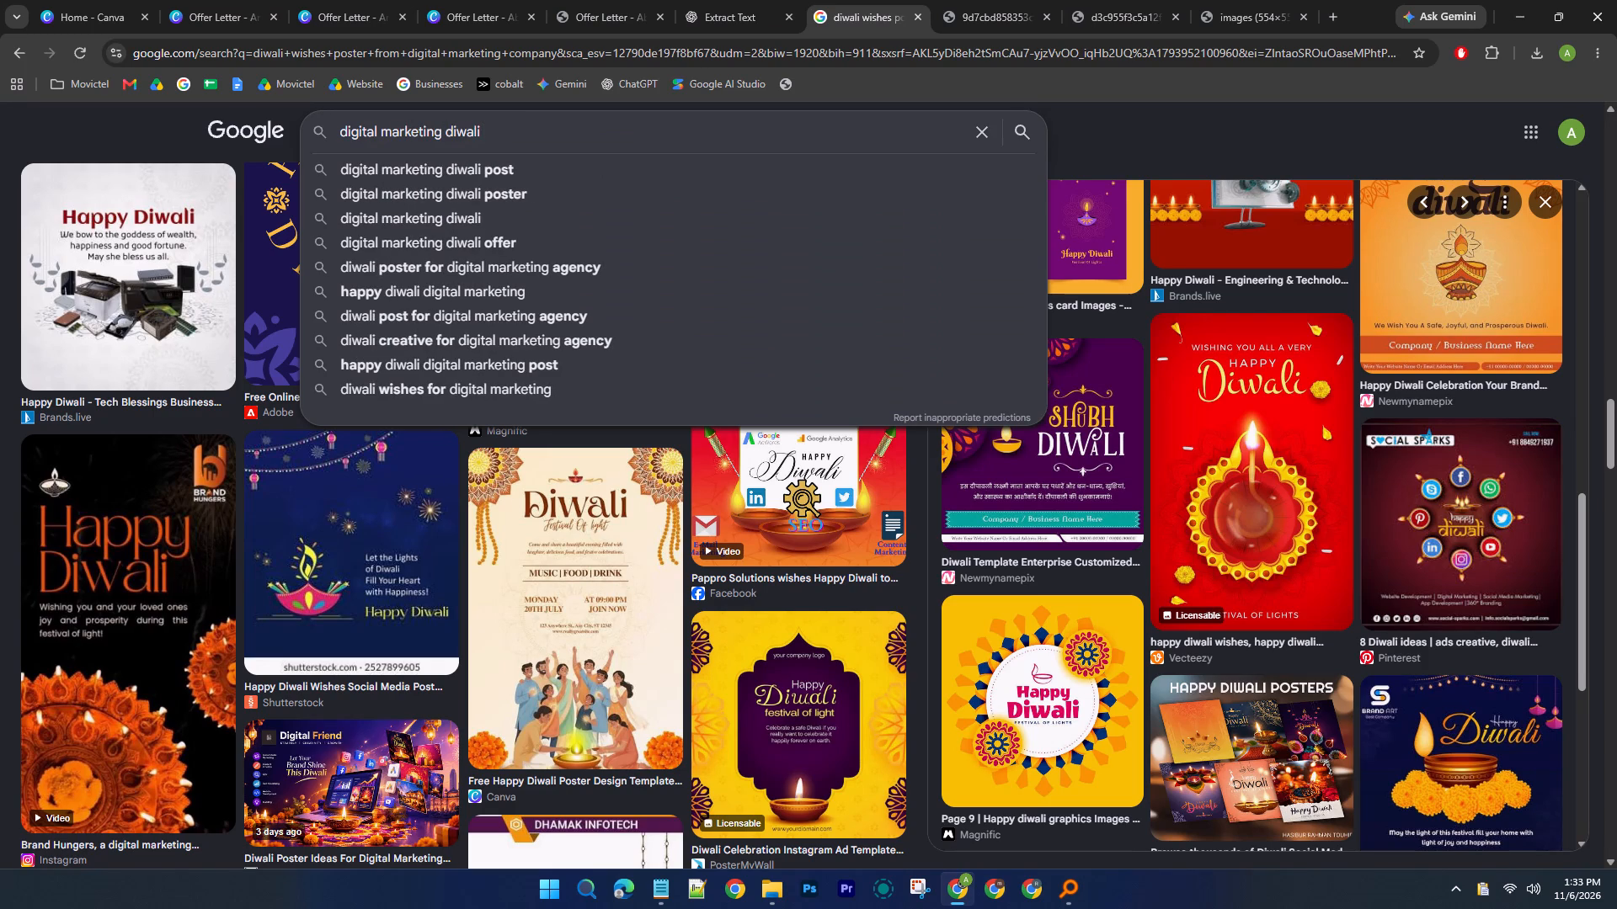
key("Down")
key("Down")
key("Return")
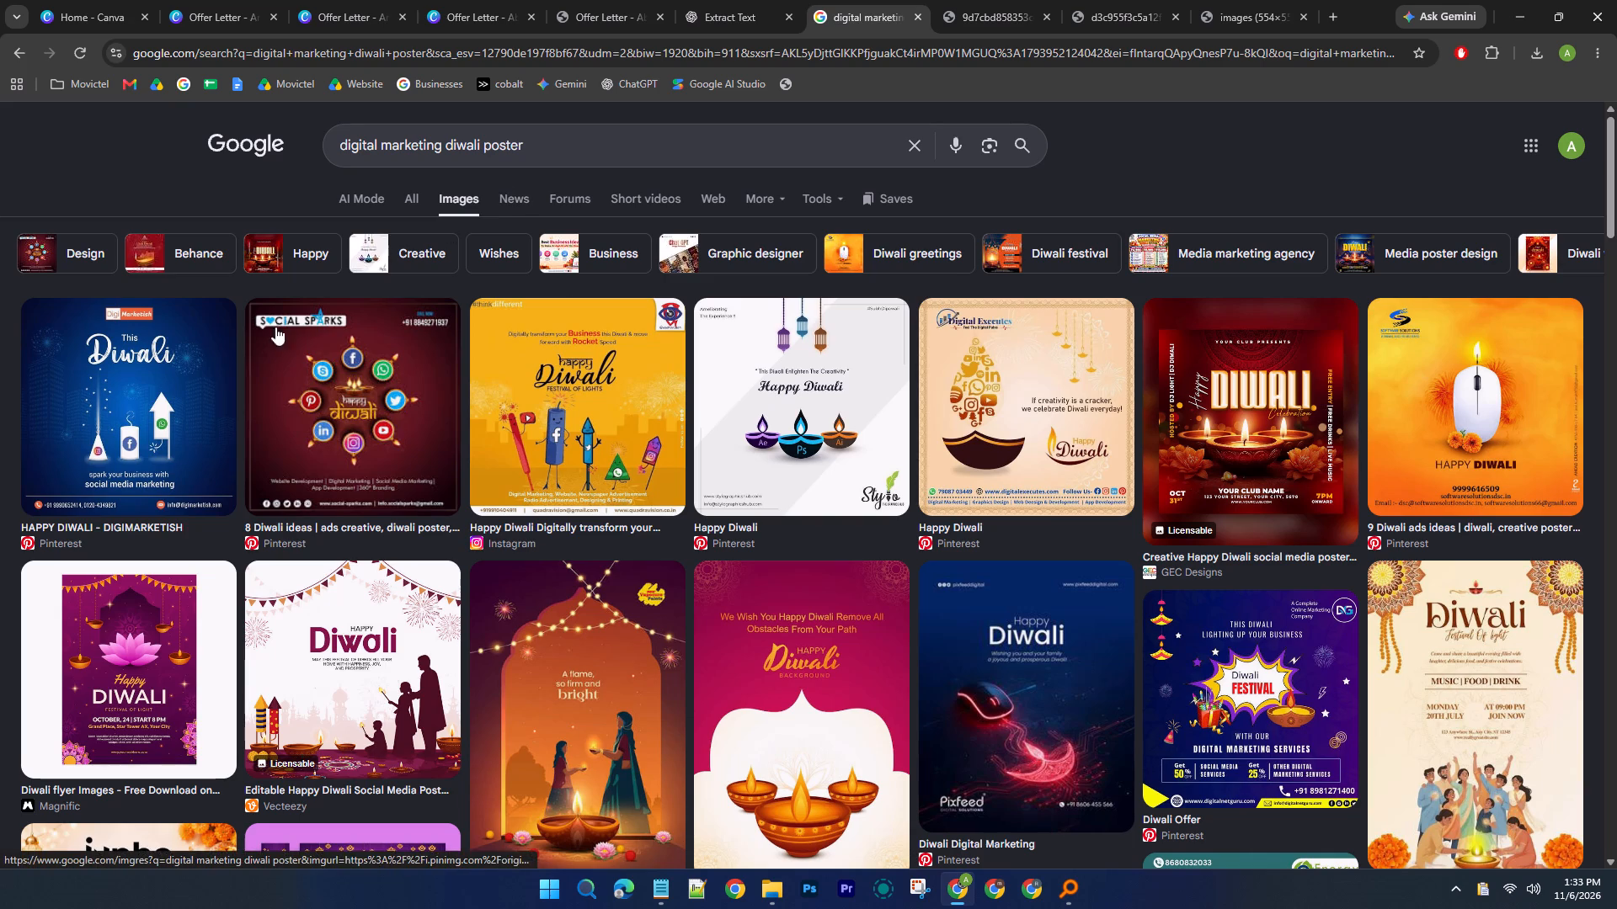
left_click(156, 390)
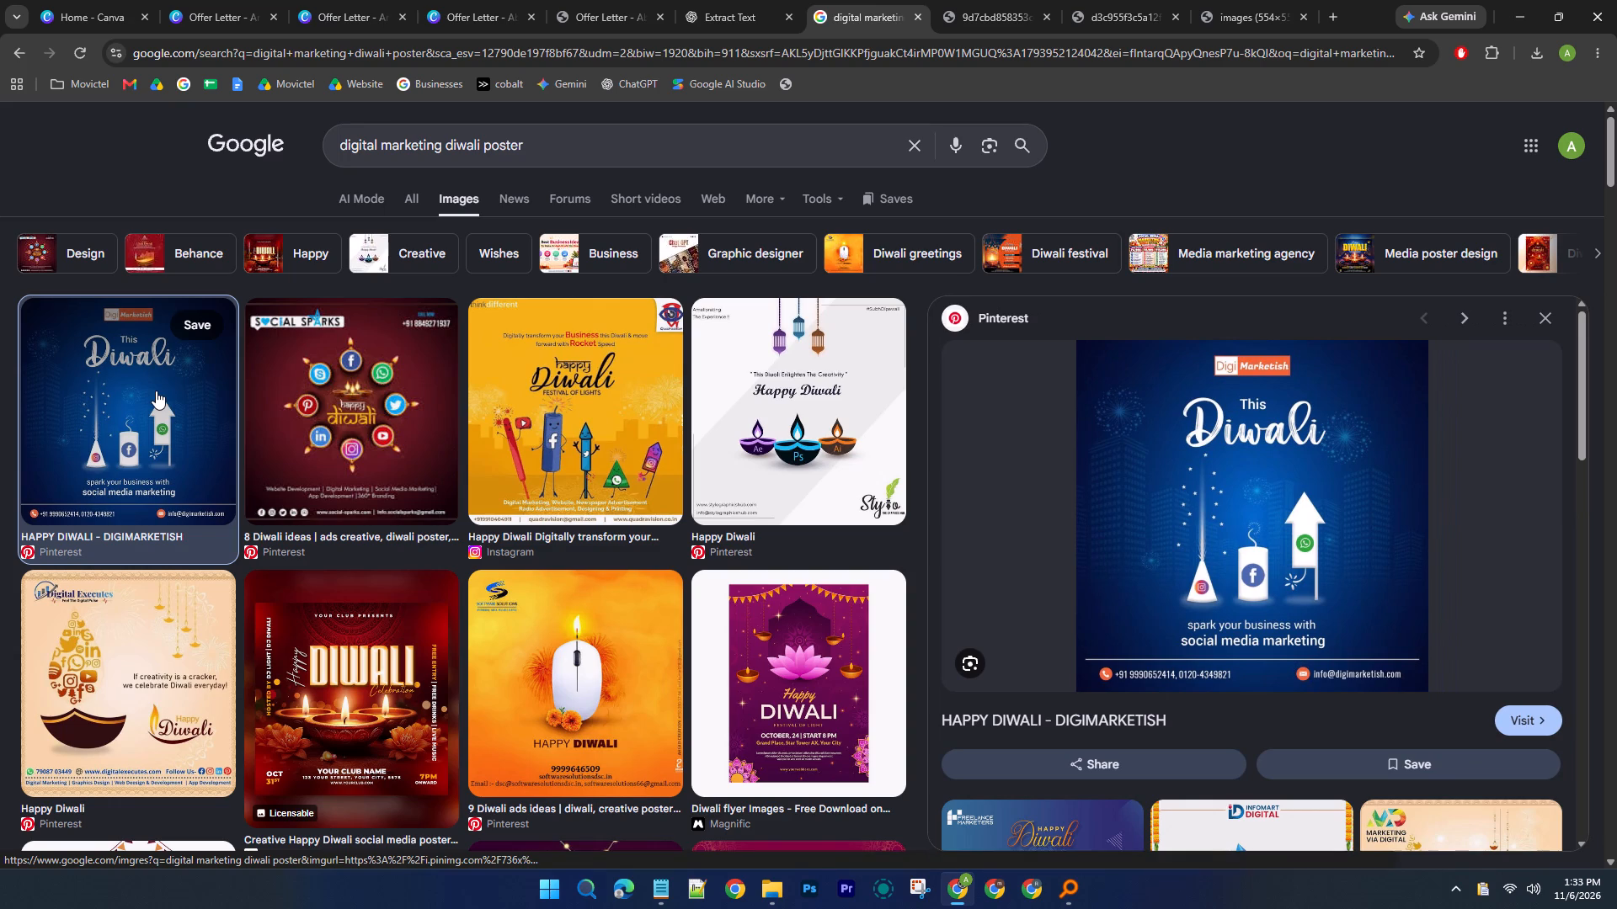
left_click(578, 407)
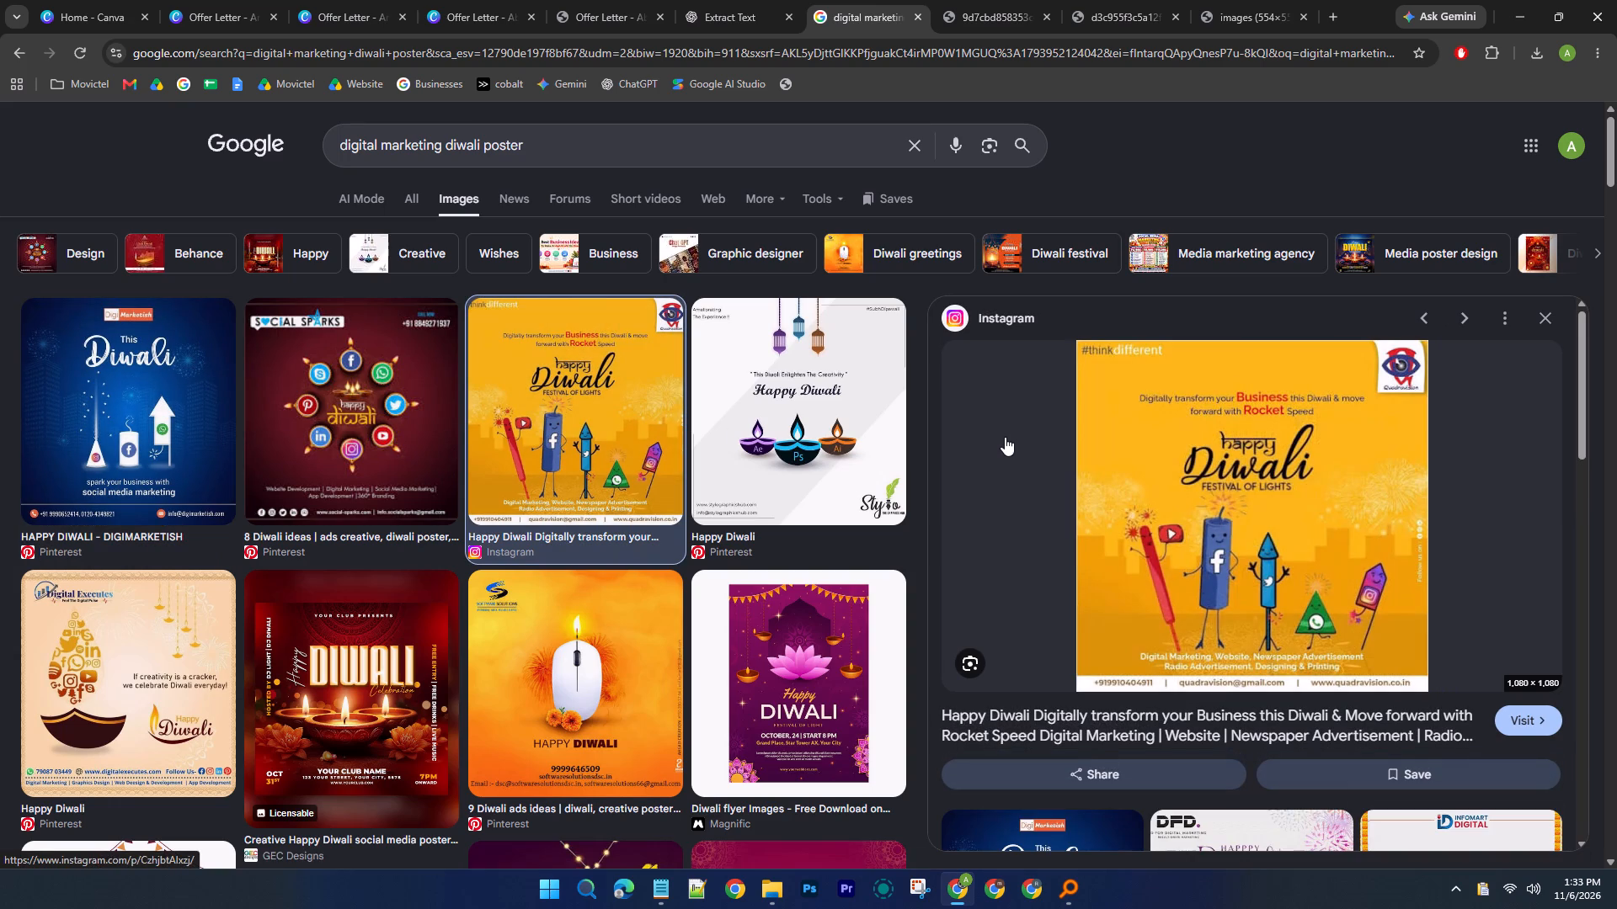
left_click(809, 472)
scroll(809, 472, "down", 3)
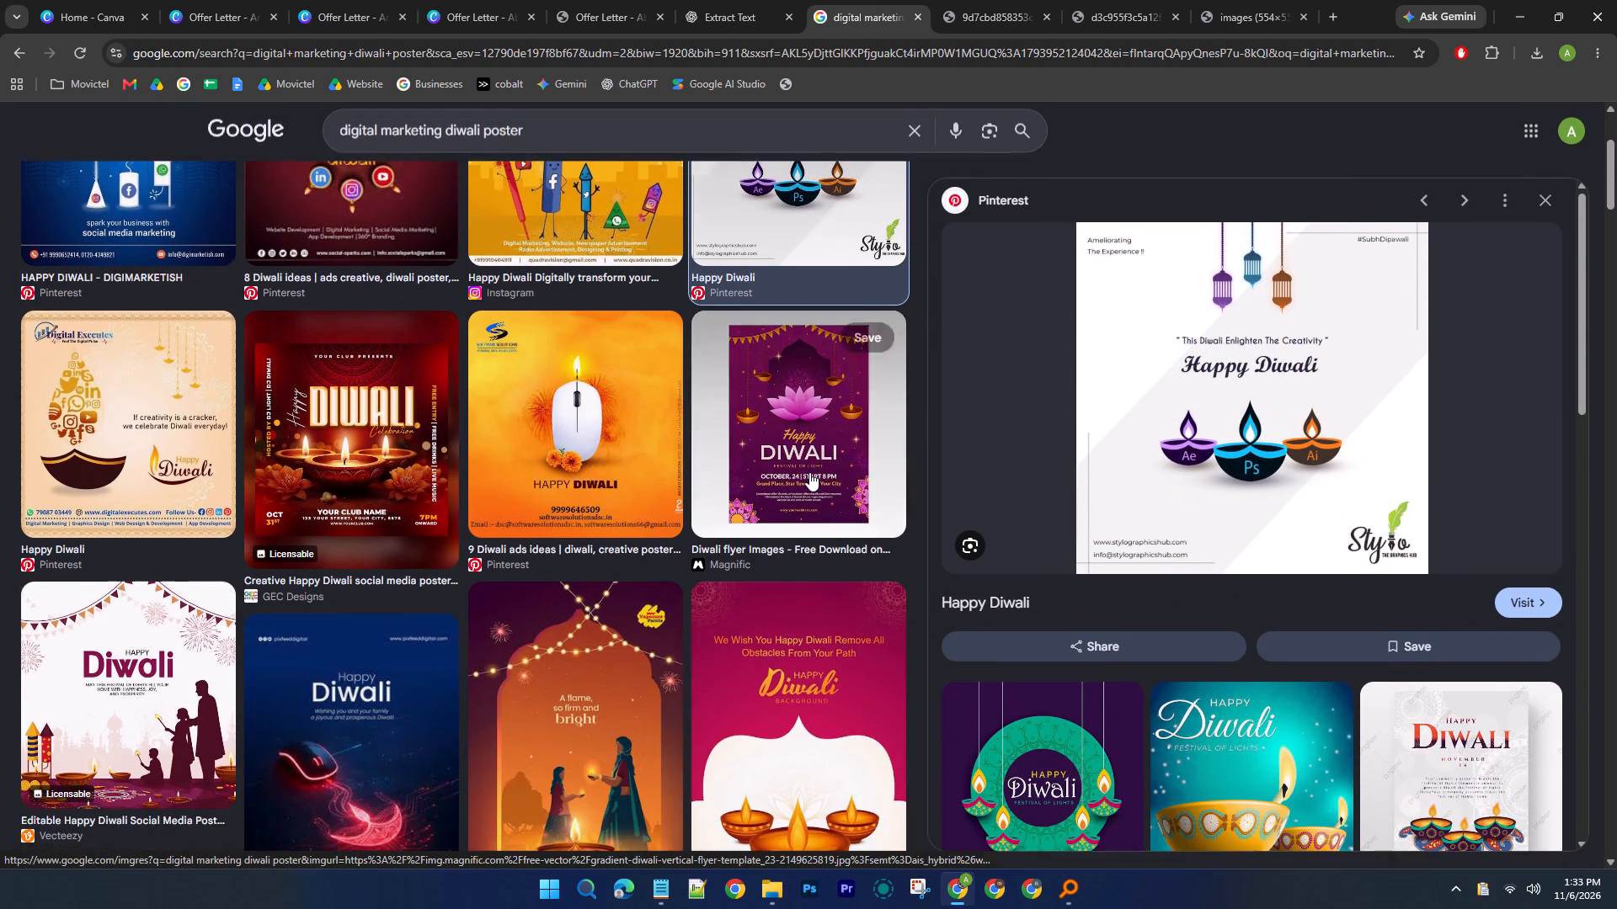
scroll(809, 472, "down", 7)
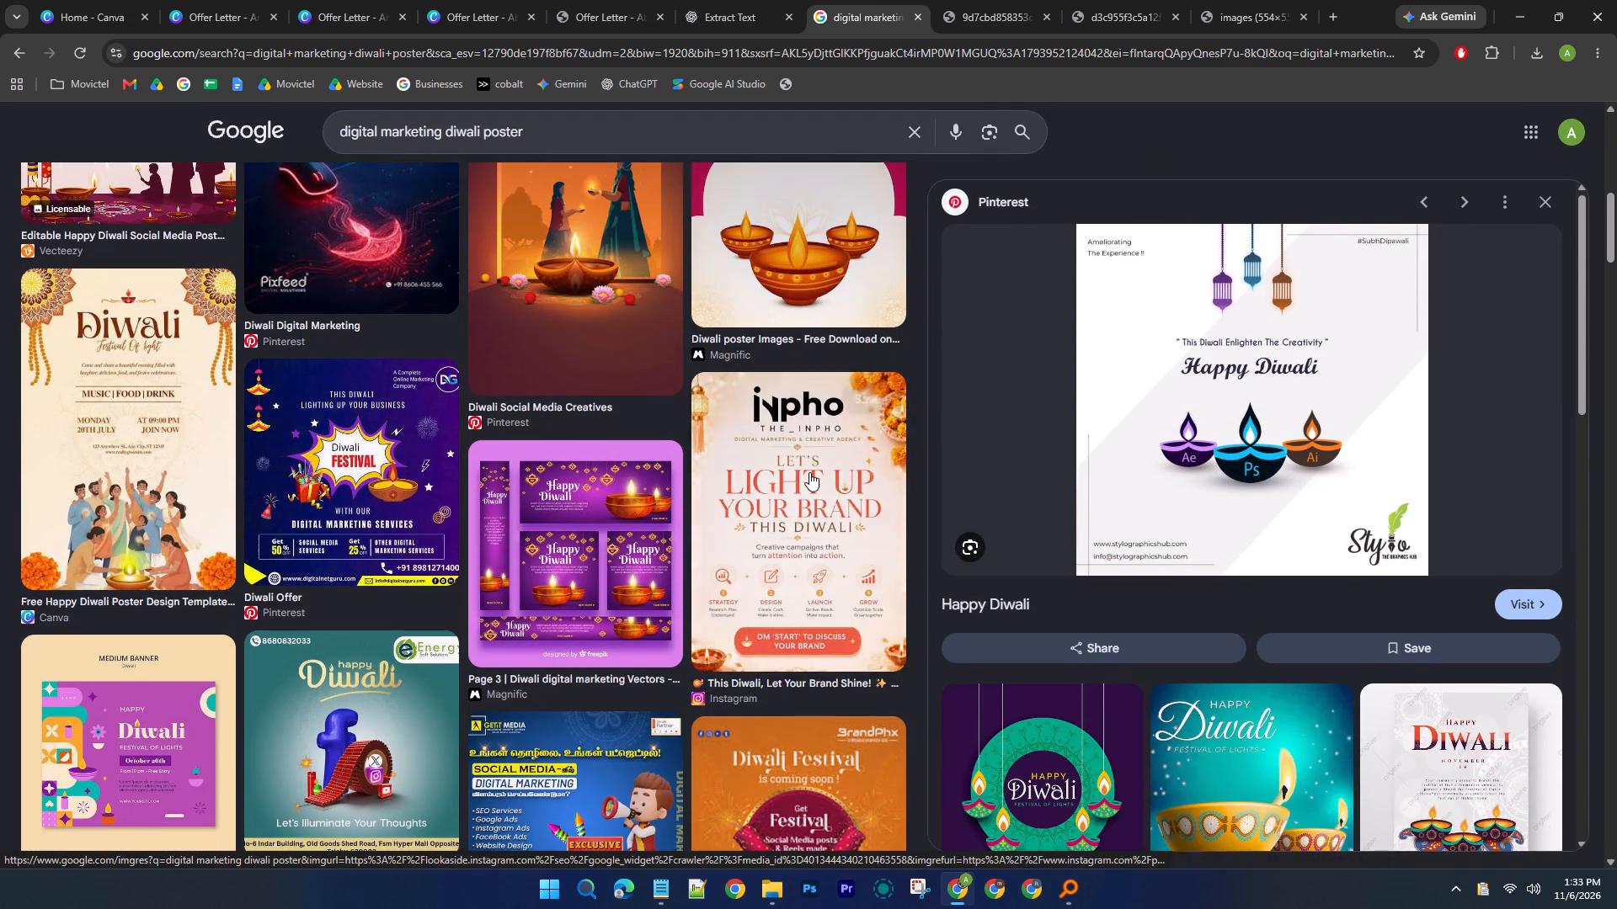
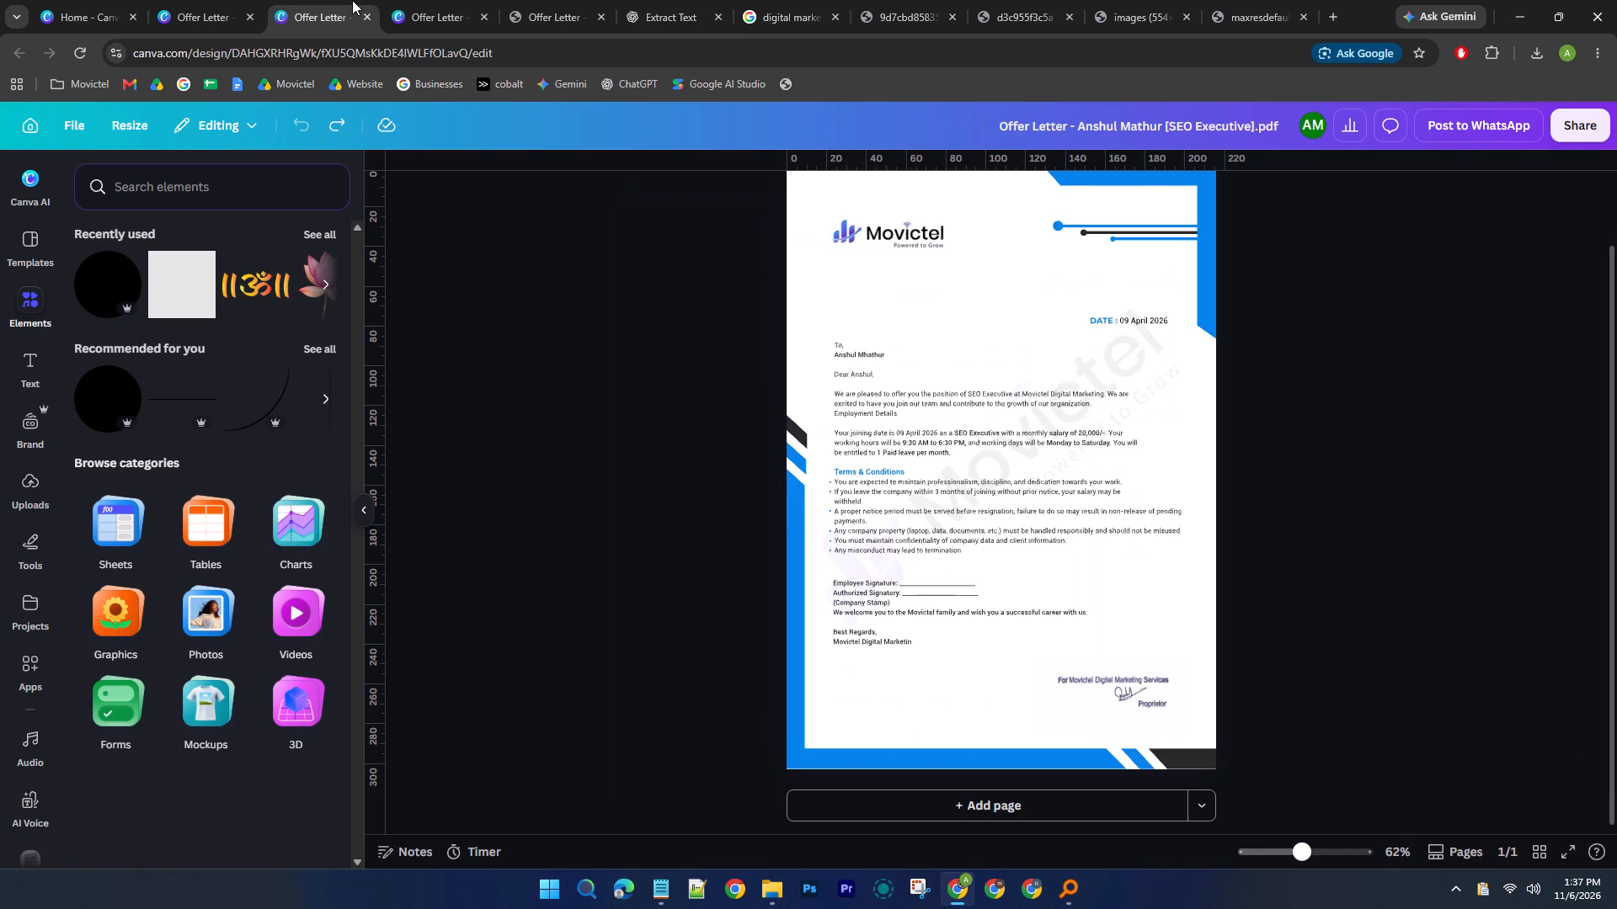
left_click(414, 0)
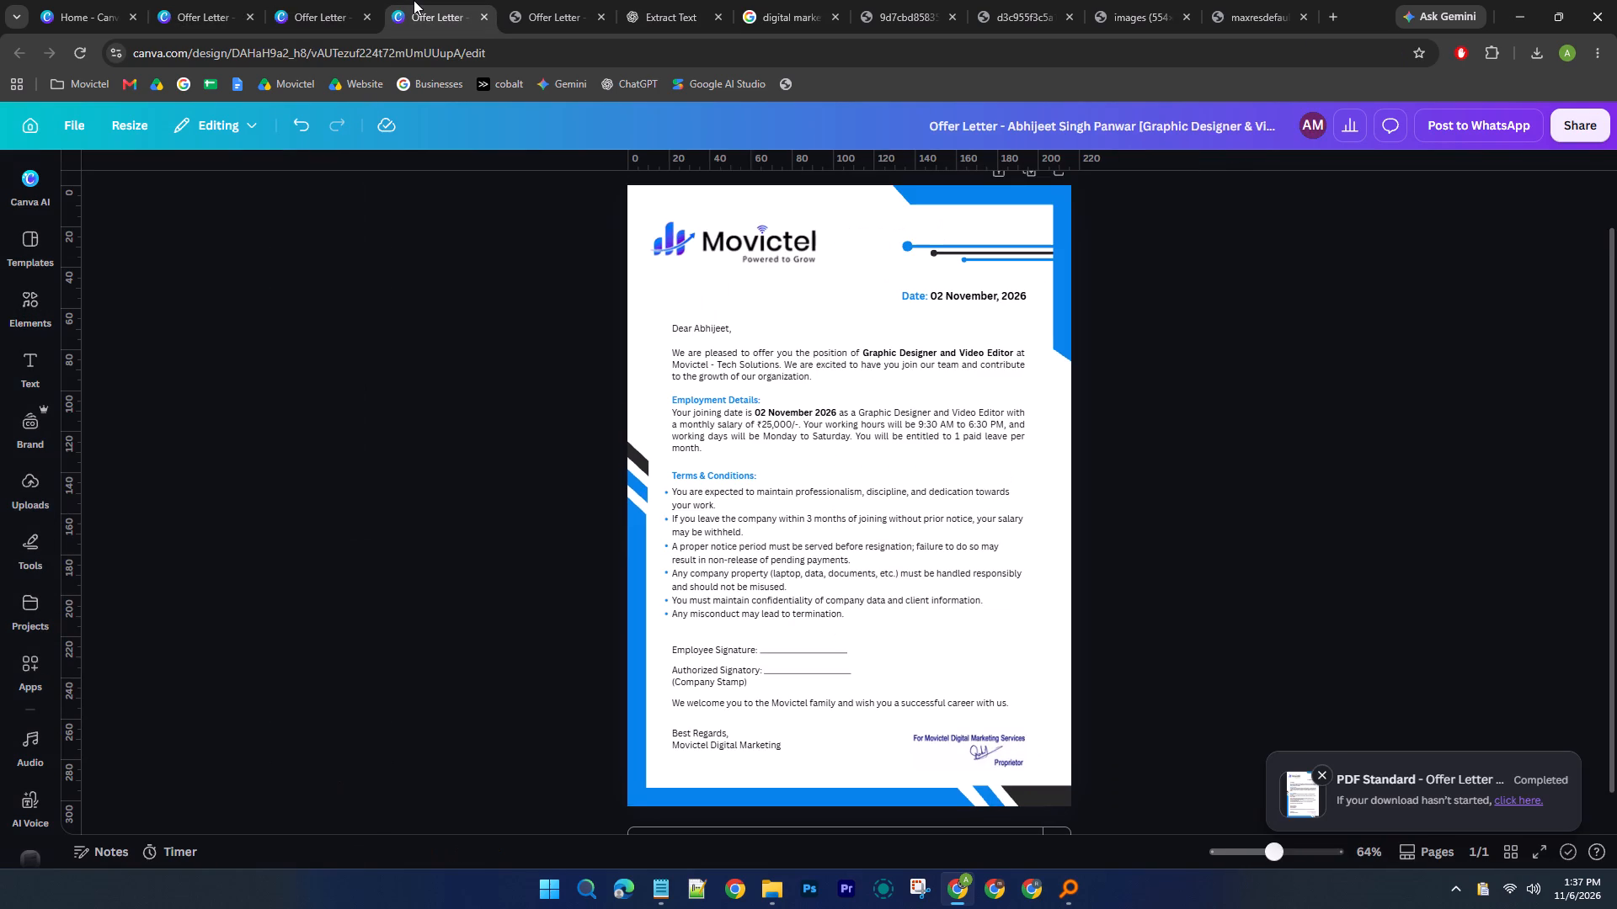
left_click(635, 0)
left_click(457, 0)
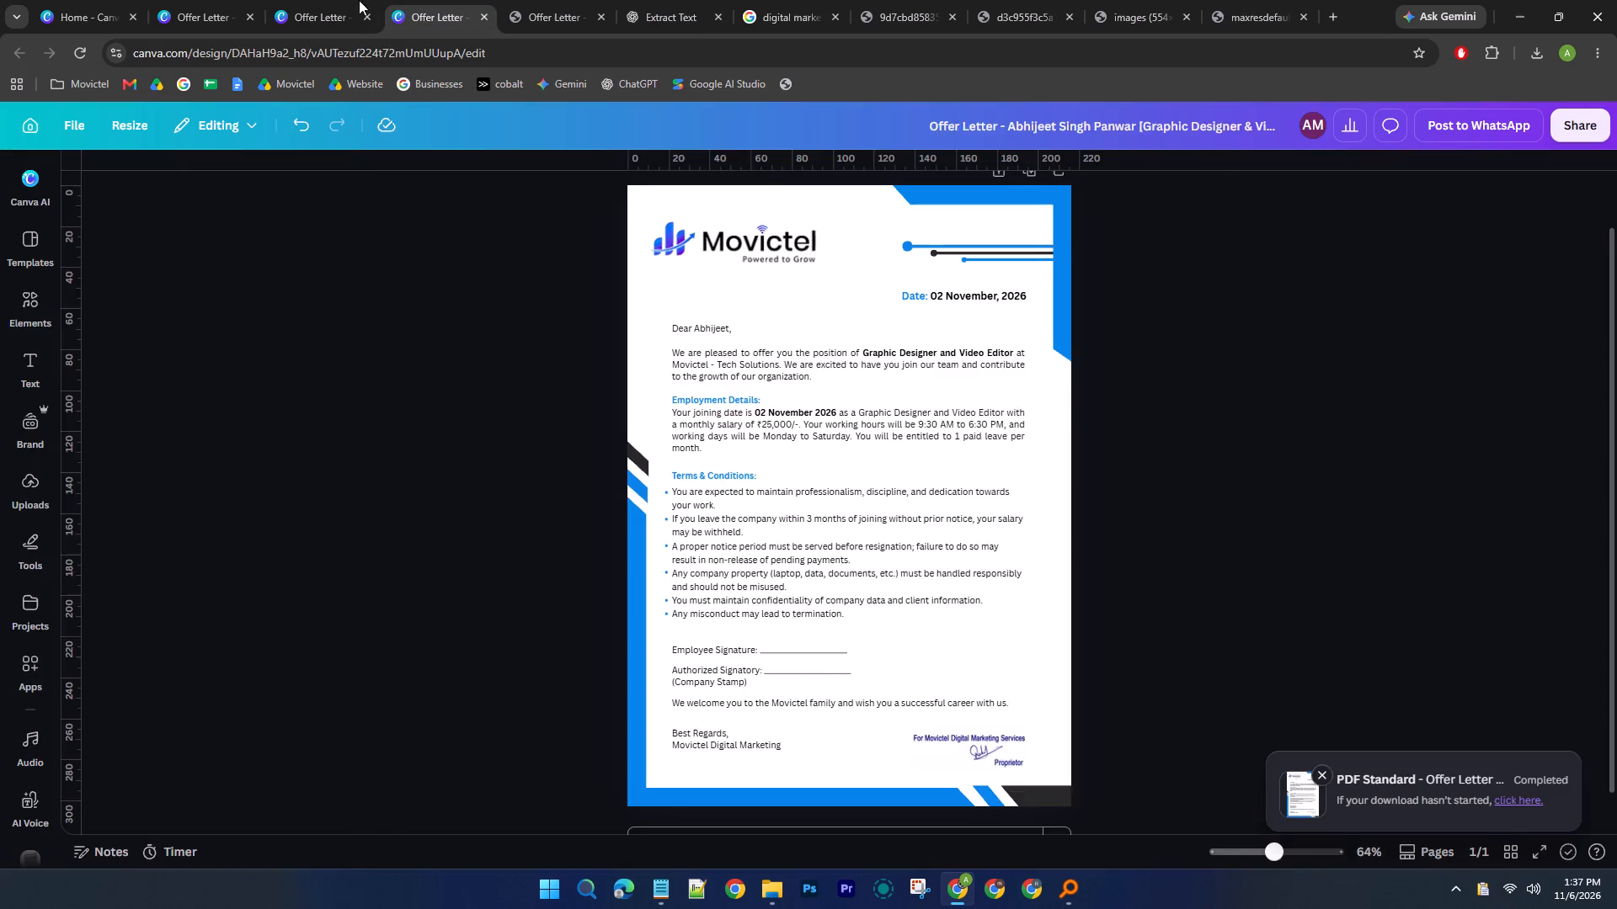
left_click(316, 0)
left_click(203, 0)
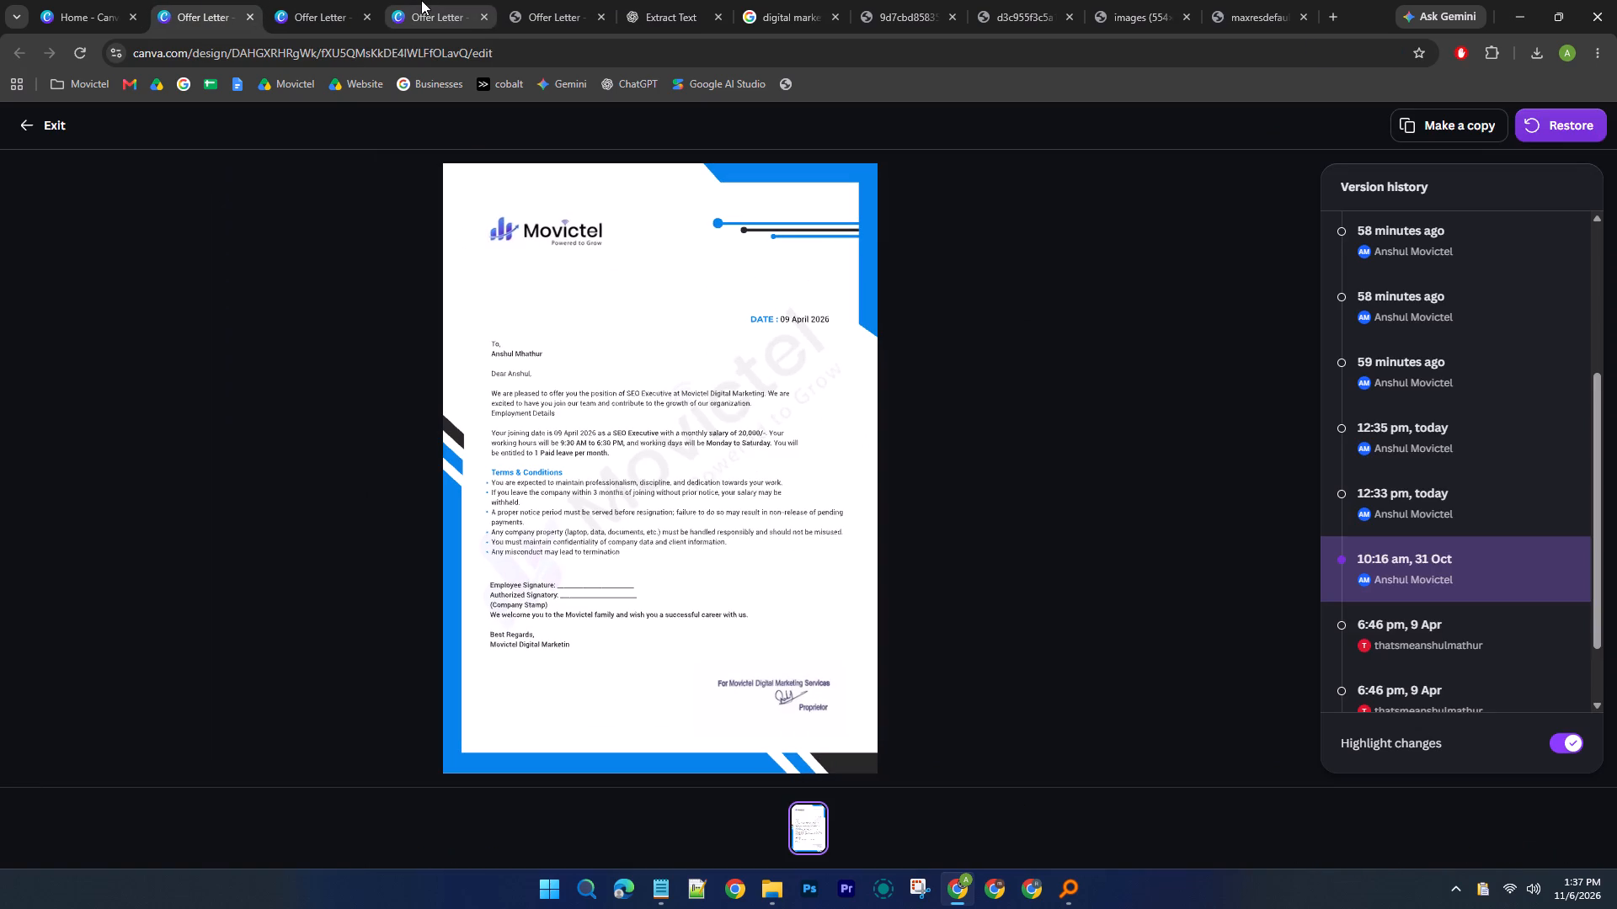
left_click(104, 0)
left_click(147, 0)
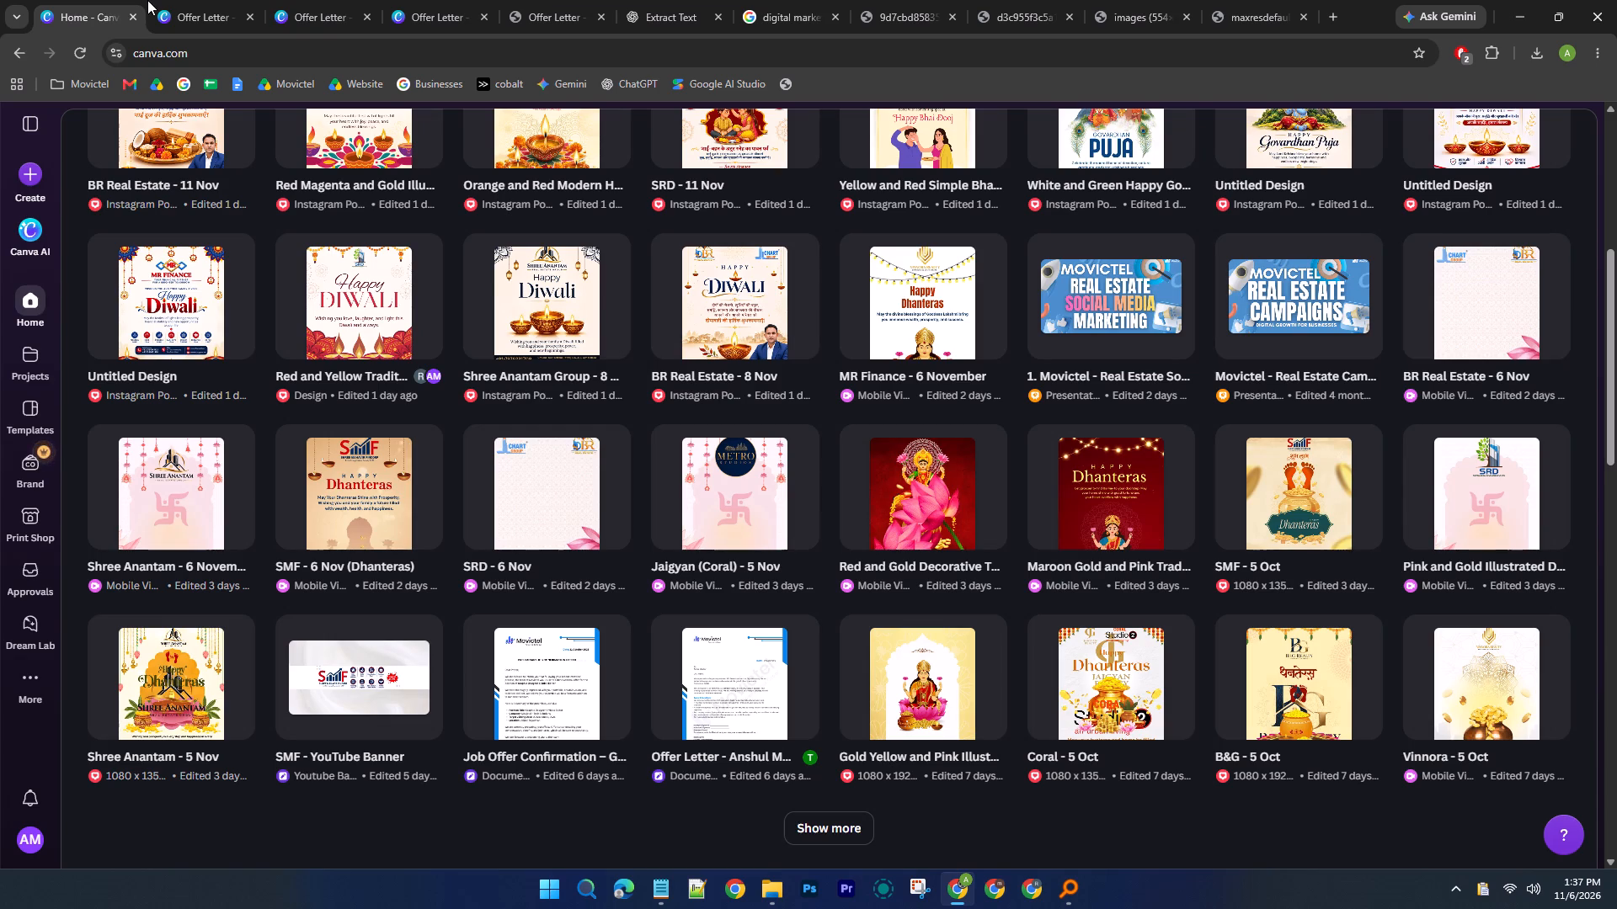
left_click(161, 0)
left_click(293, 0)
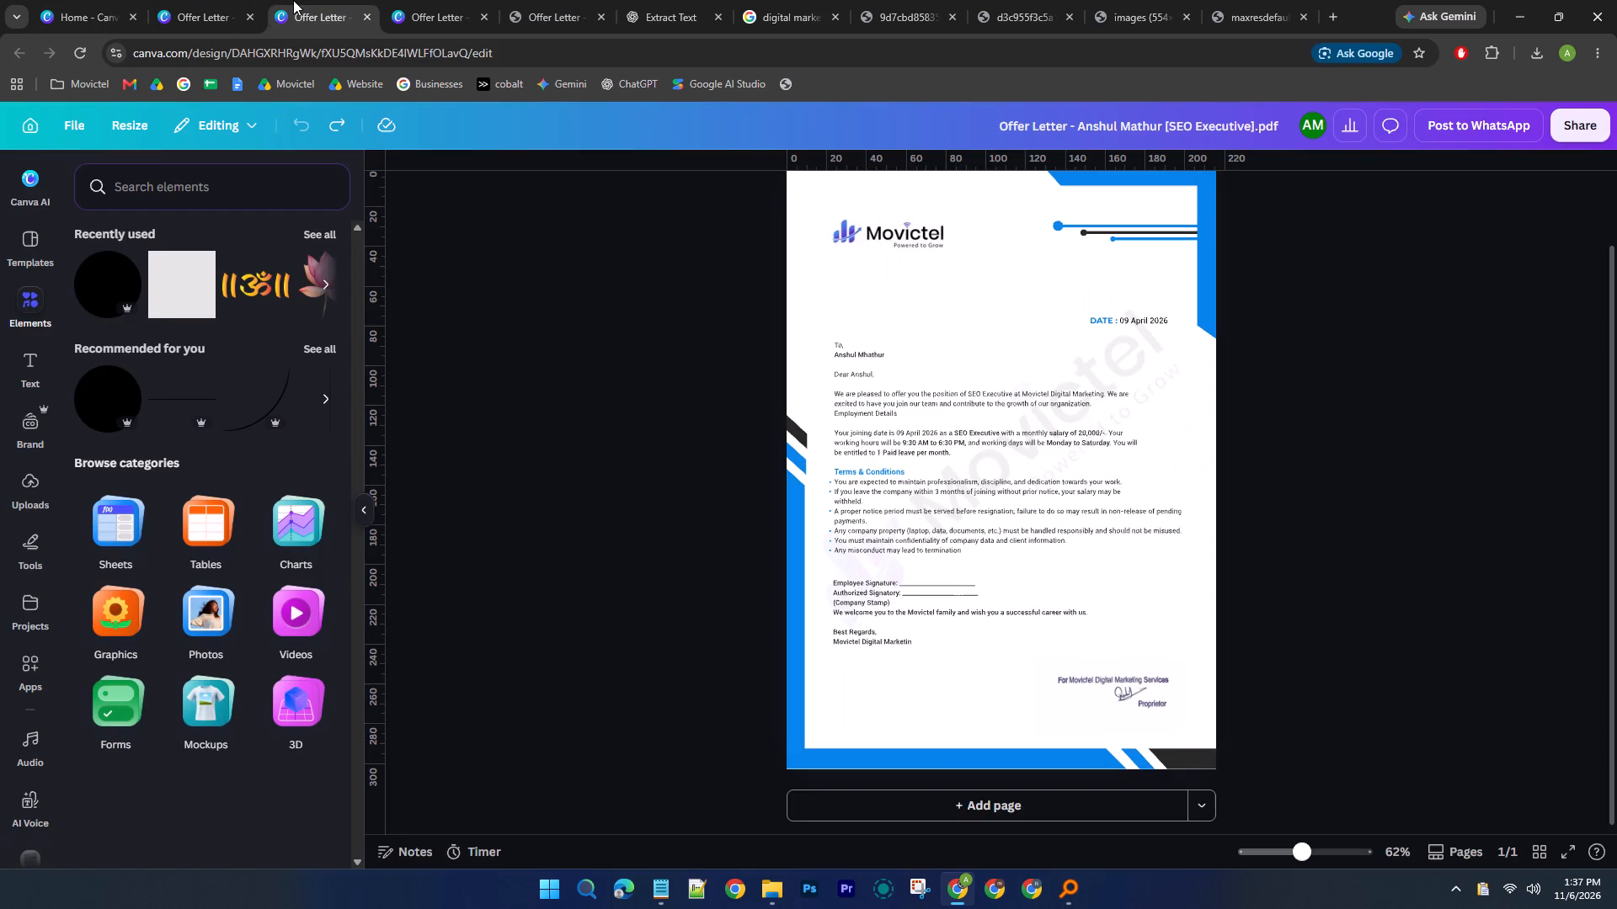
Close the offer letter, Extract Text chat, image search and Diwali image tabs, keeping only the Canva home tab.
left_click(215, 0)
left_click(253, 24)
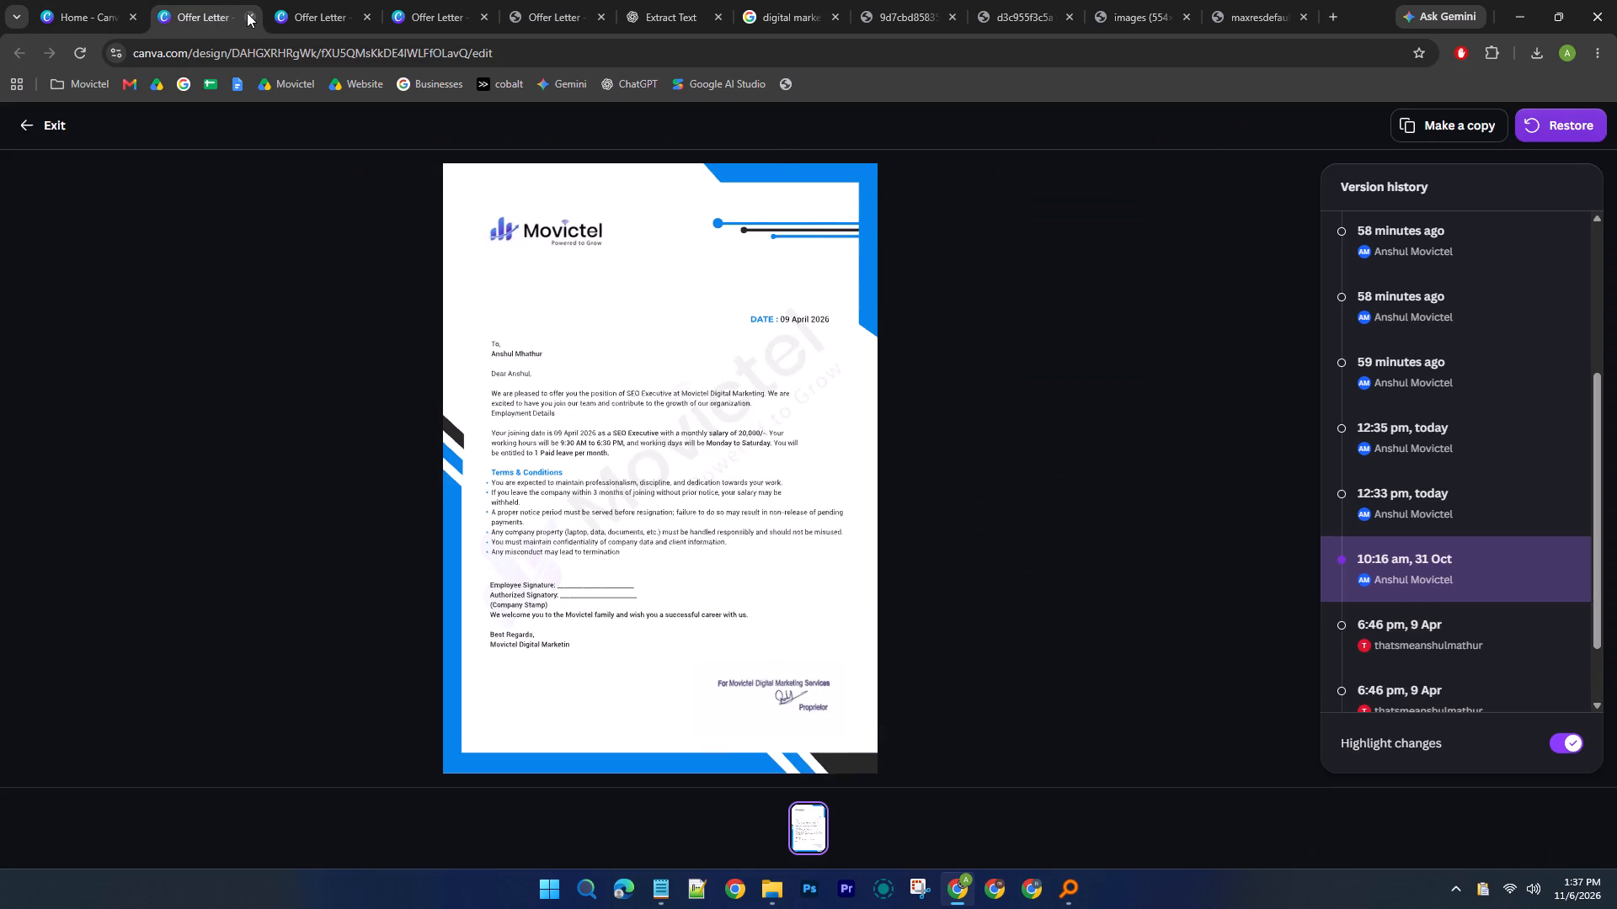
left_click(247, 13)
left_click(247, 13)
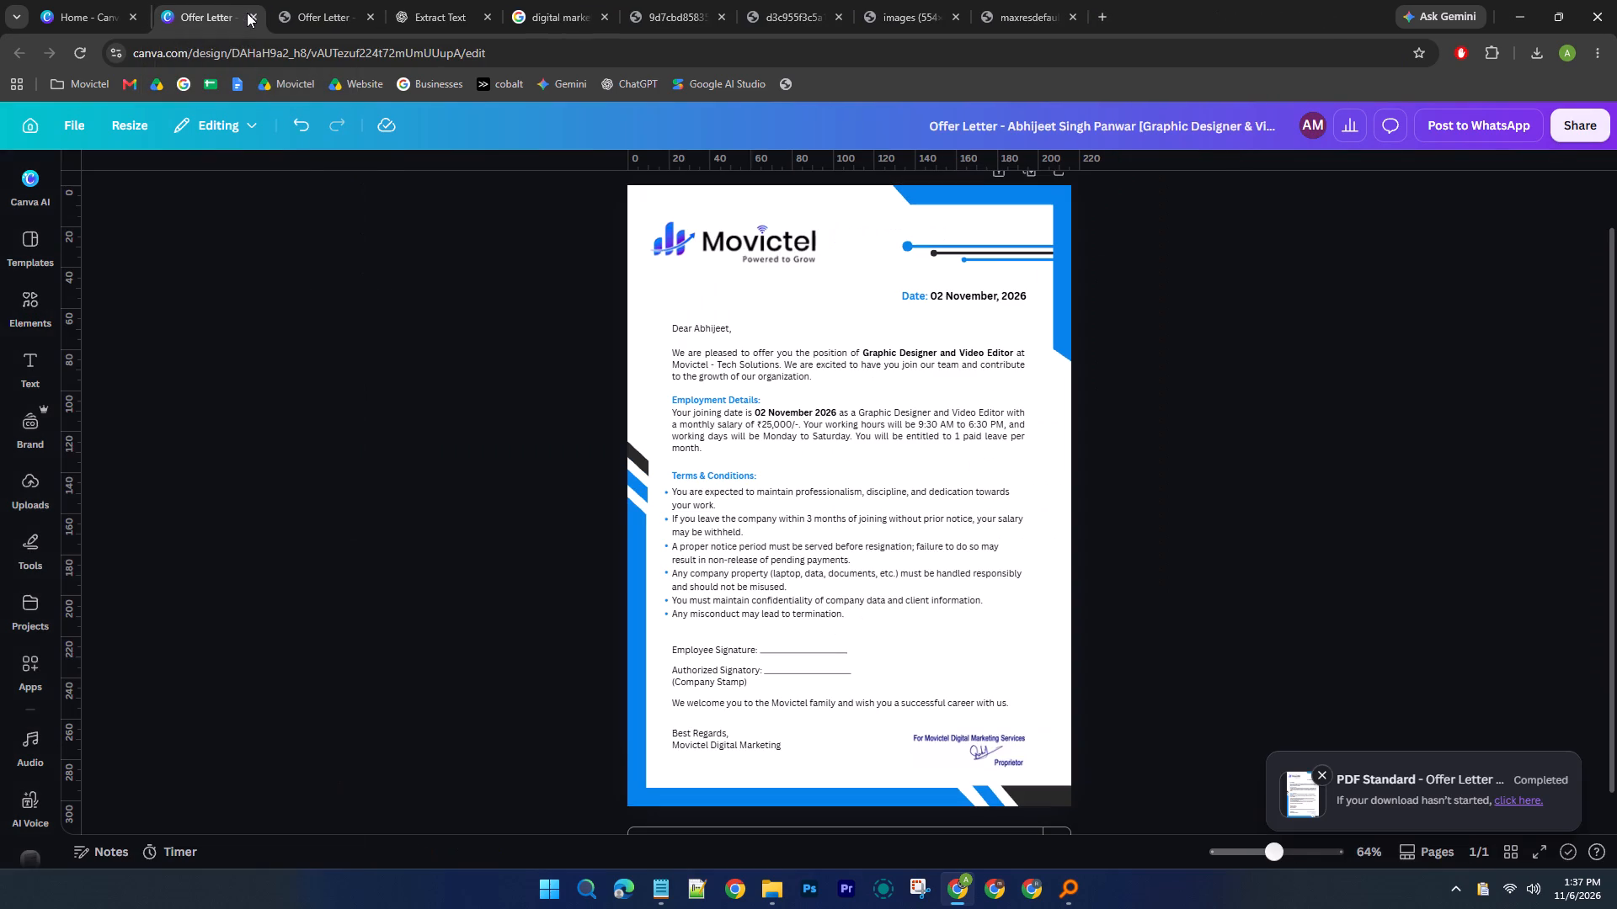
left_click(247, 13)
left_click(247, 13)
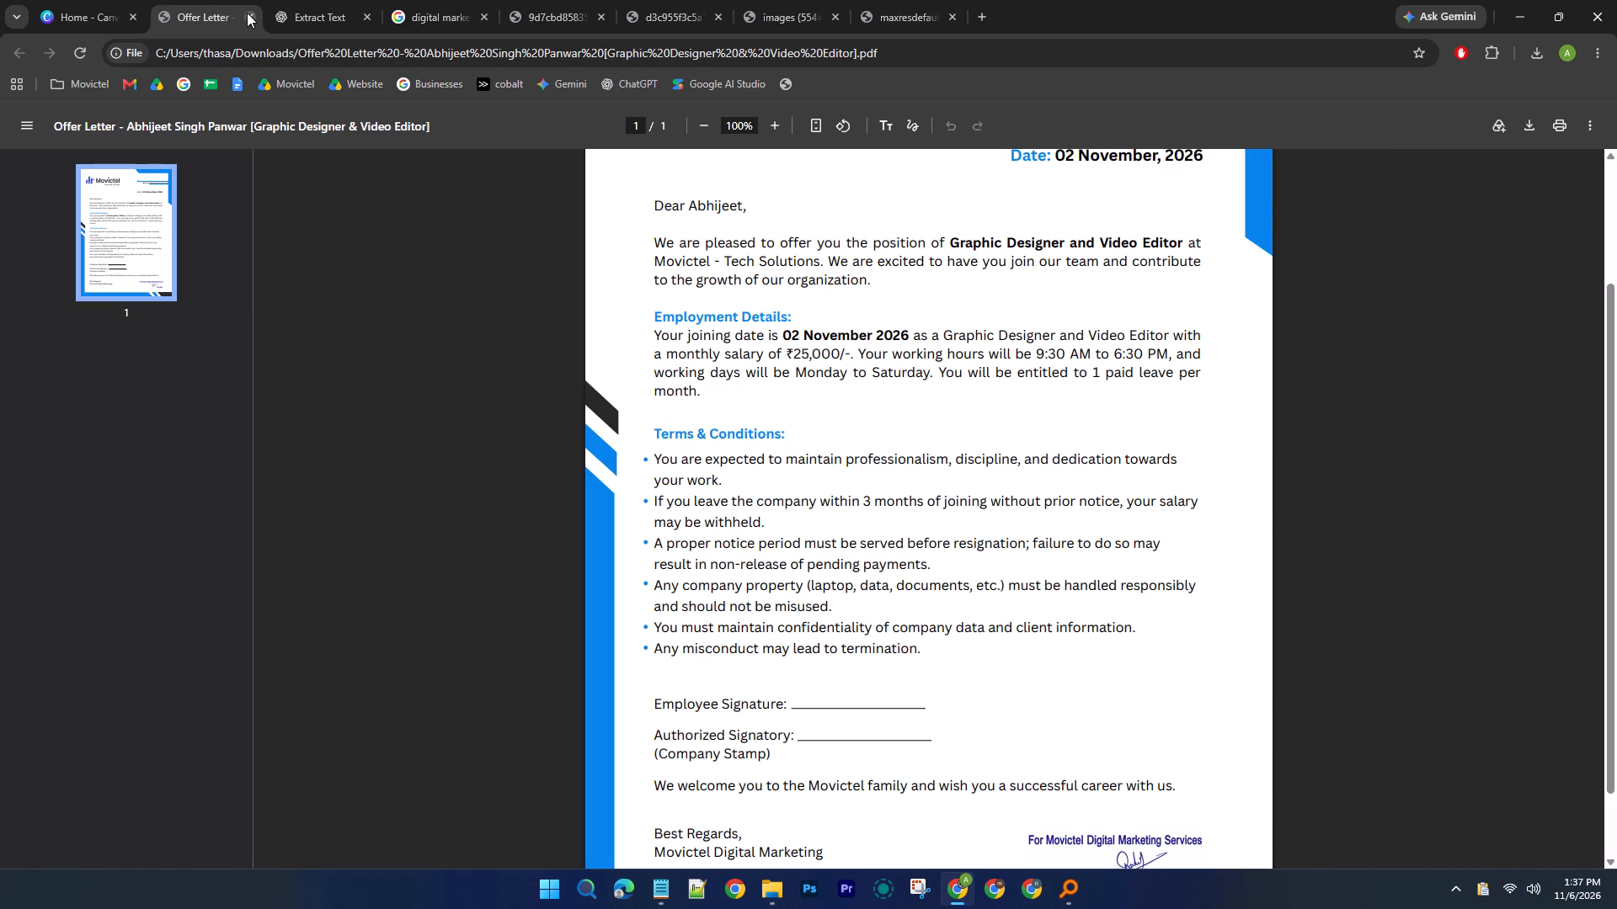
left_click(247, 13)
left_click(247, 13)
left_click(247, 13)
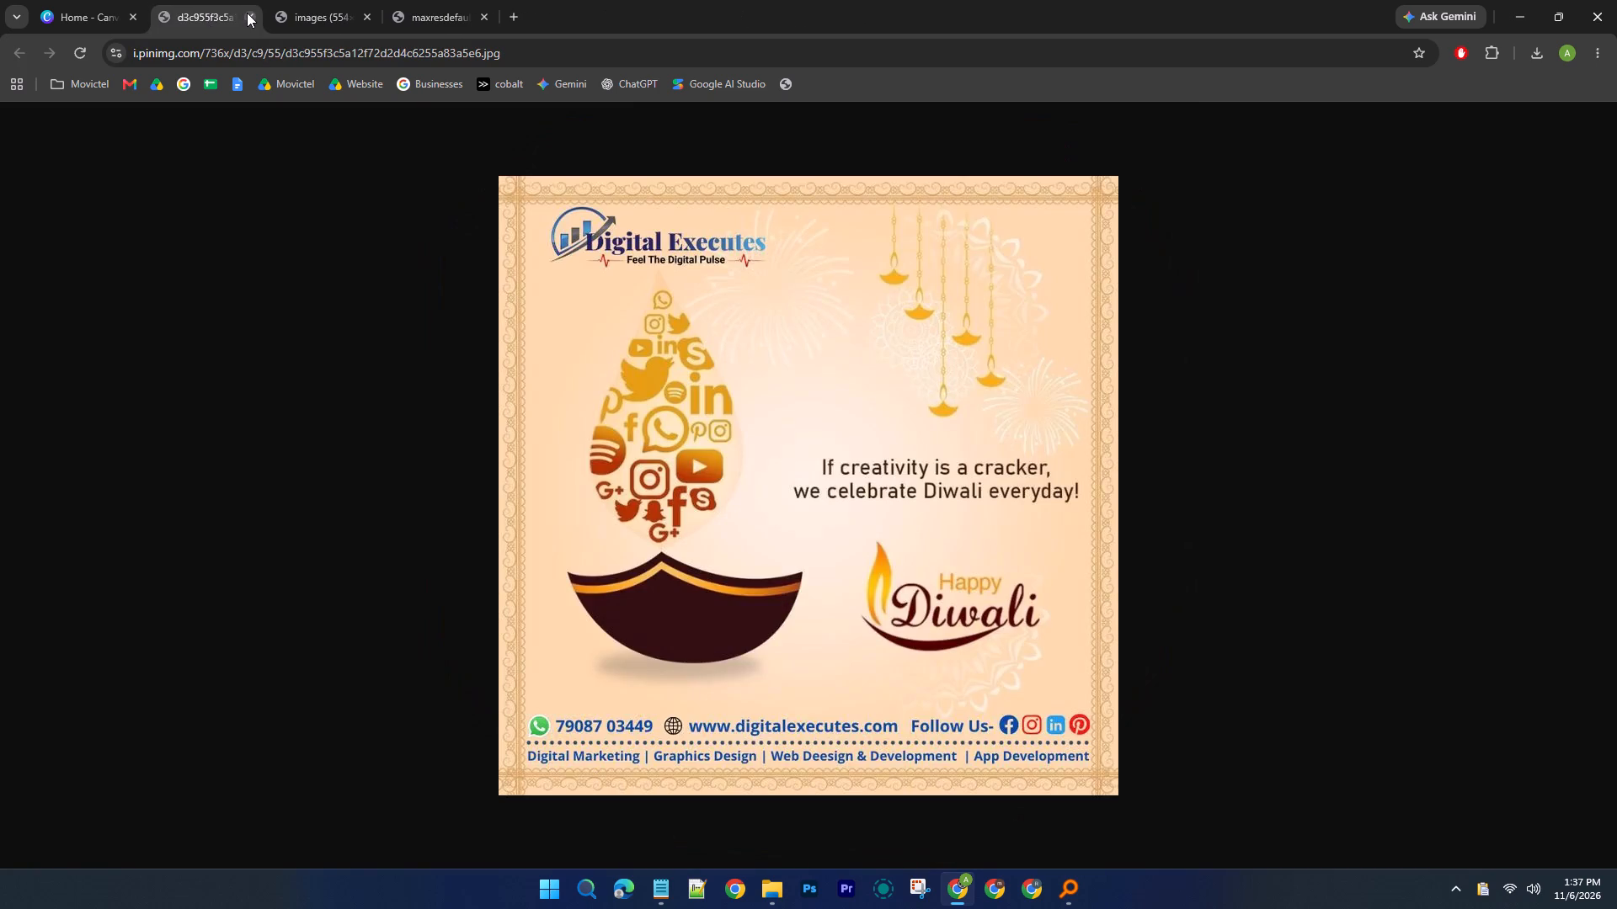
left_click(247, 13)
left_click(247, 13)
left_click(247, 13)
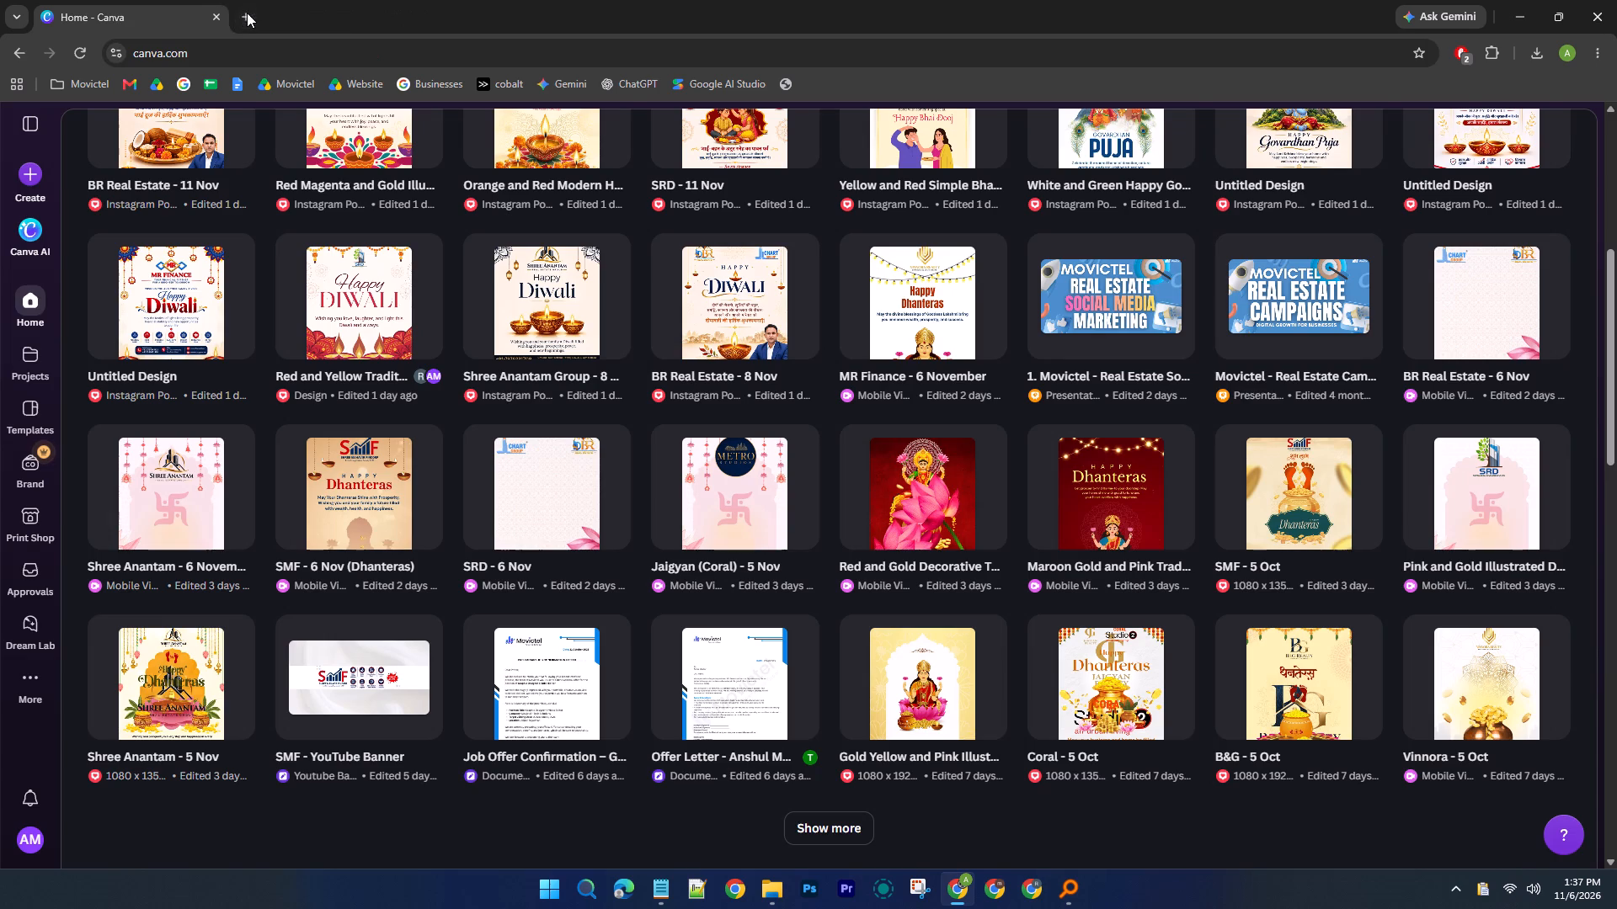
Load Google in the remaining tab and search images for "digital marketing diwali poster".
left_click(175, 78)
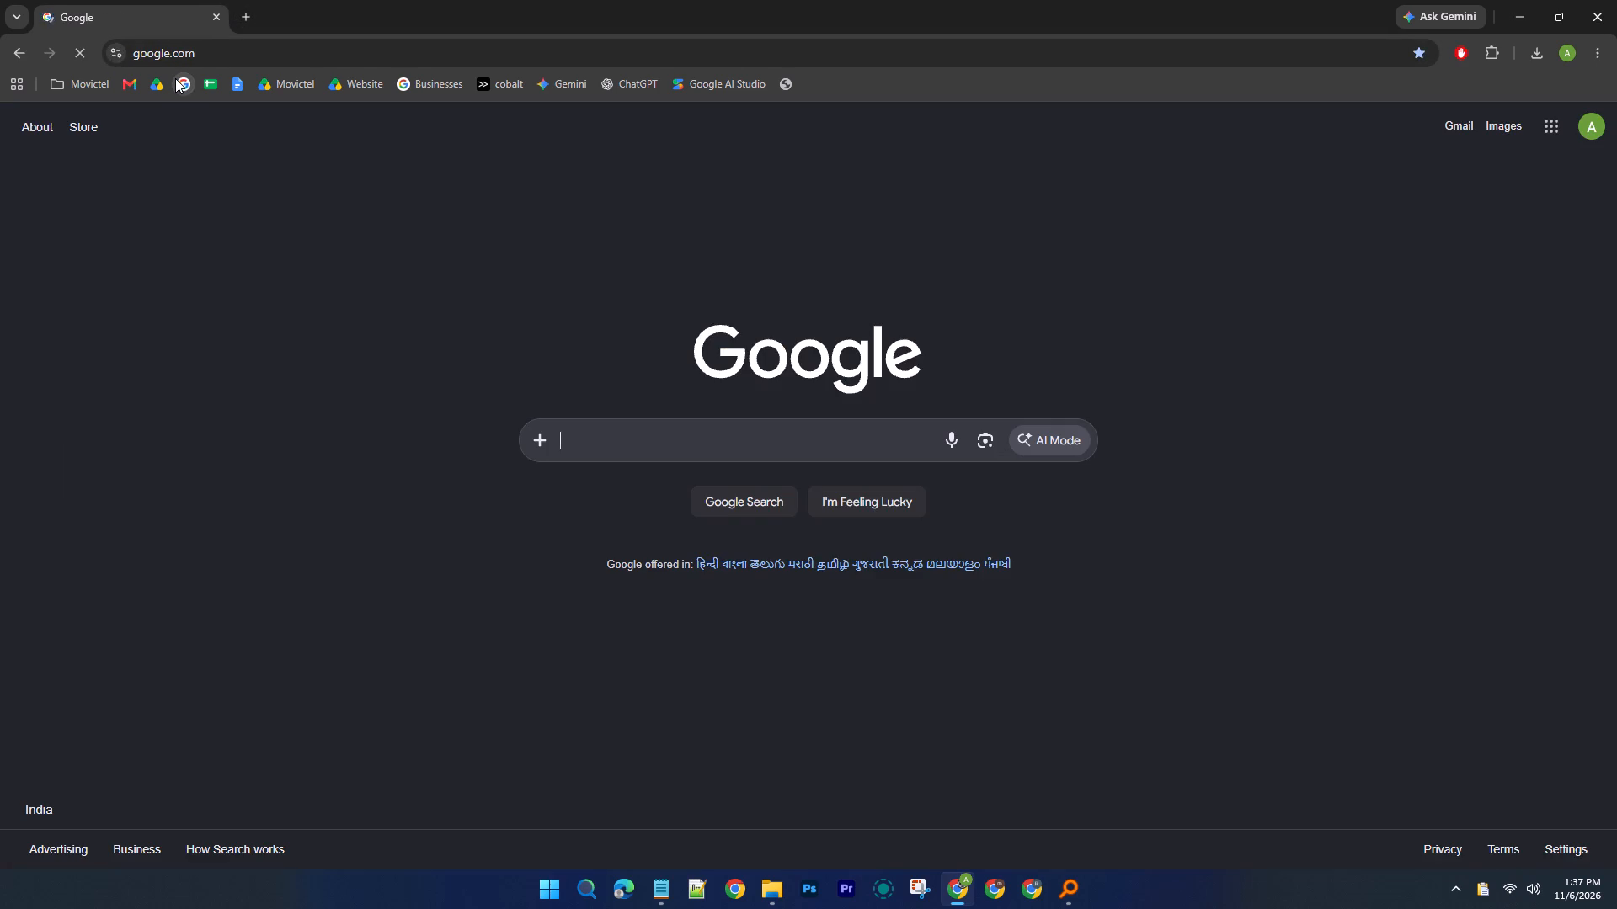
type("digital")
key("Down")
key("space")
key("Return")
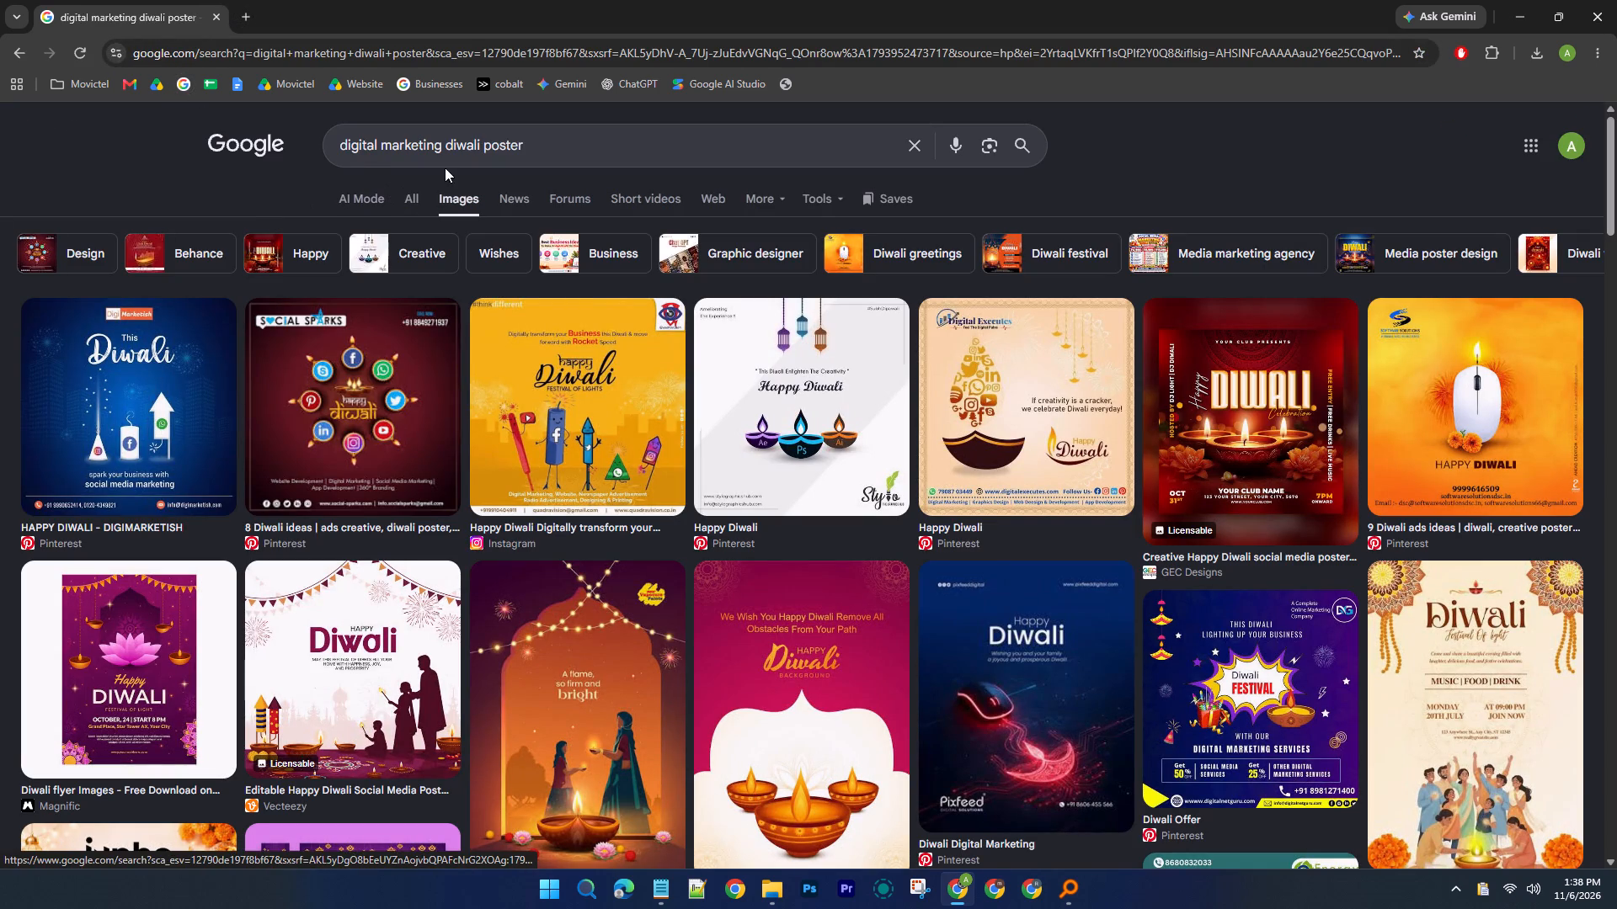
Change the image search to the suggested query "diwali poster for digital marketing agency".
left_click_drag(484, 142, 703, 145)
key("BackSpace")
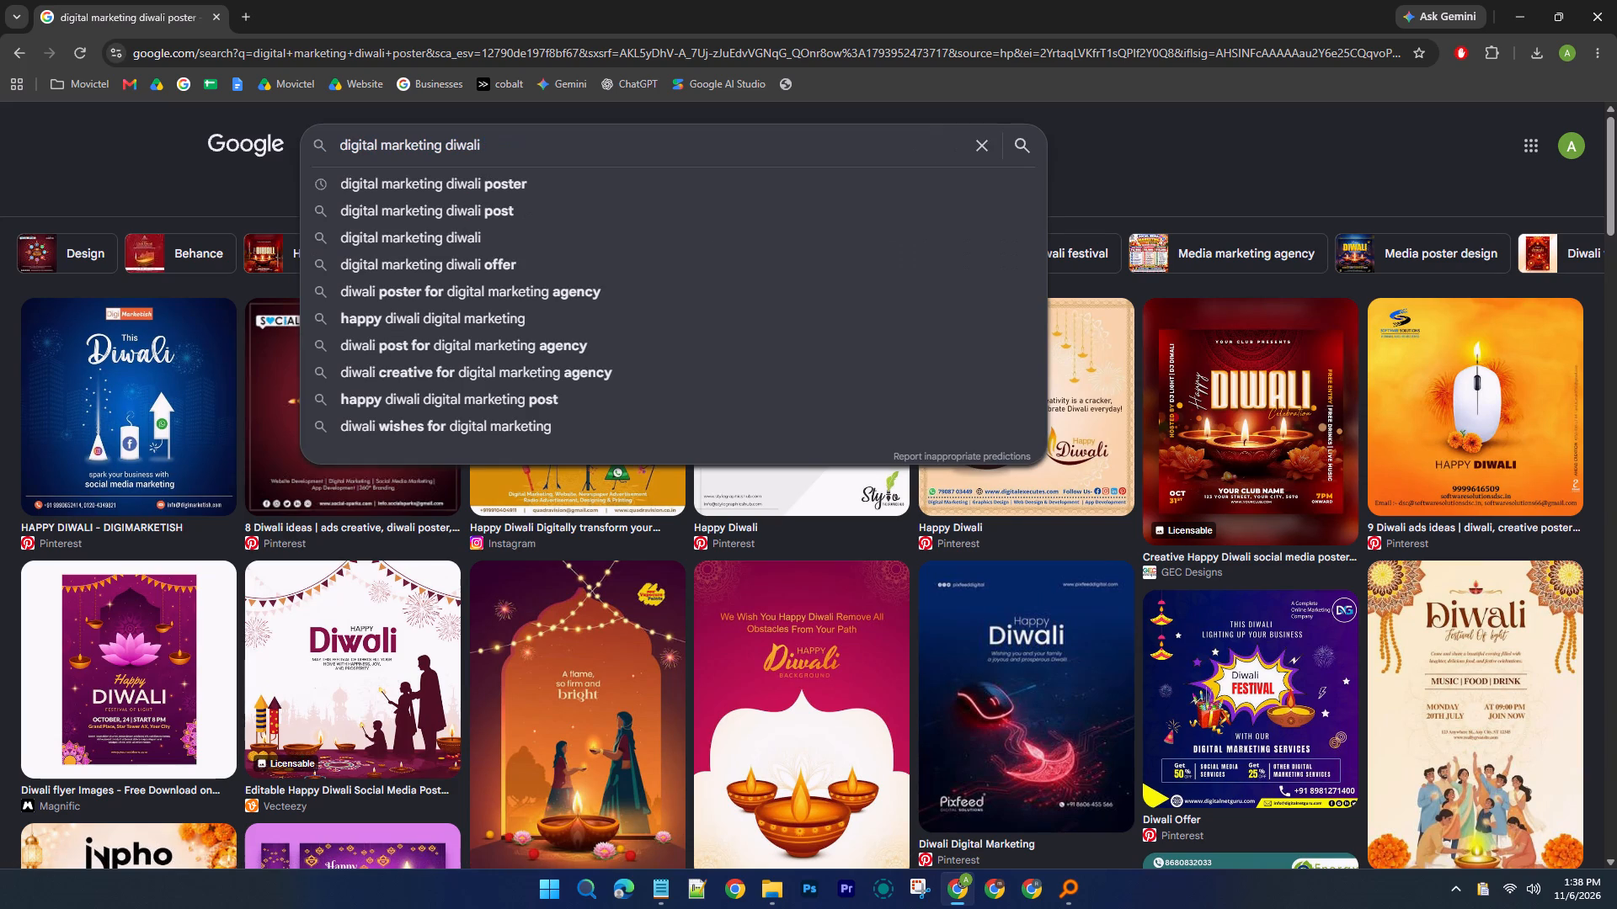
left_click(541, 288)
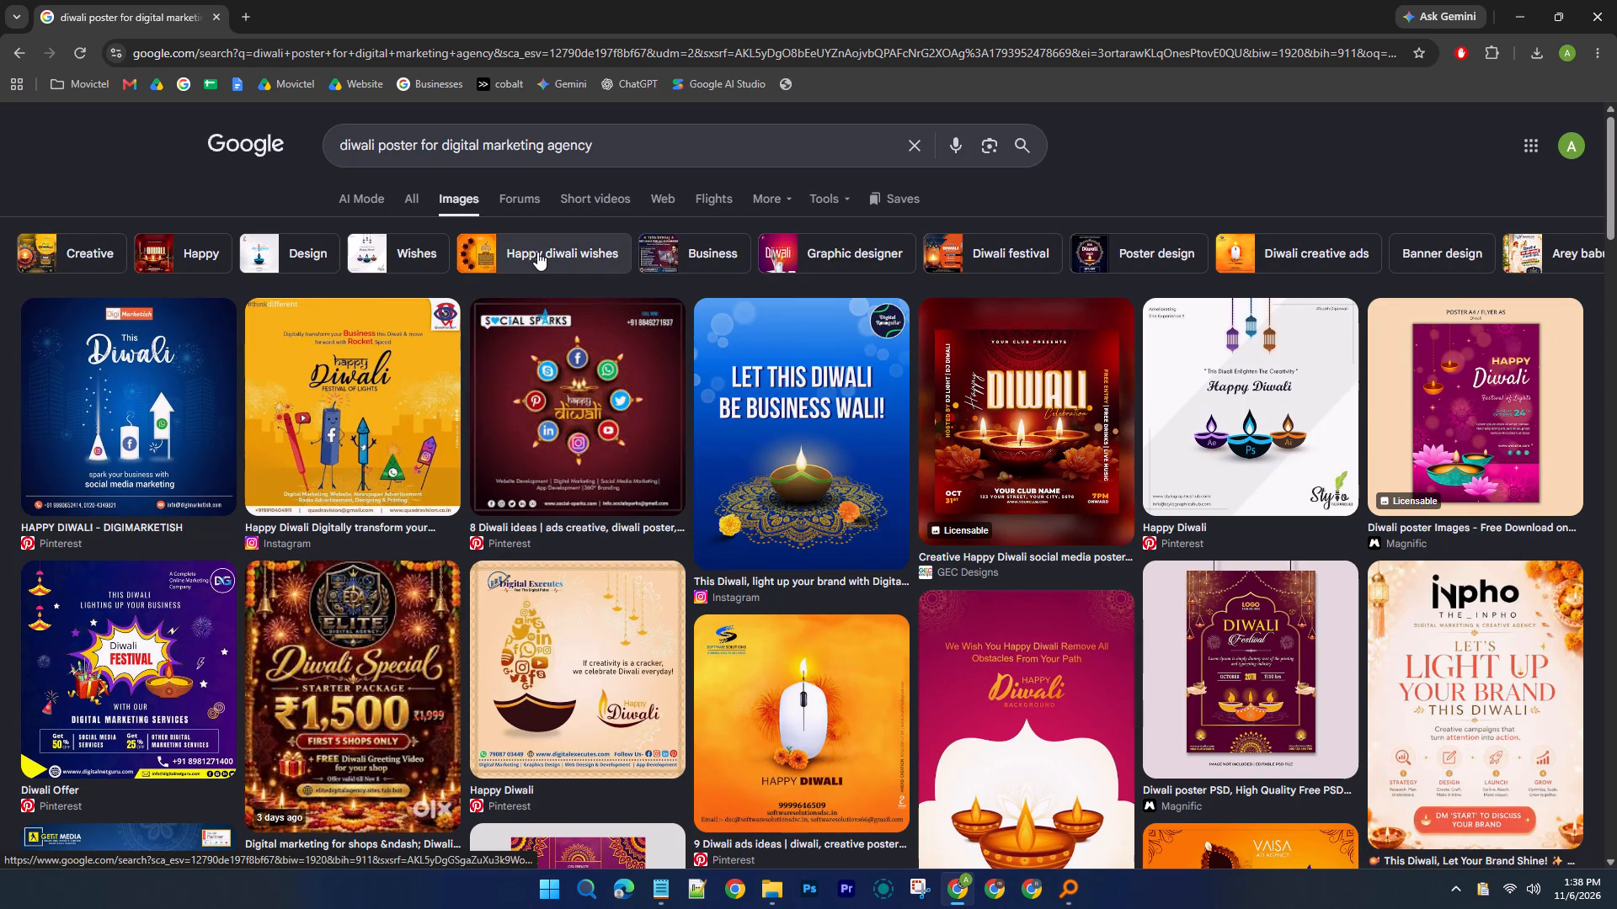
Copy the query "diwali poster for digital marketing agency" and run it as a web search in a new tab.
left_click(530, 136)
key("ctrl+a")
key("ctrl+c")
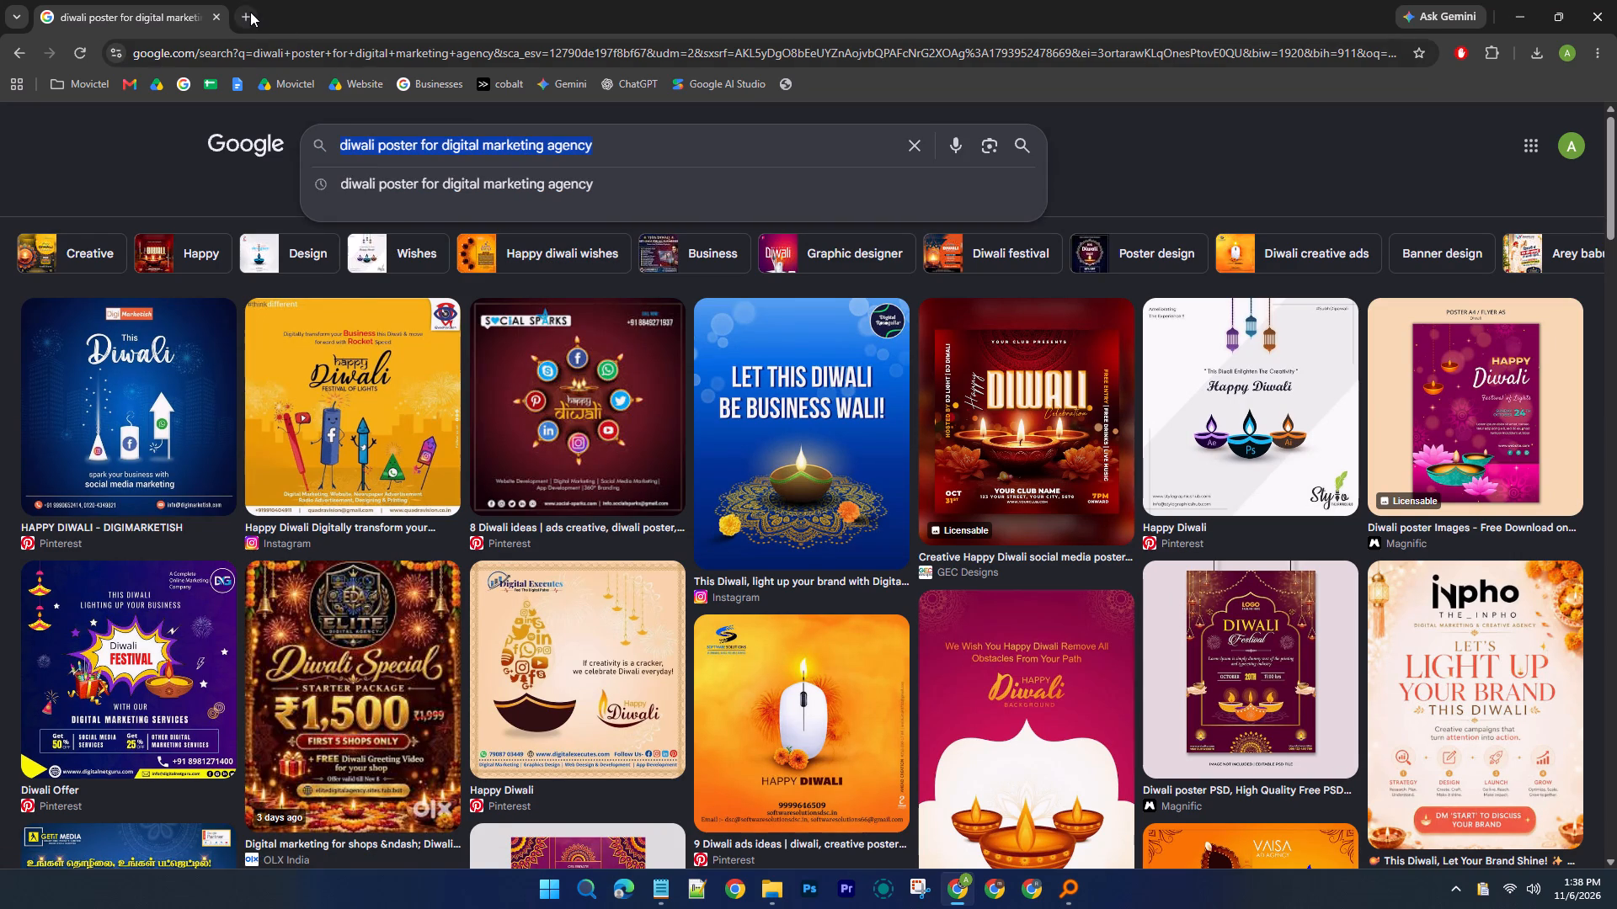
left_click(250, 11, "ctrl")
key("ctrl+v")
key("Return")
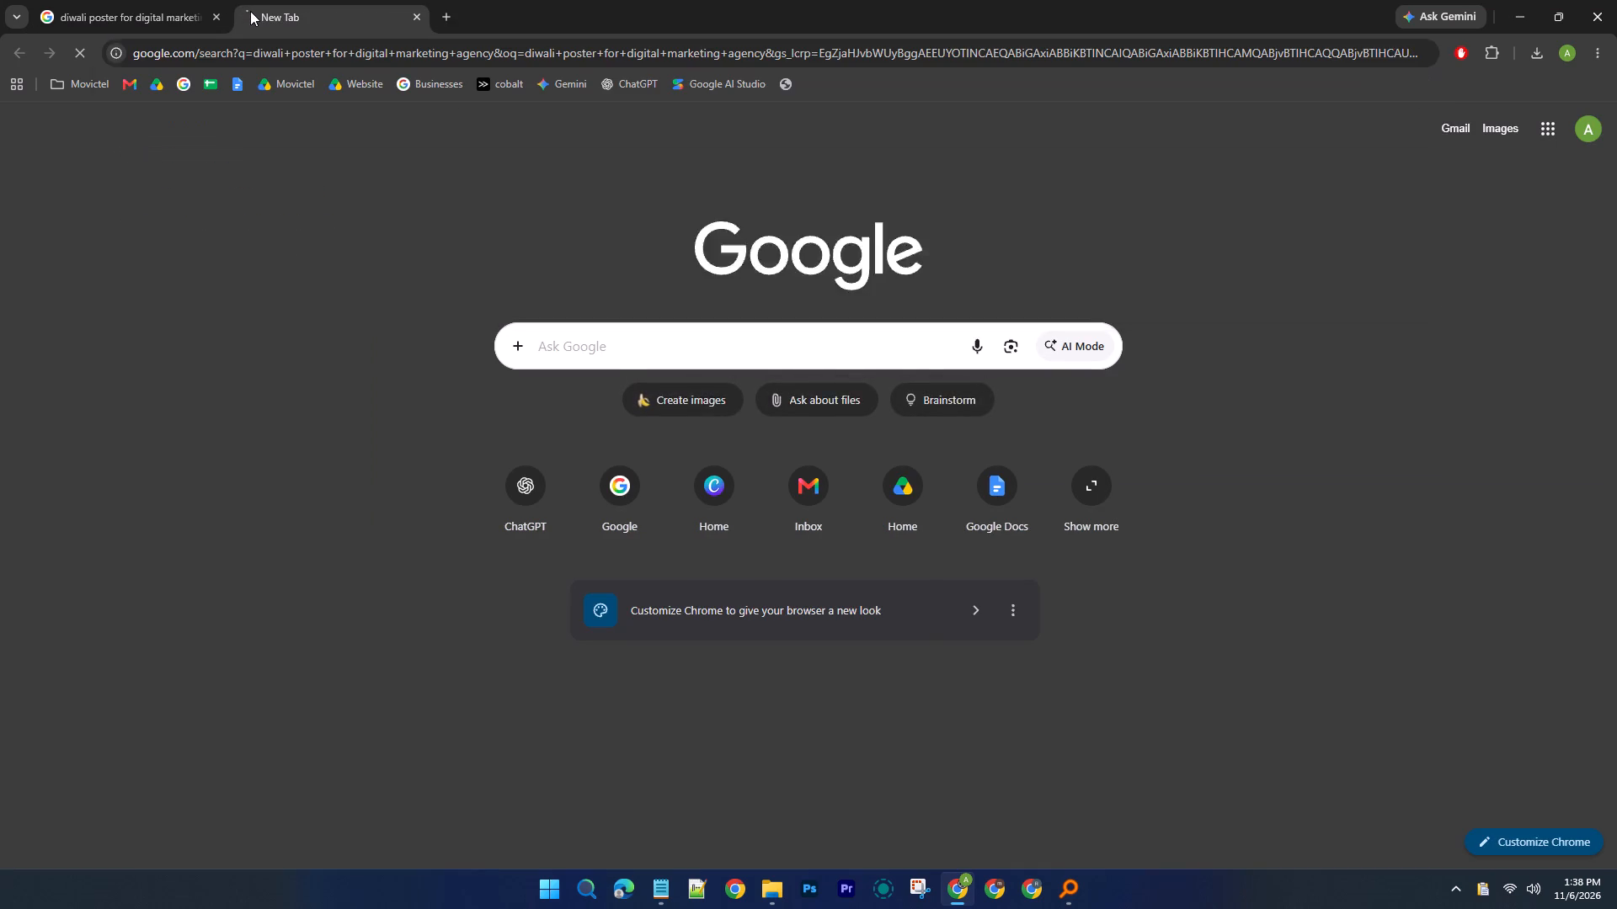
Open both Pinterest Diwali marketing results and the digitalfriend.in, Magnific and PosterMyWall results in separate background tabs.
scroll(416, 408, "down", 4)
scroll(235, 427, "down", 3)
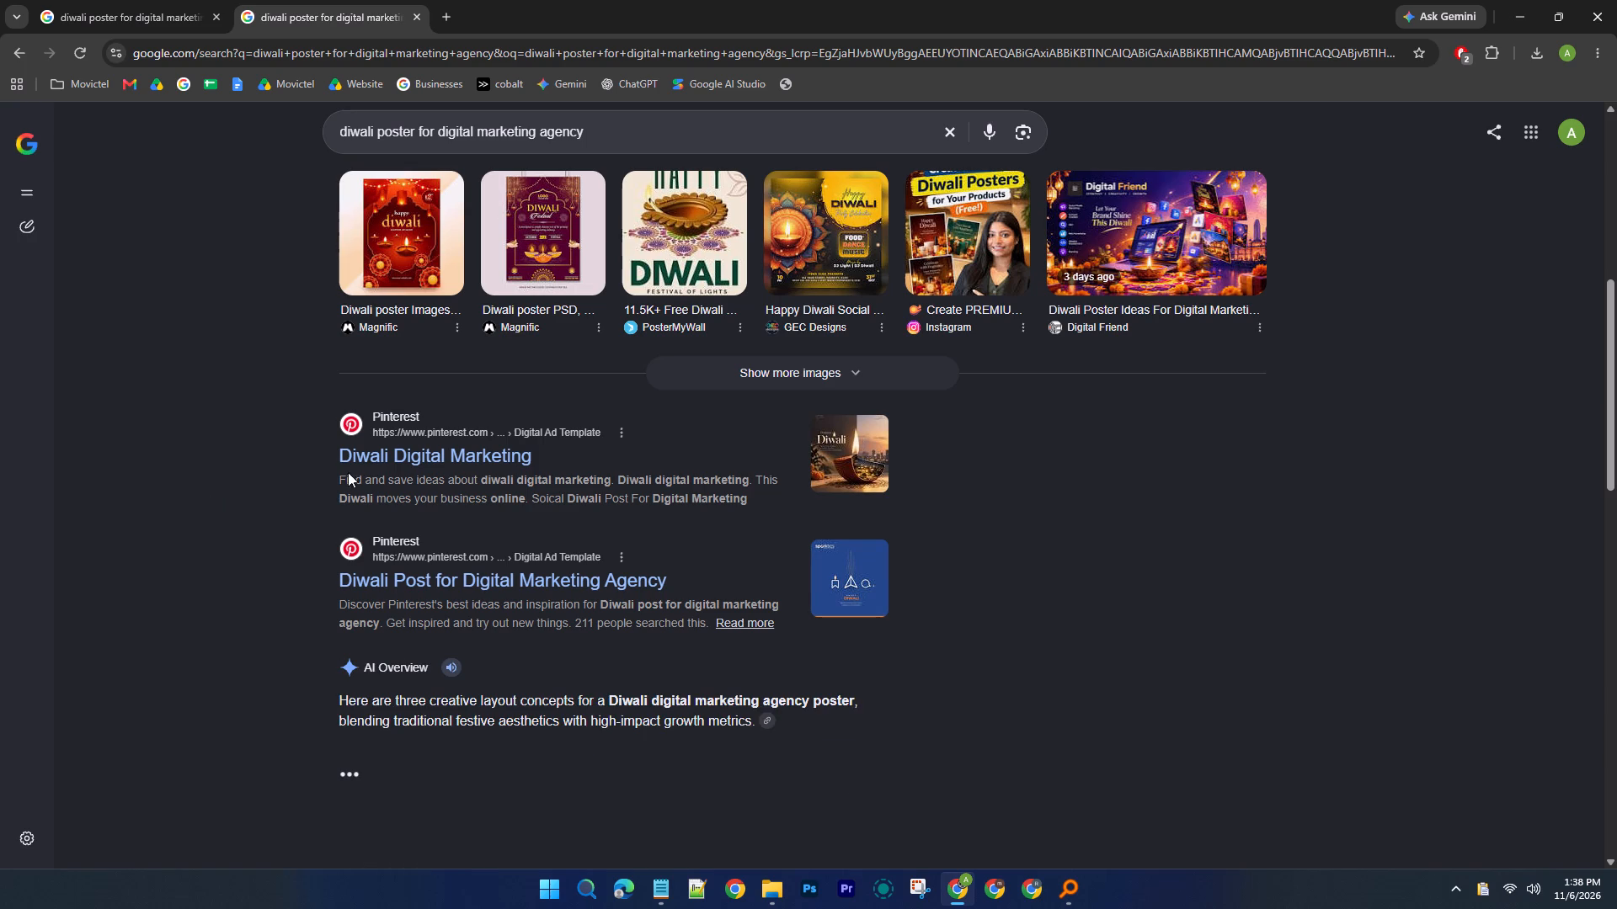
middle_click(415, 456)
middle_click(403, 577)
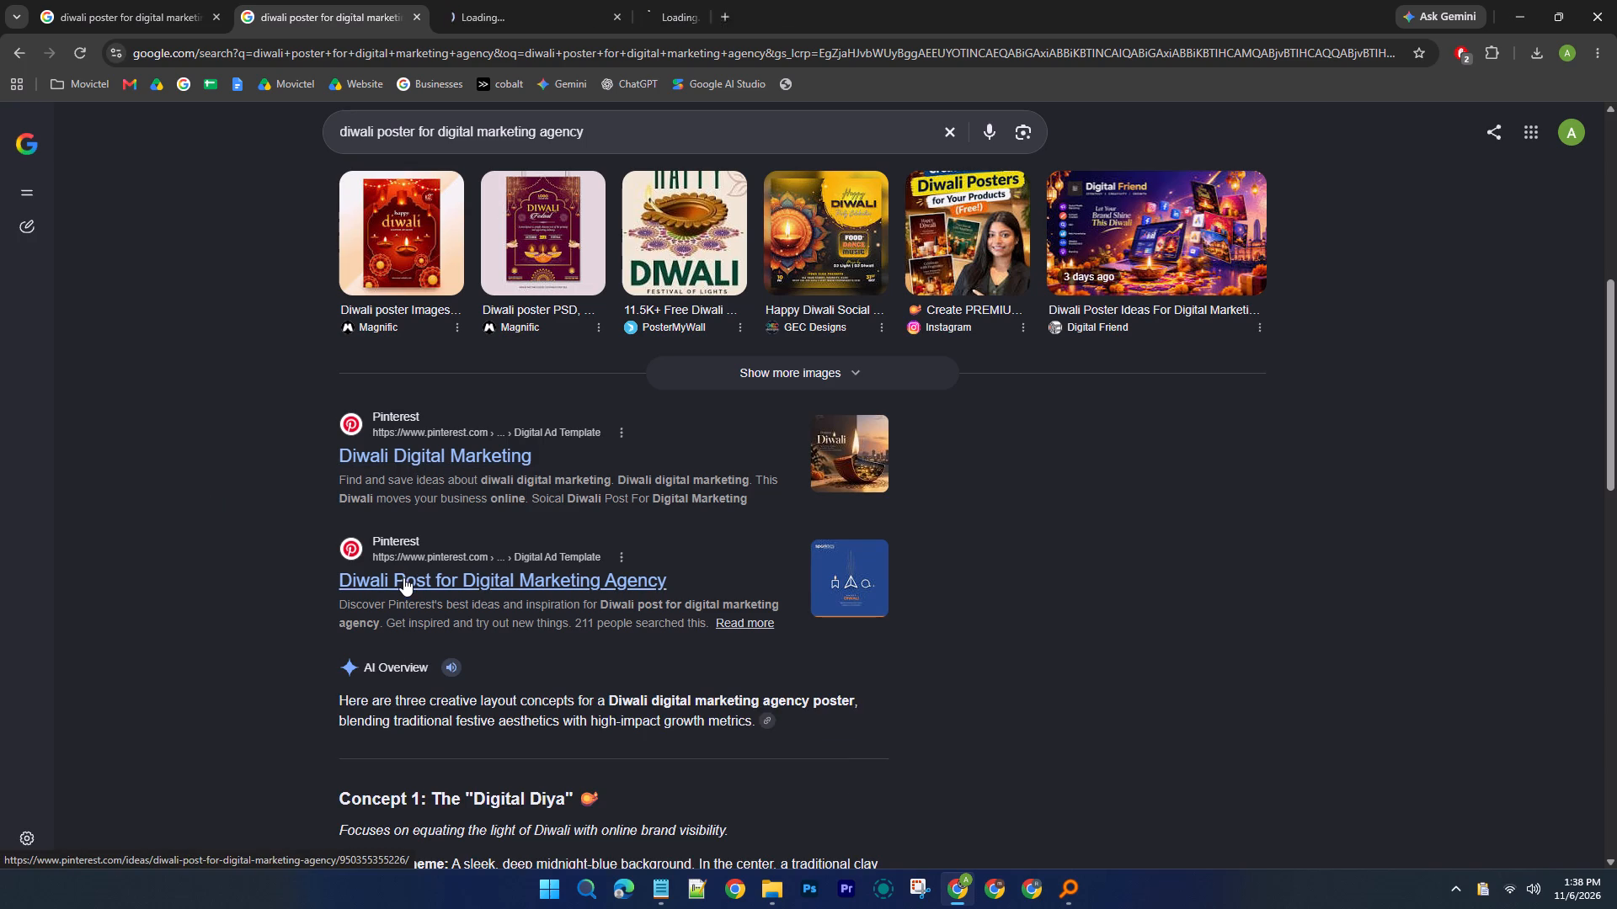
scroll(313, 598, "down", 8)
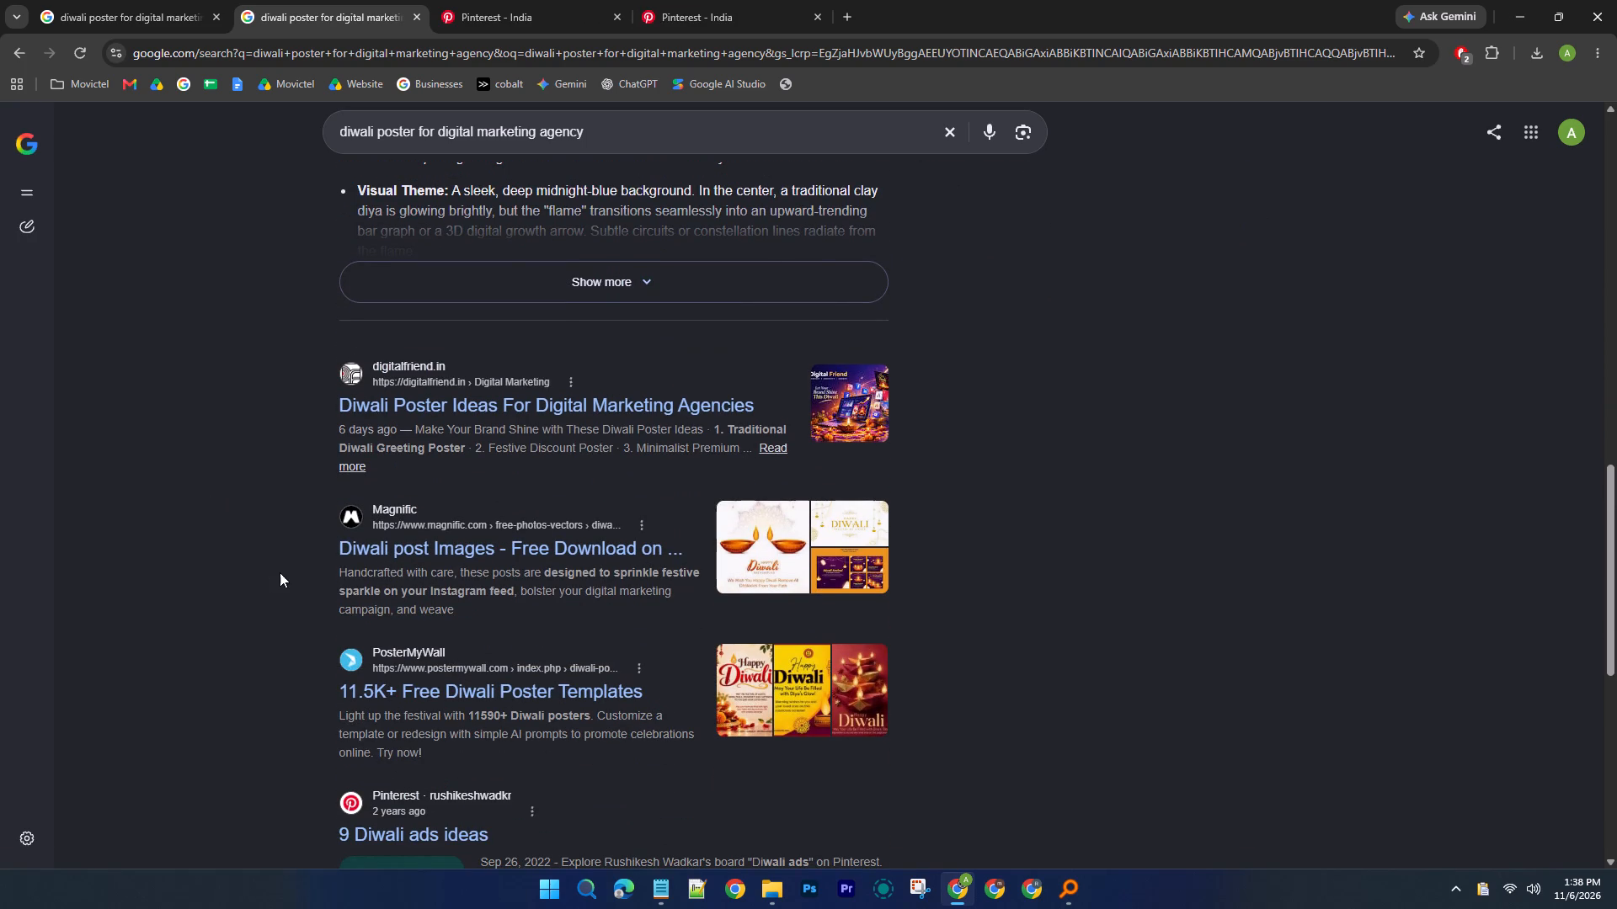
middle_click(449, 398)
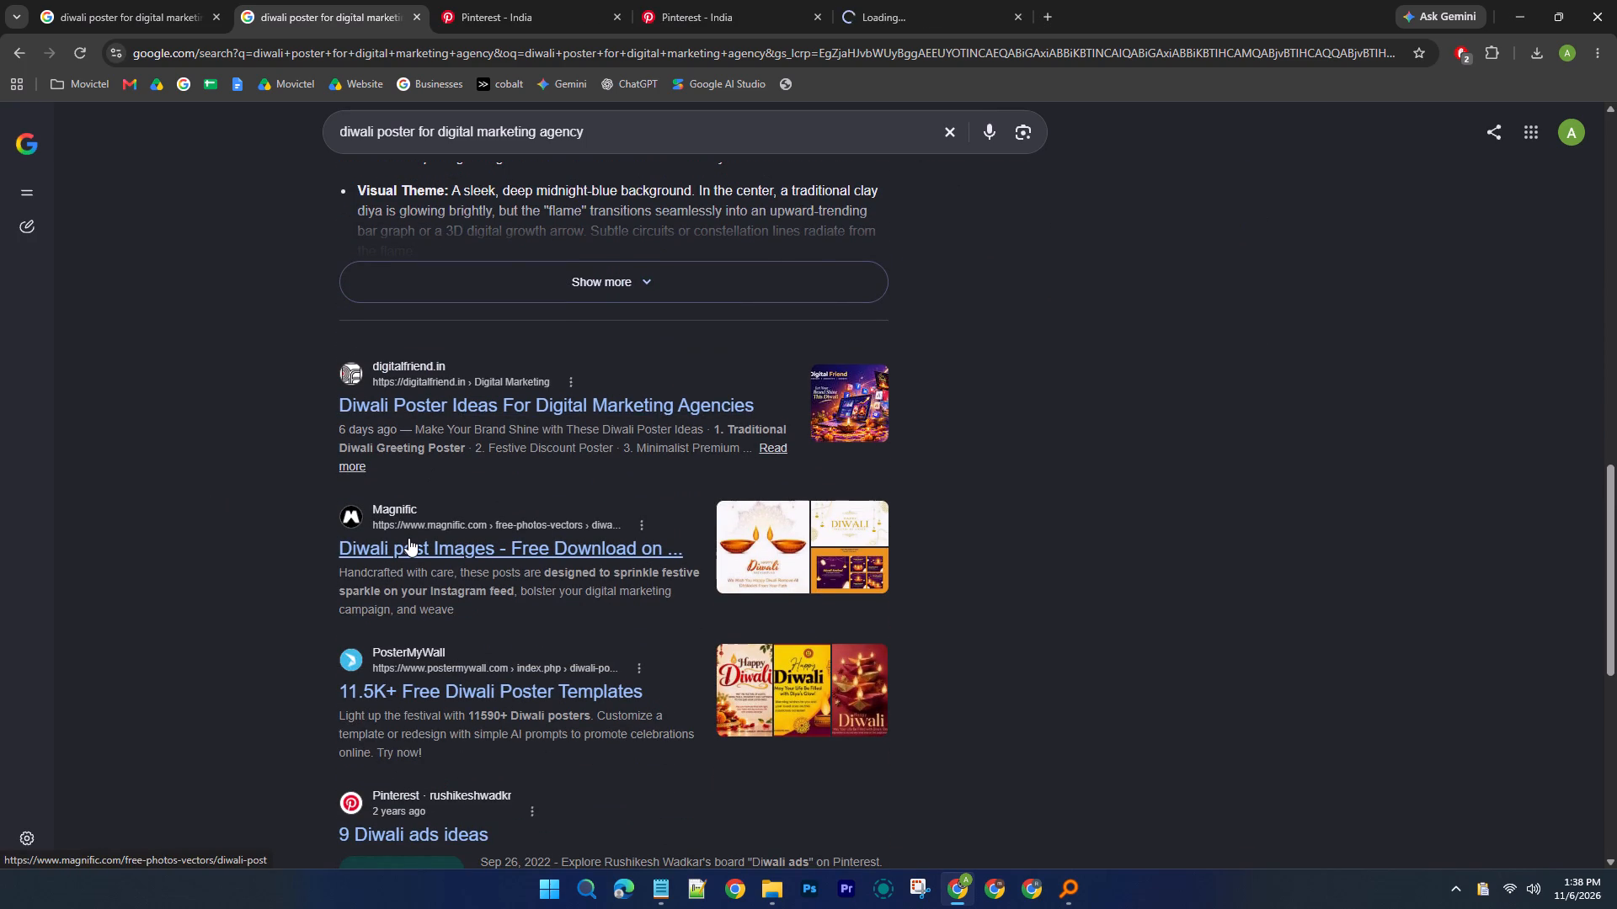
middle_click(411, 538)
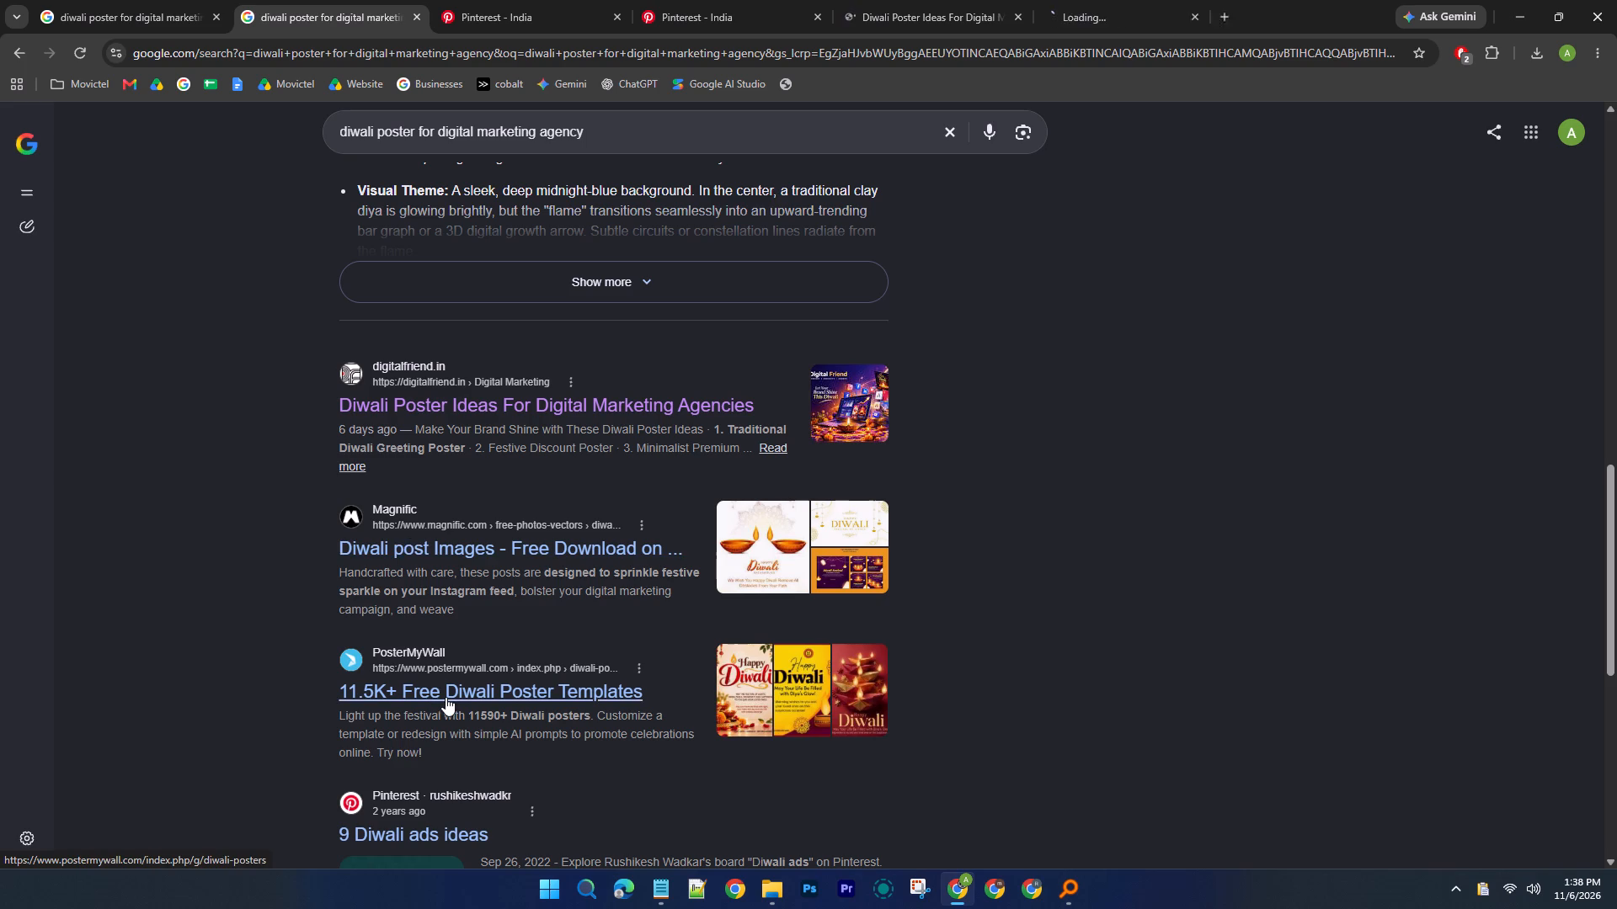
middle_click(447, 697)
Switch to the Pinterest "Diwali digital marketing" tab and open the Digistart Happy Diwali pin.
left_click(483, 0)
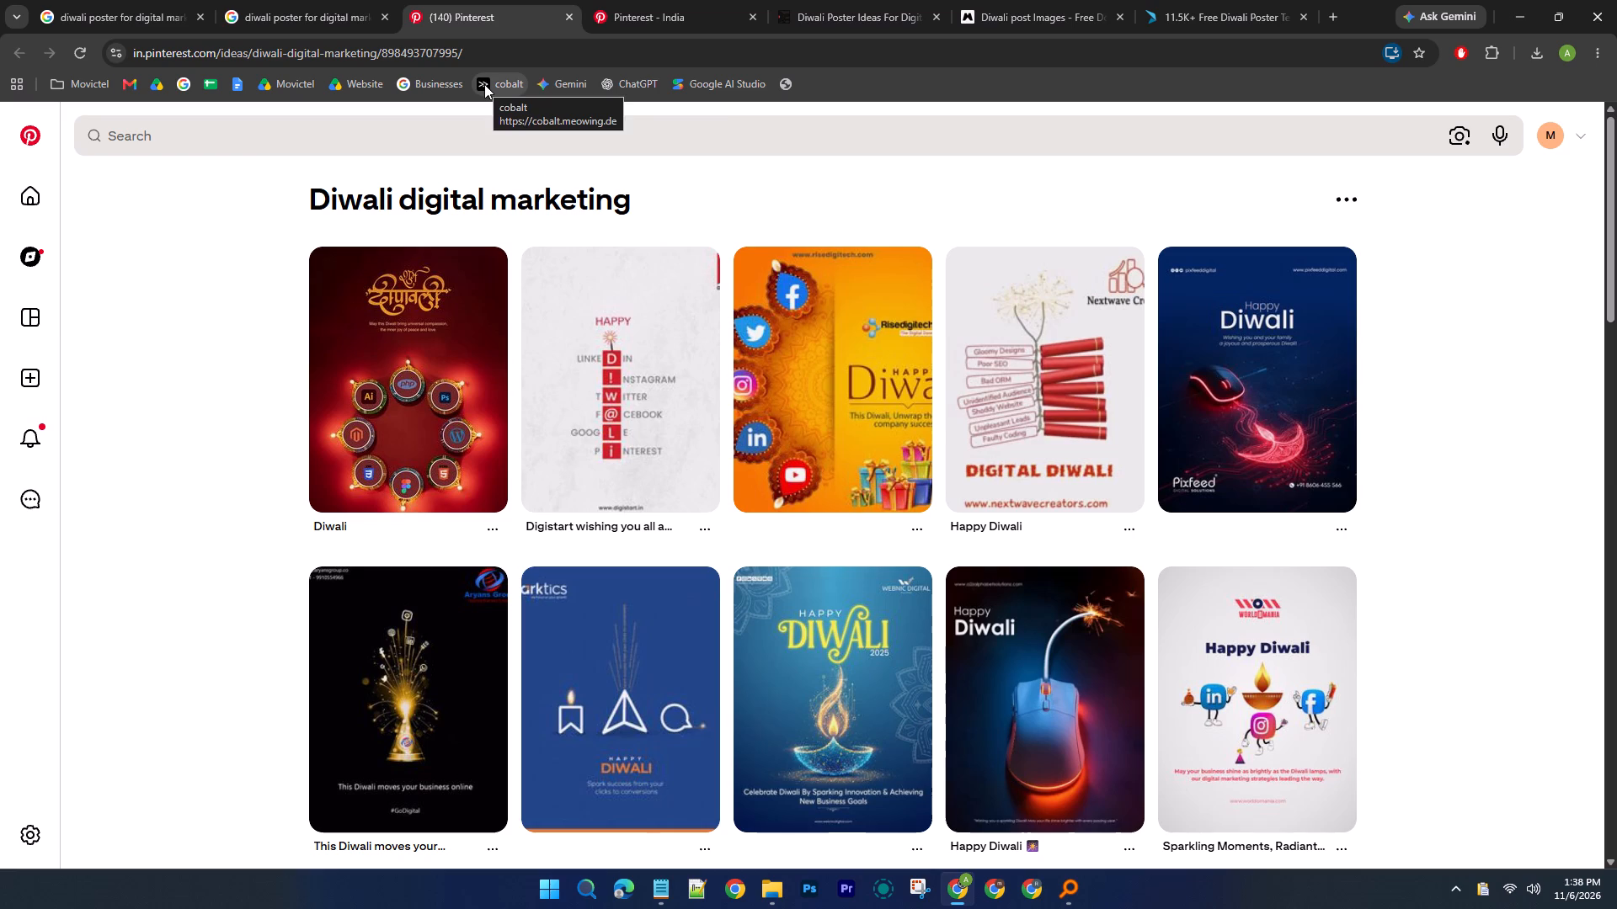
left_click(615, 368)
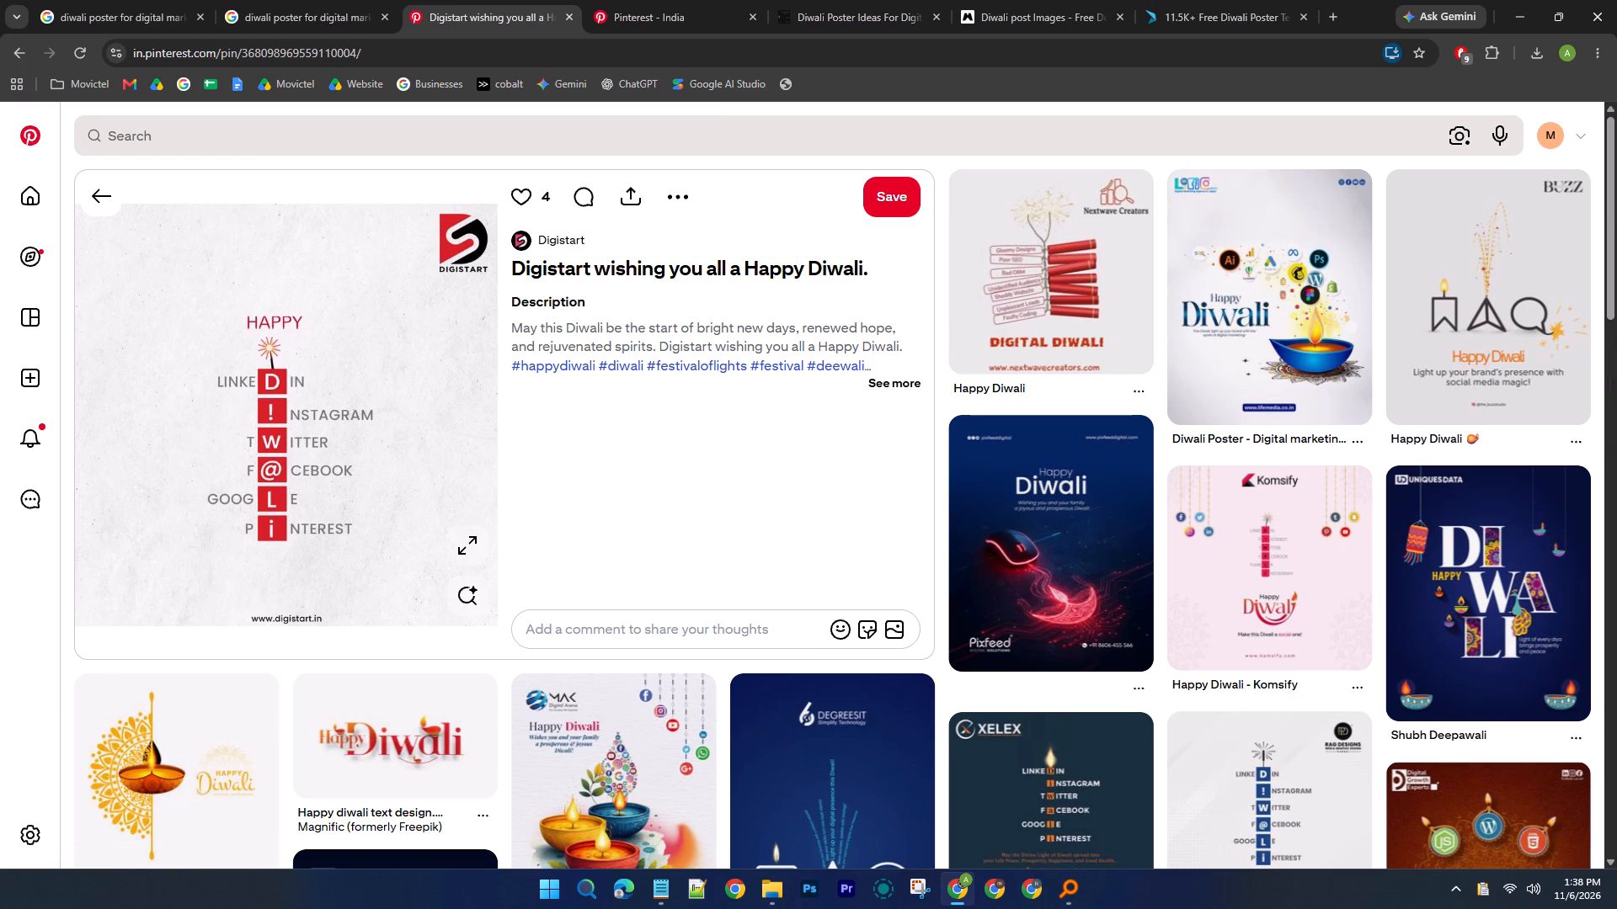
From the related pins, open the "This Diwali #GODIGITAL" social icons design and the MAK colourful diyas design in background tabs.
scroll(616, 344, "down", 2)
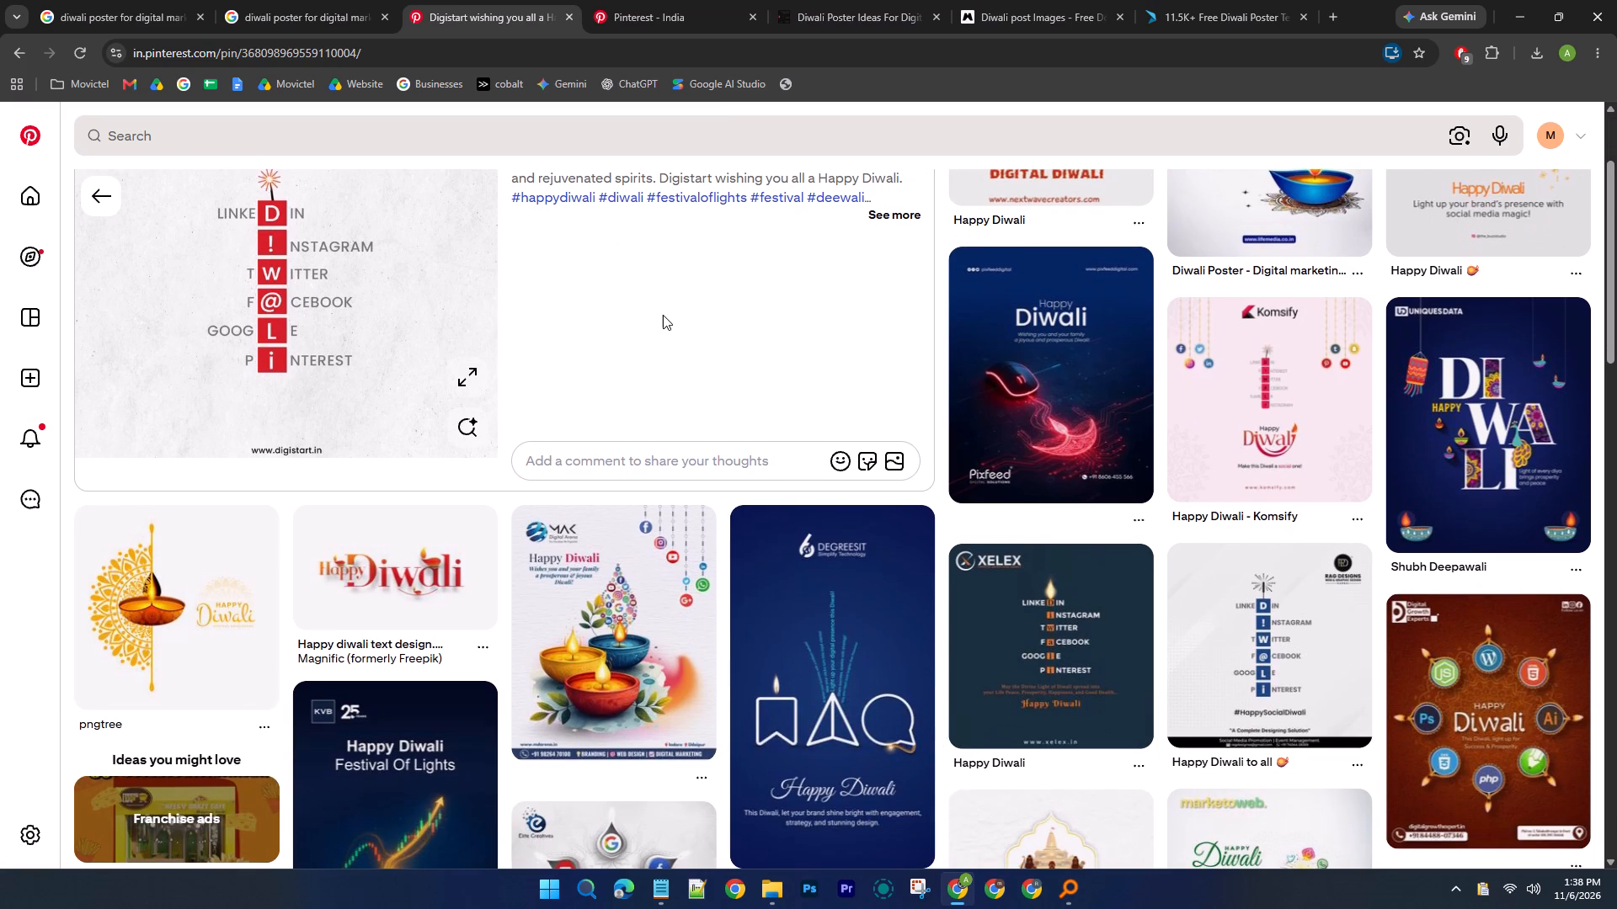
scroll(668, 309, "down", 1)
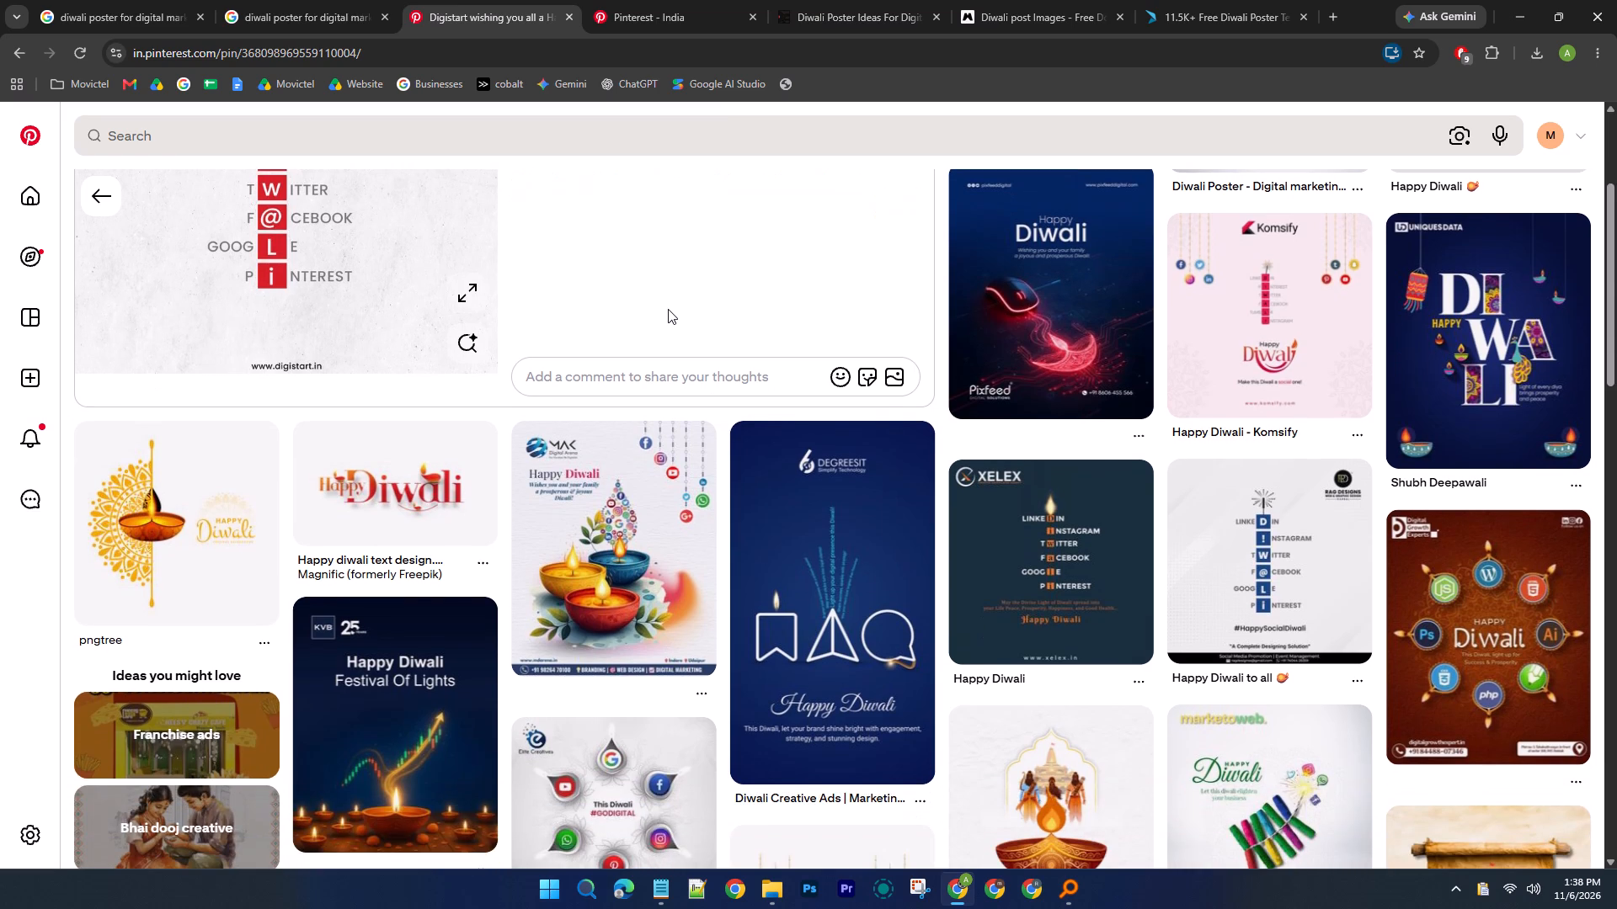
scroll(668, 309, "down", 2)
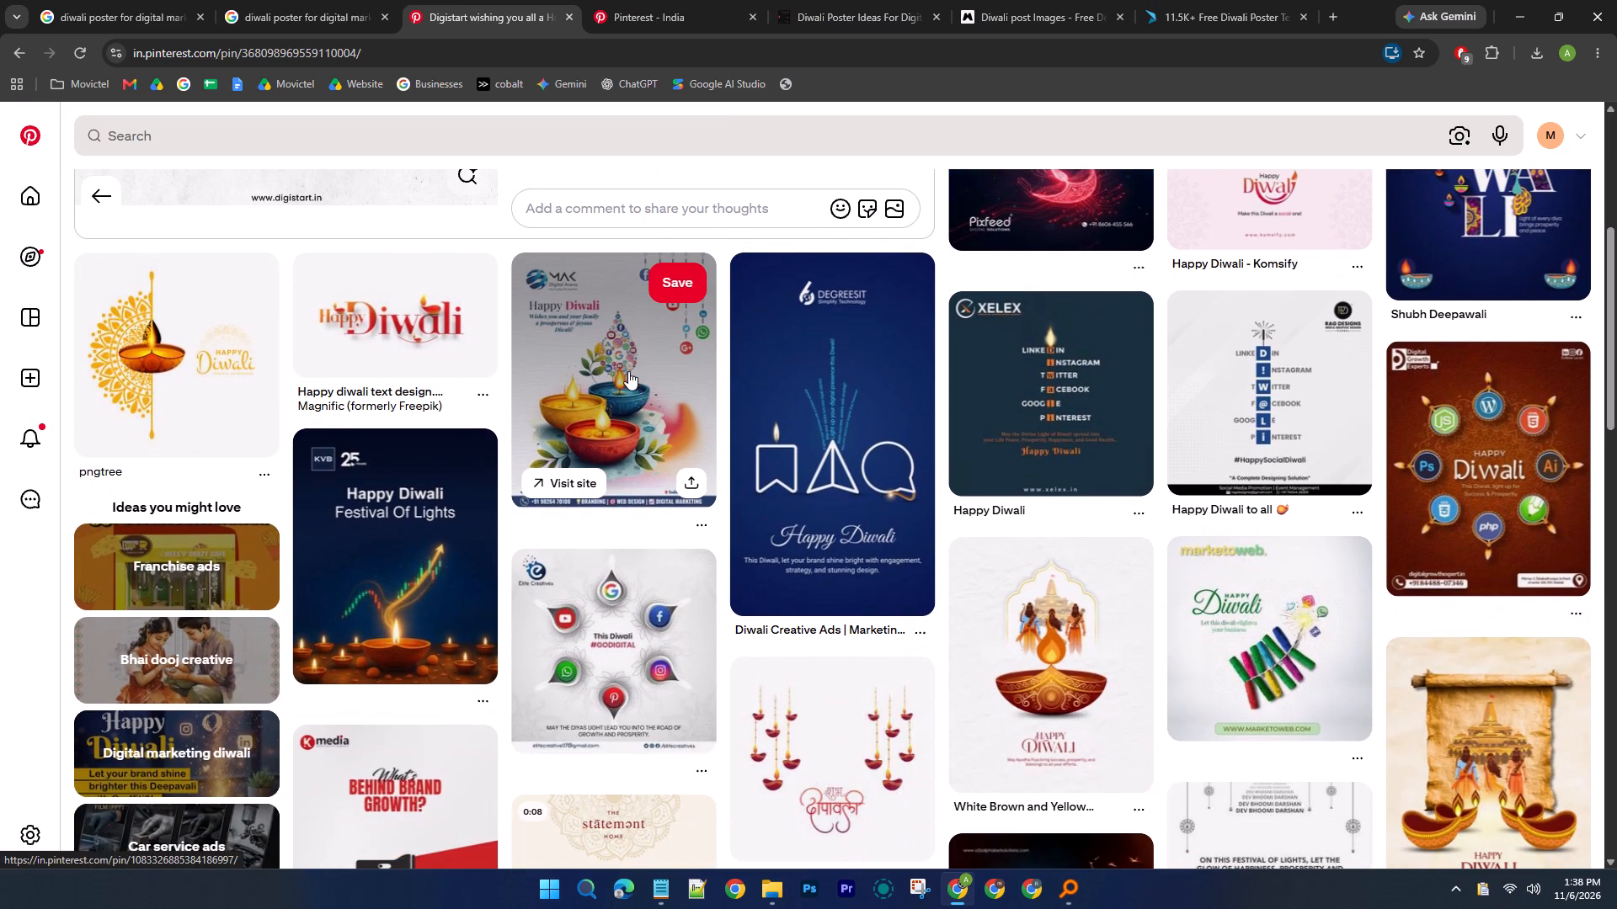
middle_click(627, 631)
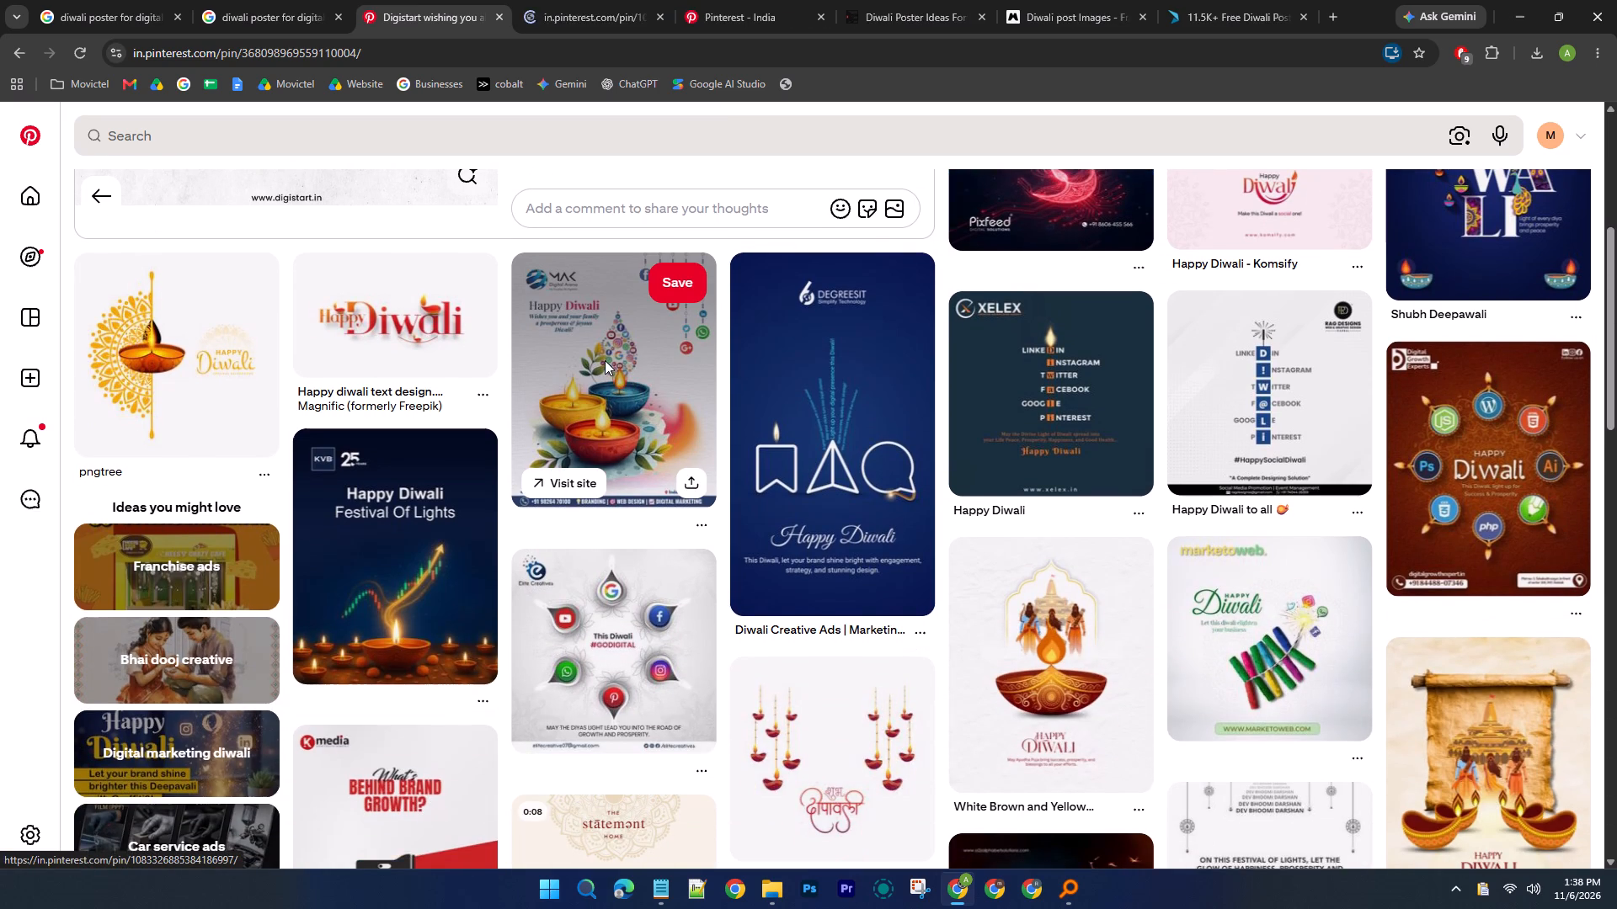
middle_click(605, 360)
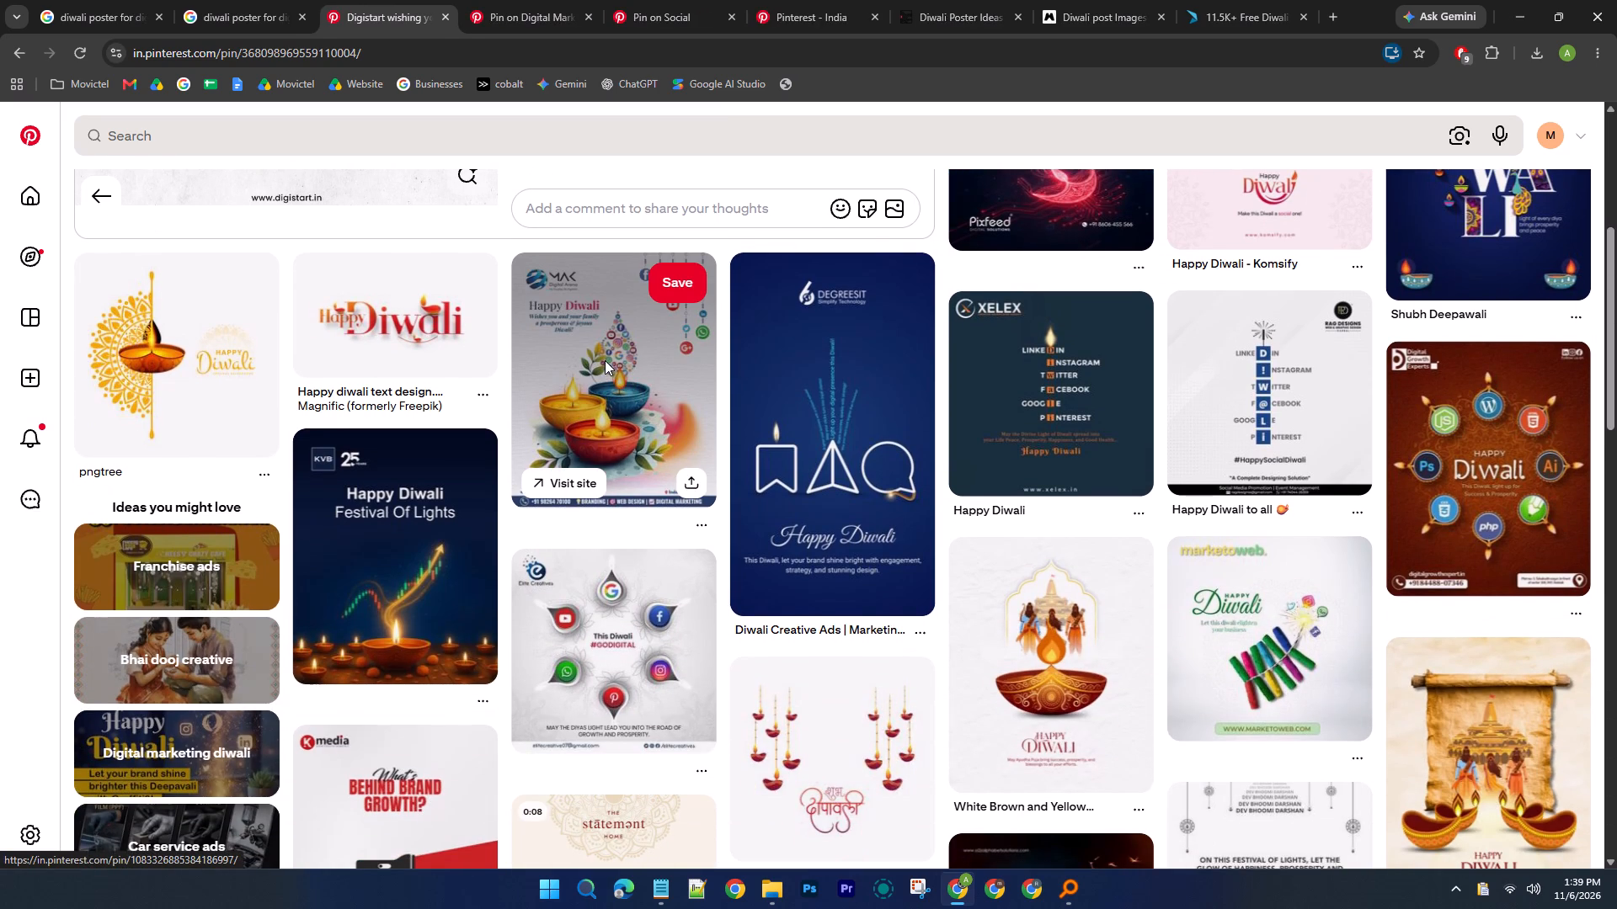
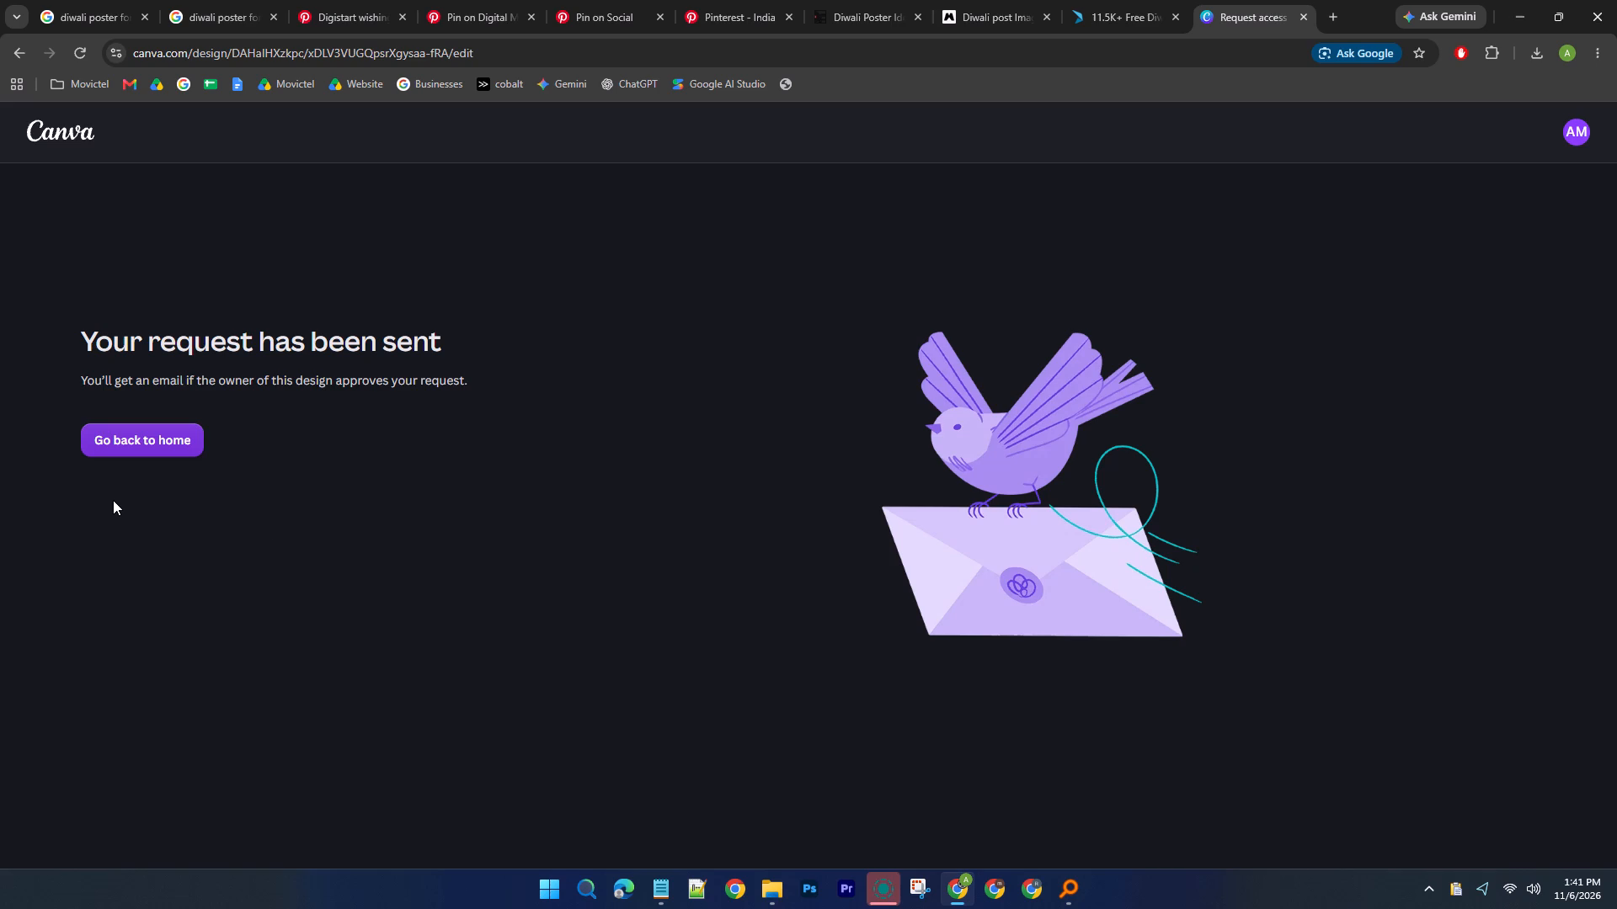
Copy the second Canva link received in LocalSend and open it in the current browser tab.
left_click(877, 896)
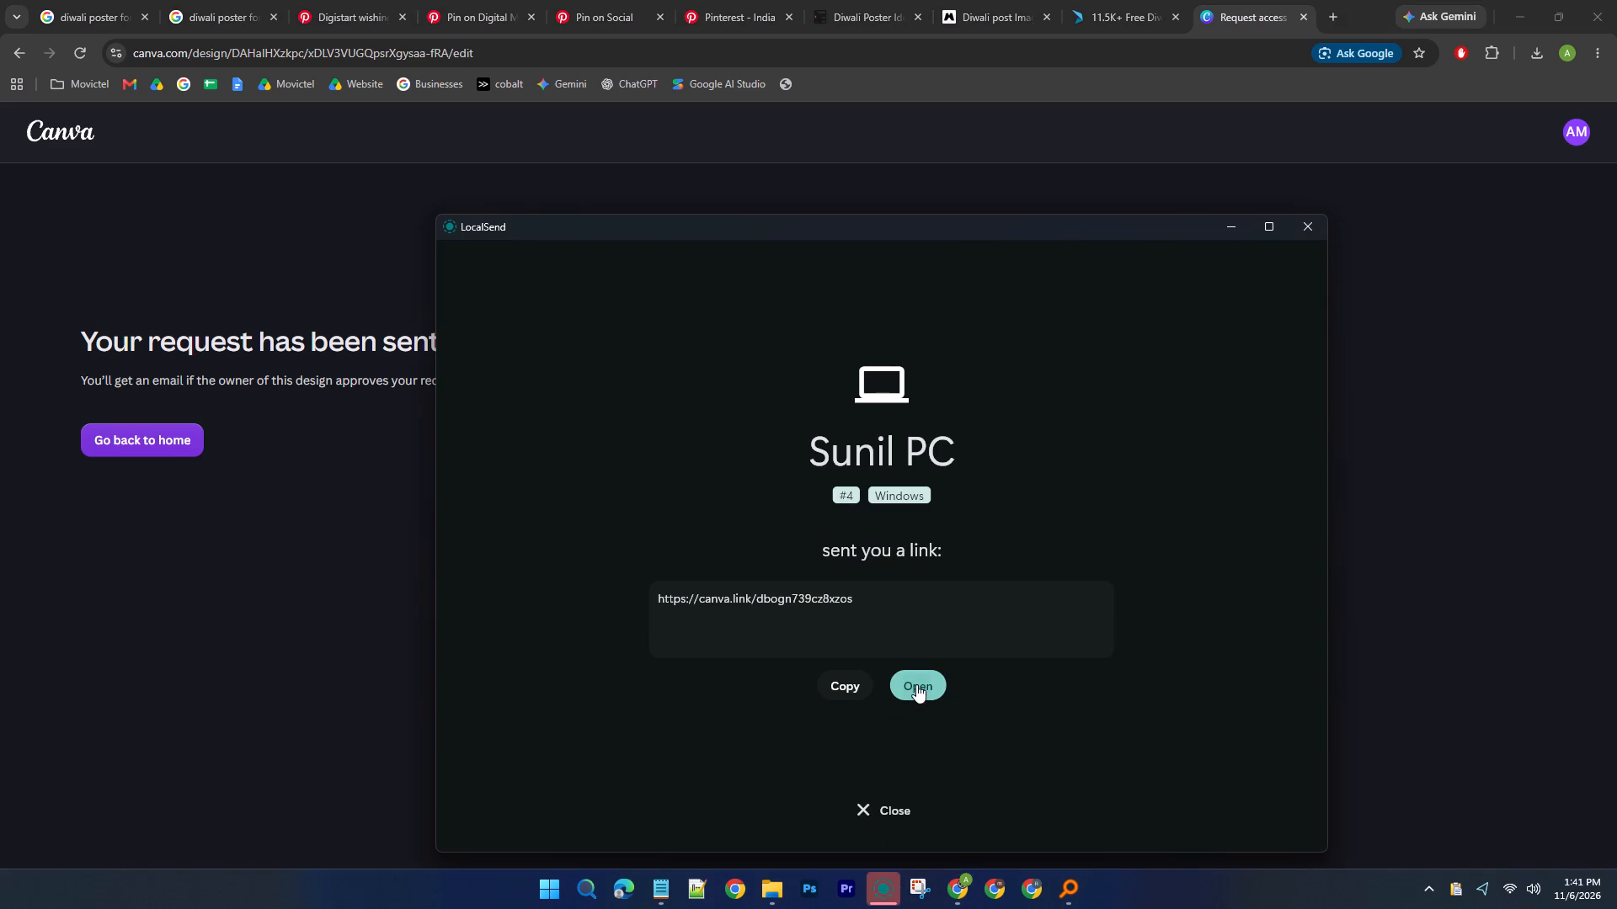
left_click(851, 679)
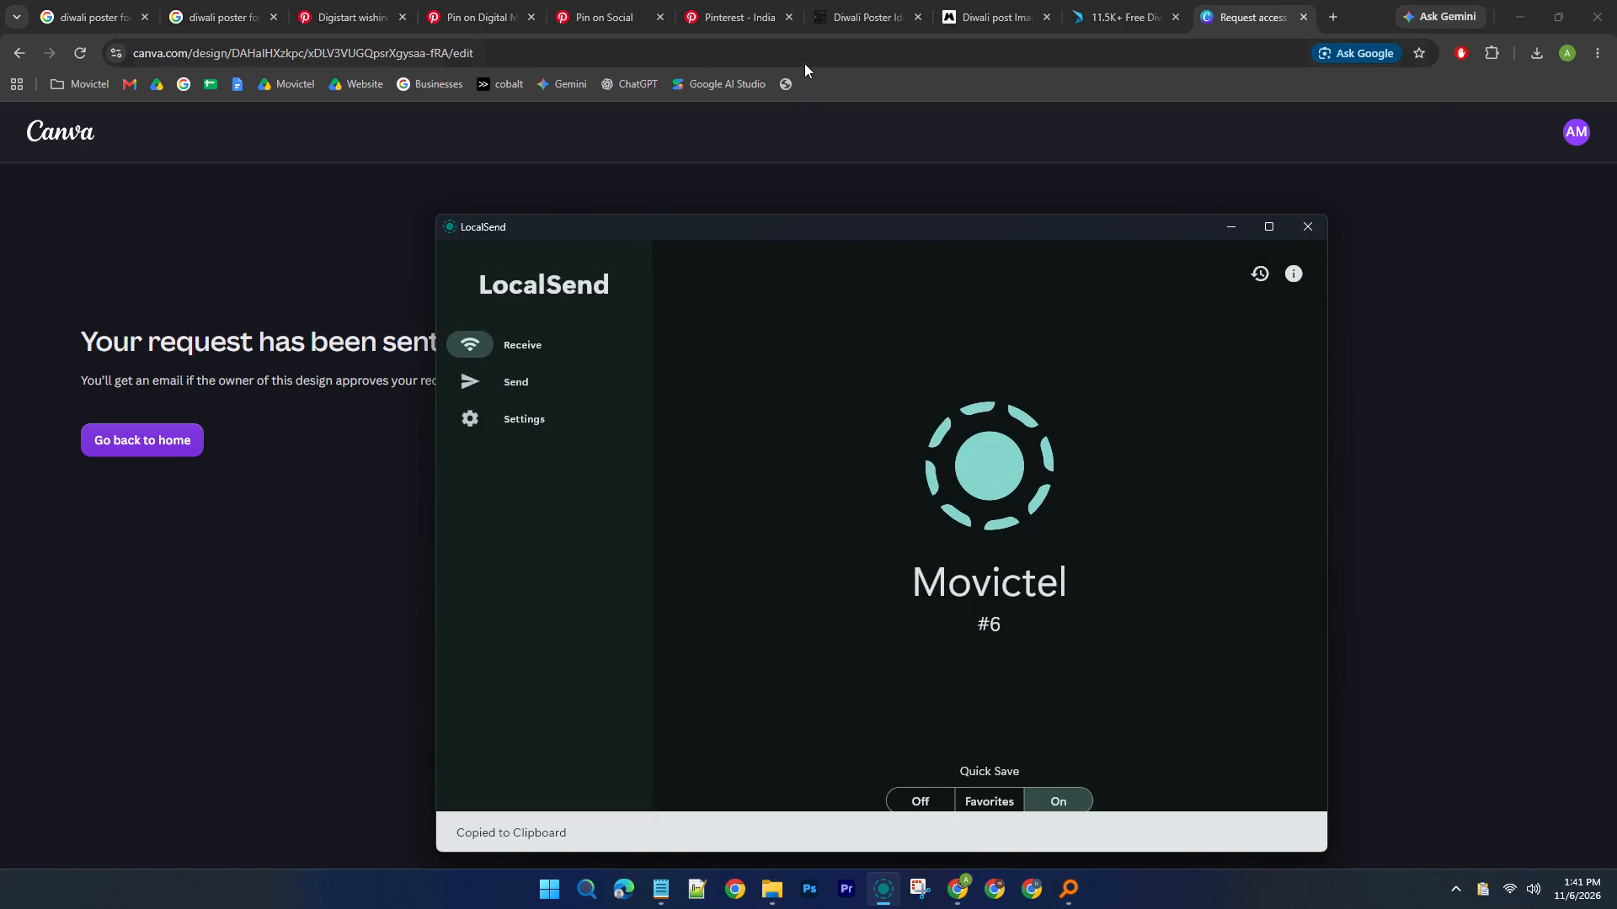
left_click(804, 62)
key("ctrl+v")
key("Return")
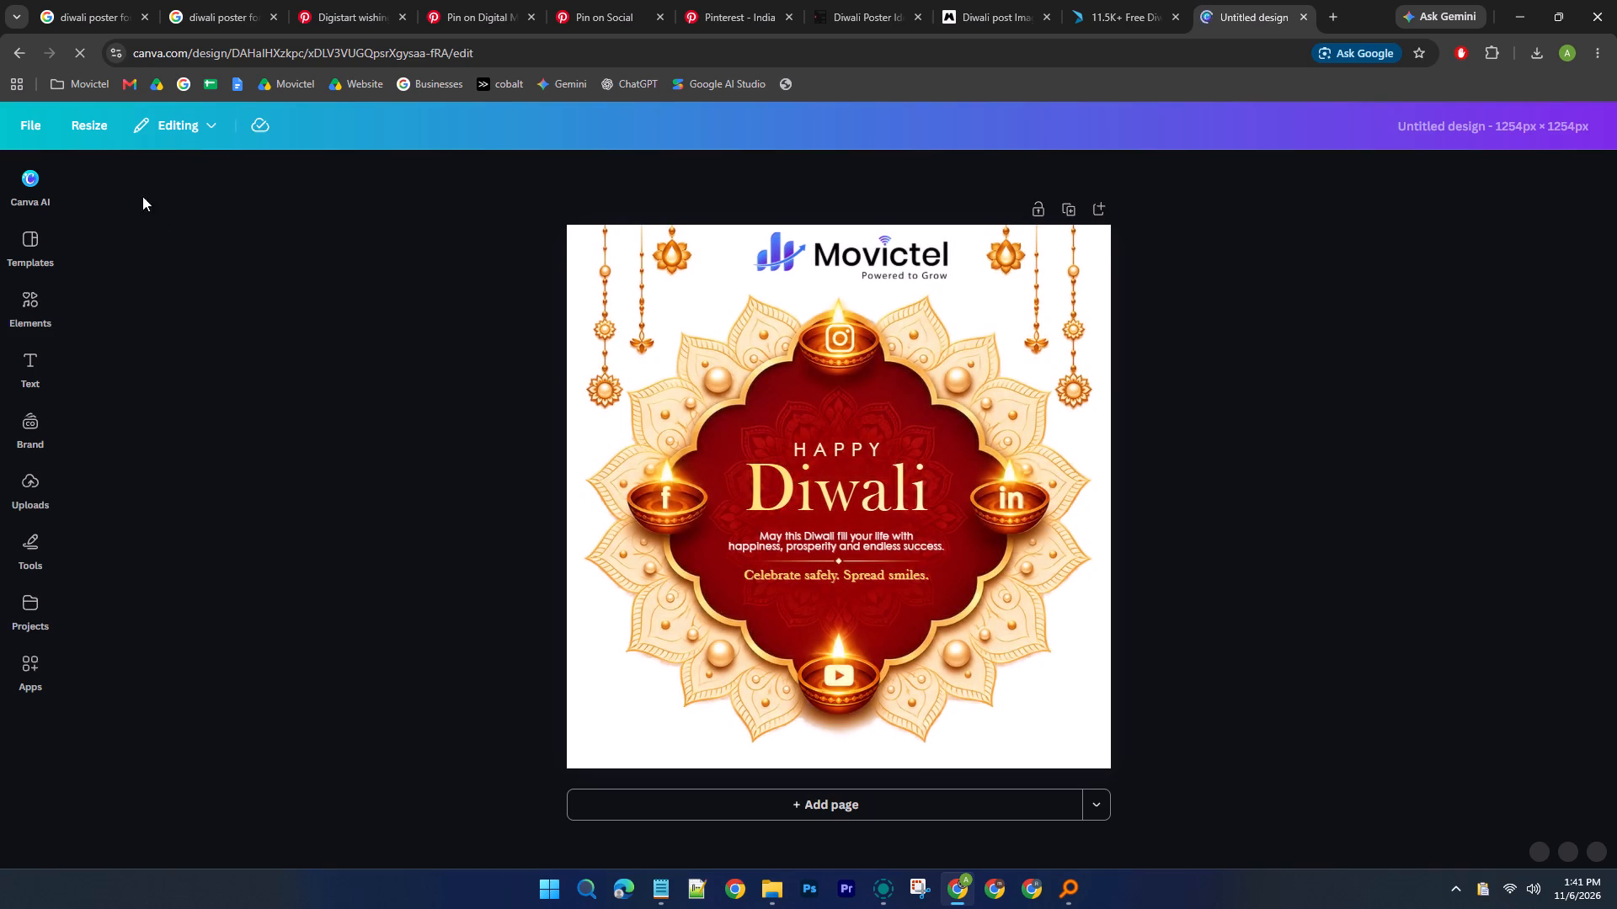
Create a resized copy of the Diwali design as an Instagram Post (4:5), 1080 × 1350 px, and open the copy.
left_click(86, 125)
left_click(127, 125)
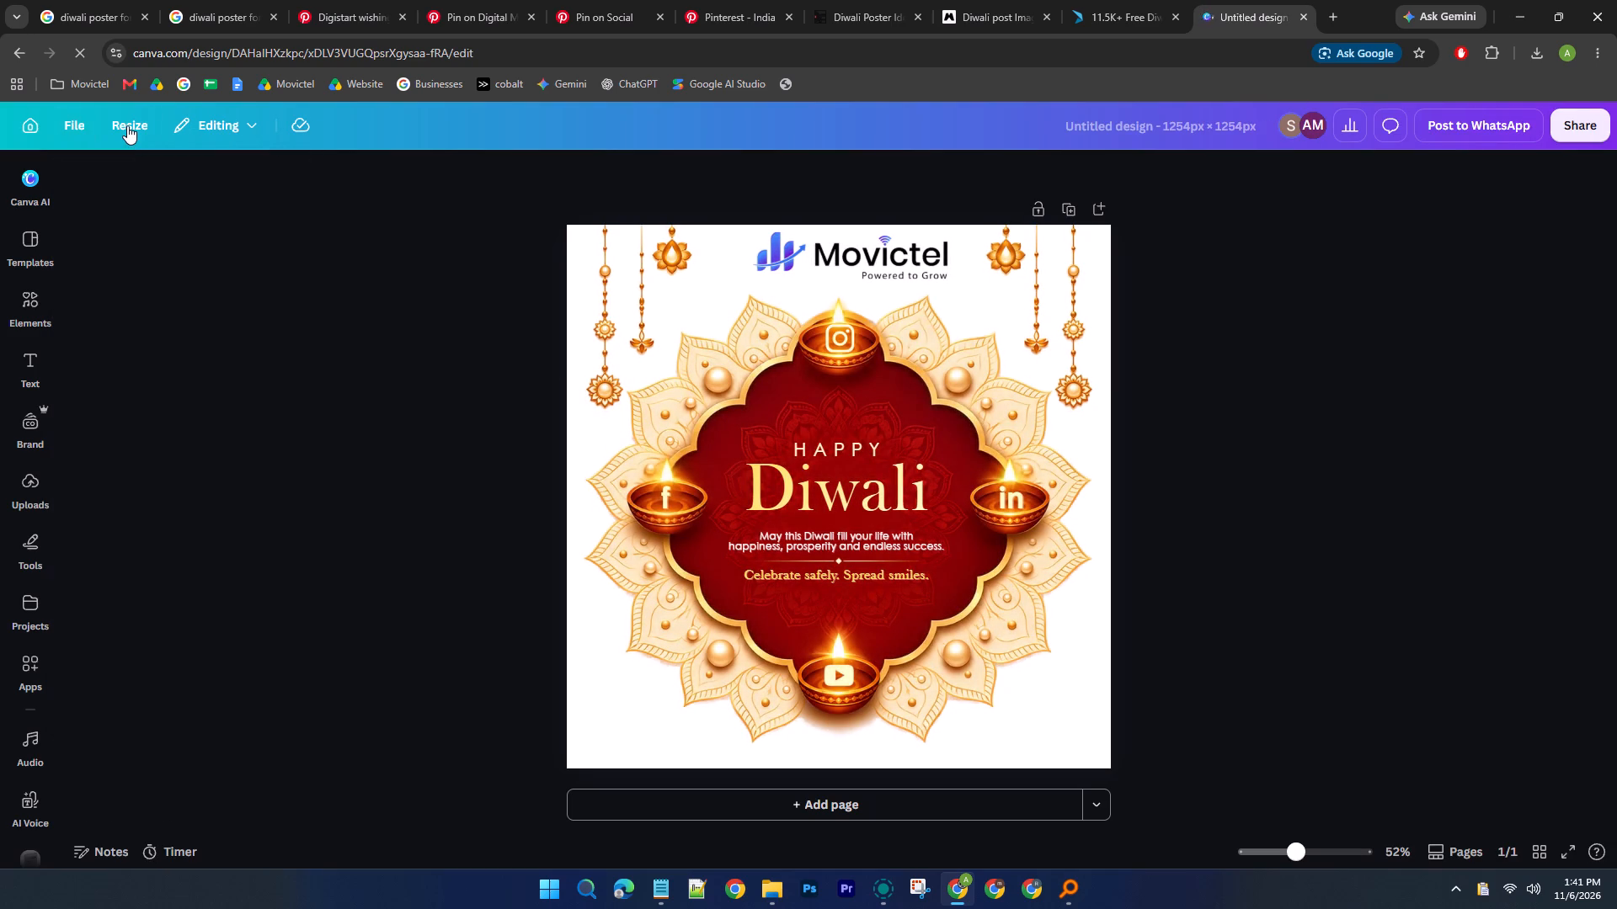
left_click(127, 125)
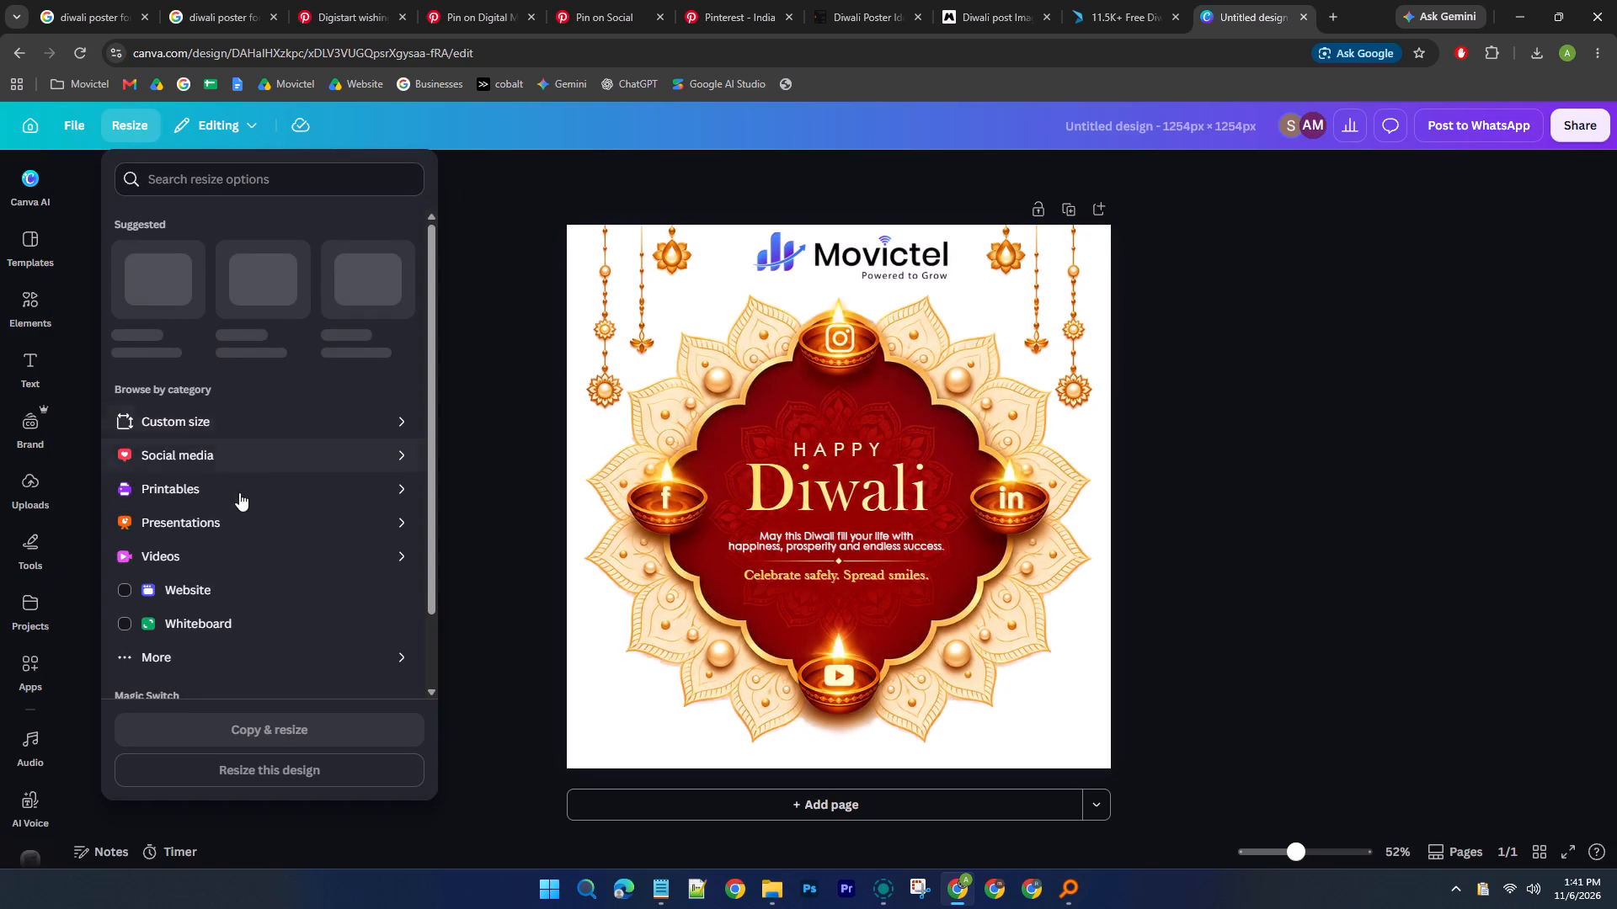
left_click(269, 462)
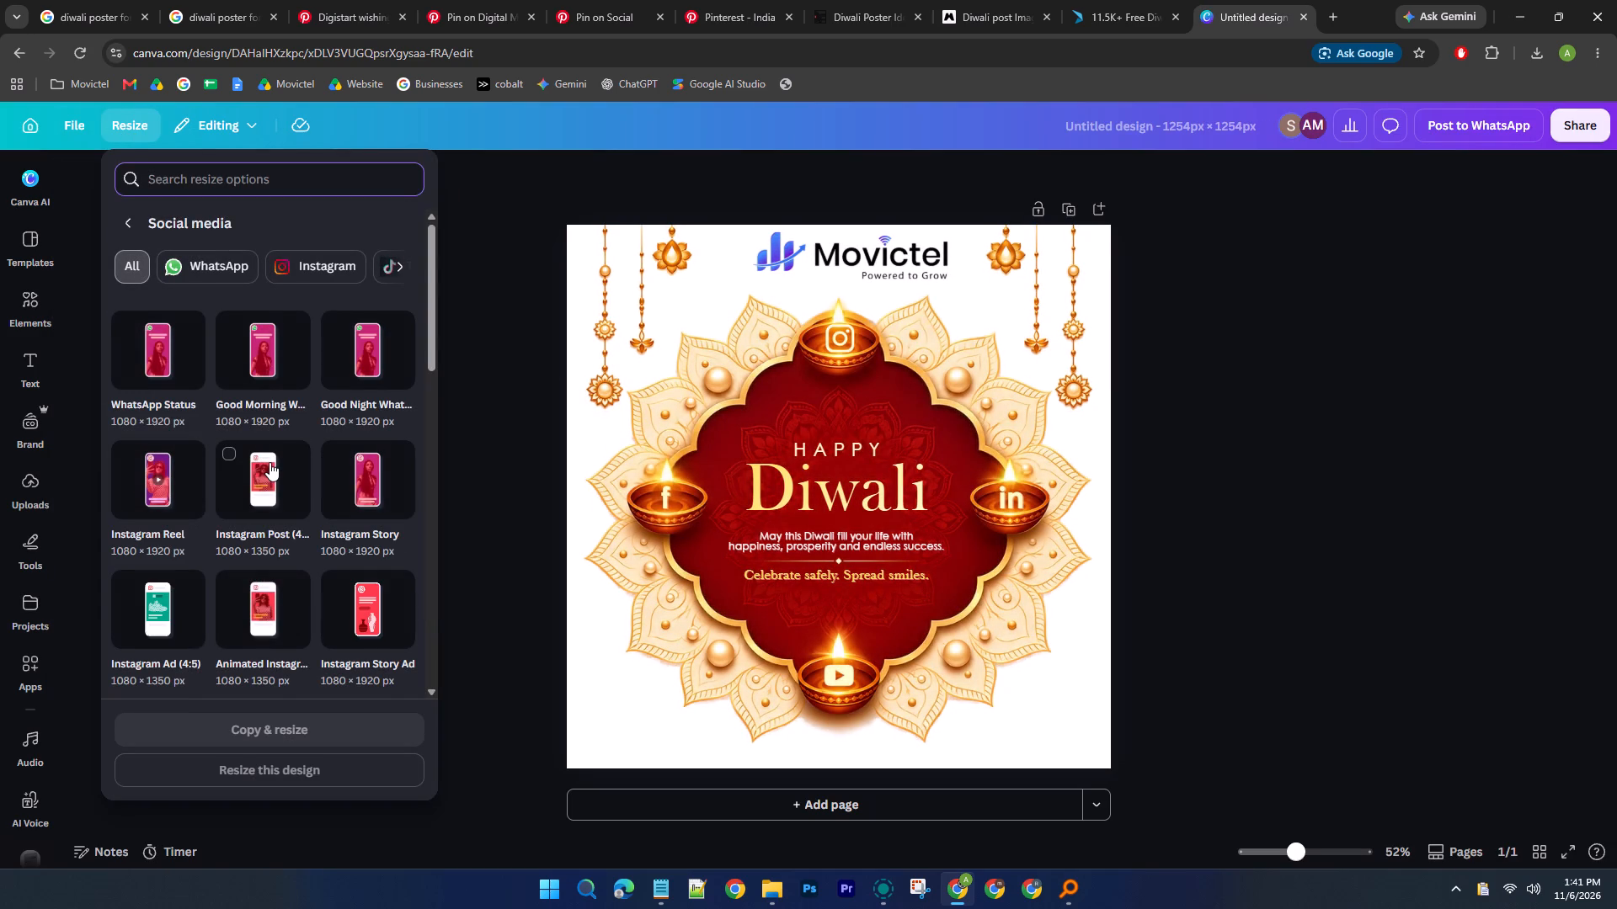
left_click(316, 260)
left_click(264, 353)
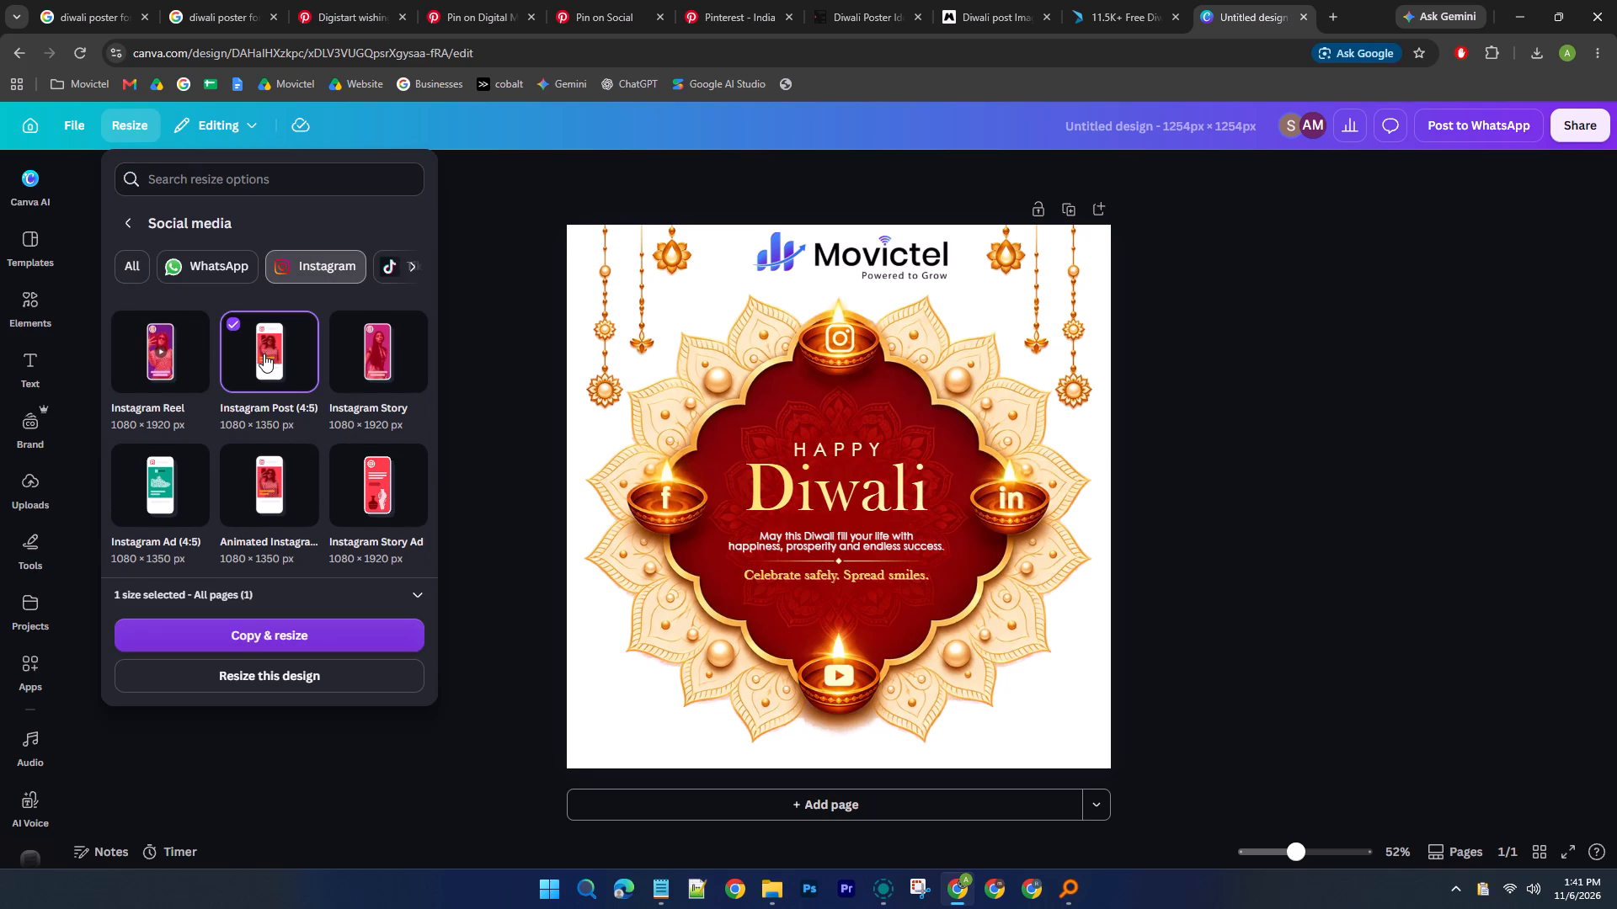
left_click(276, 640)
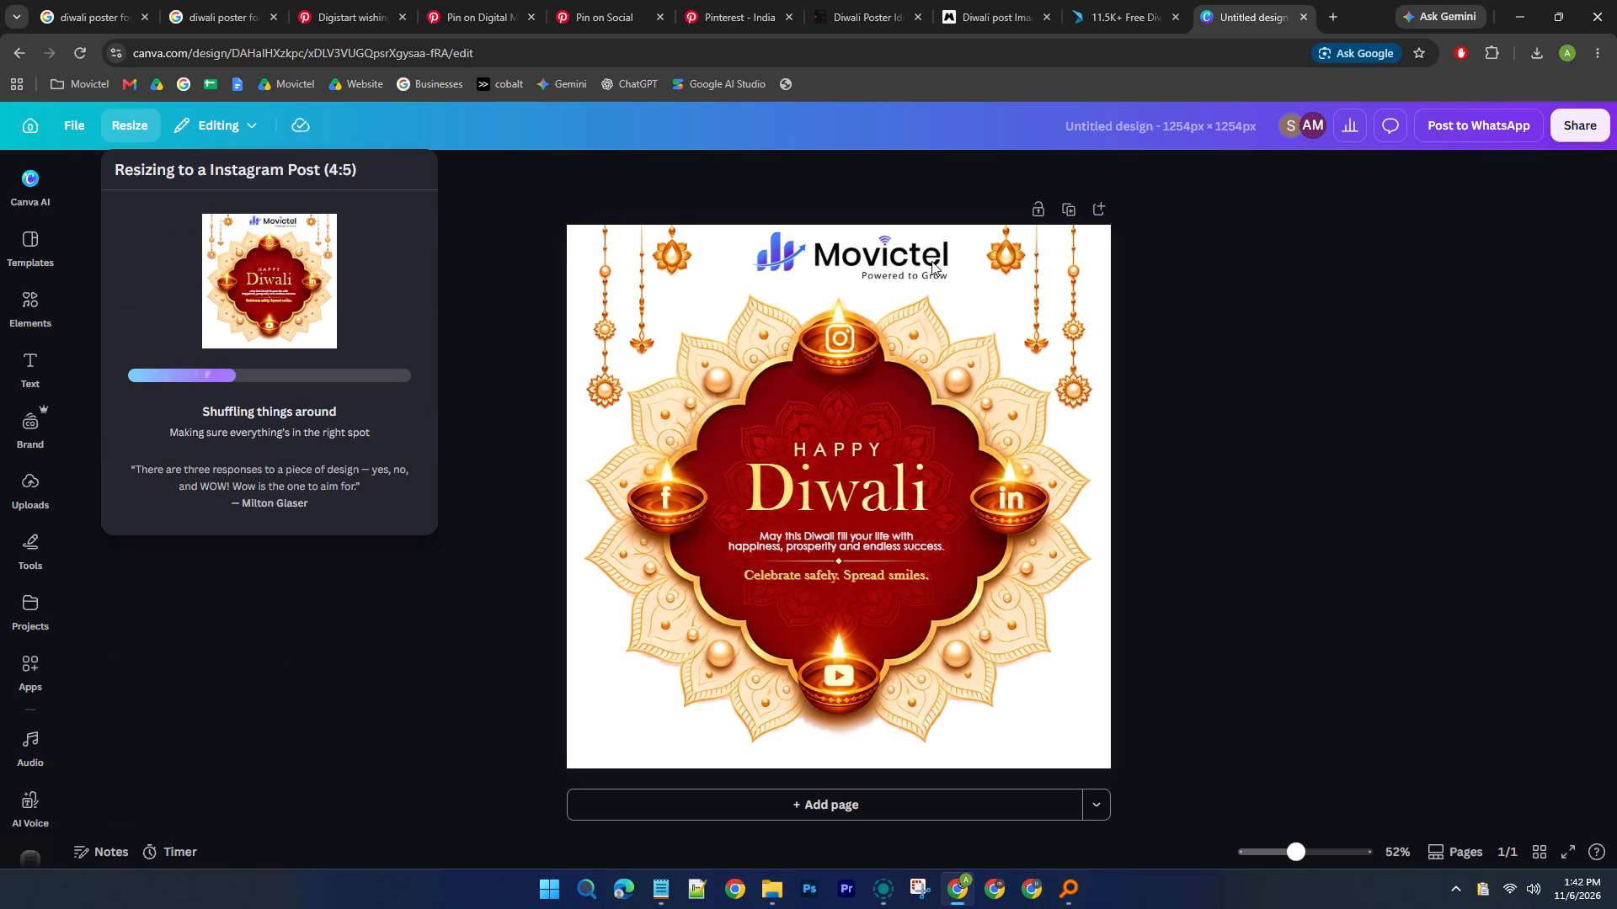
left_click(392, 323)
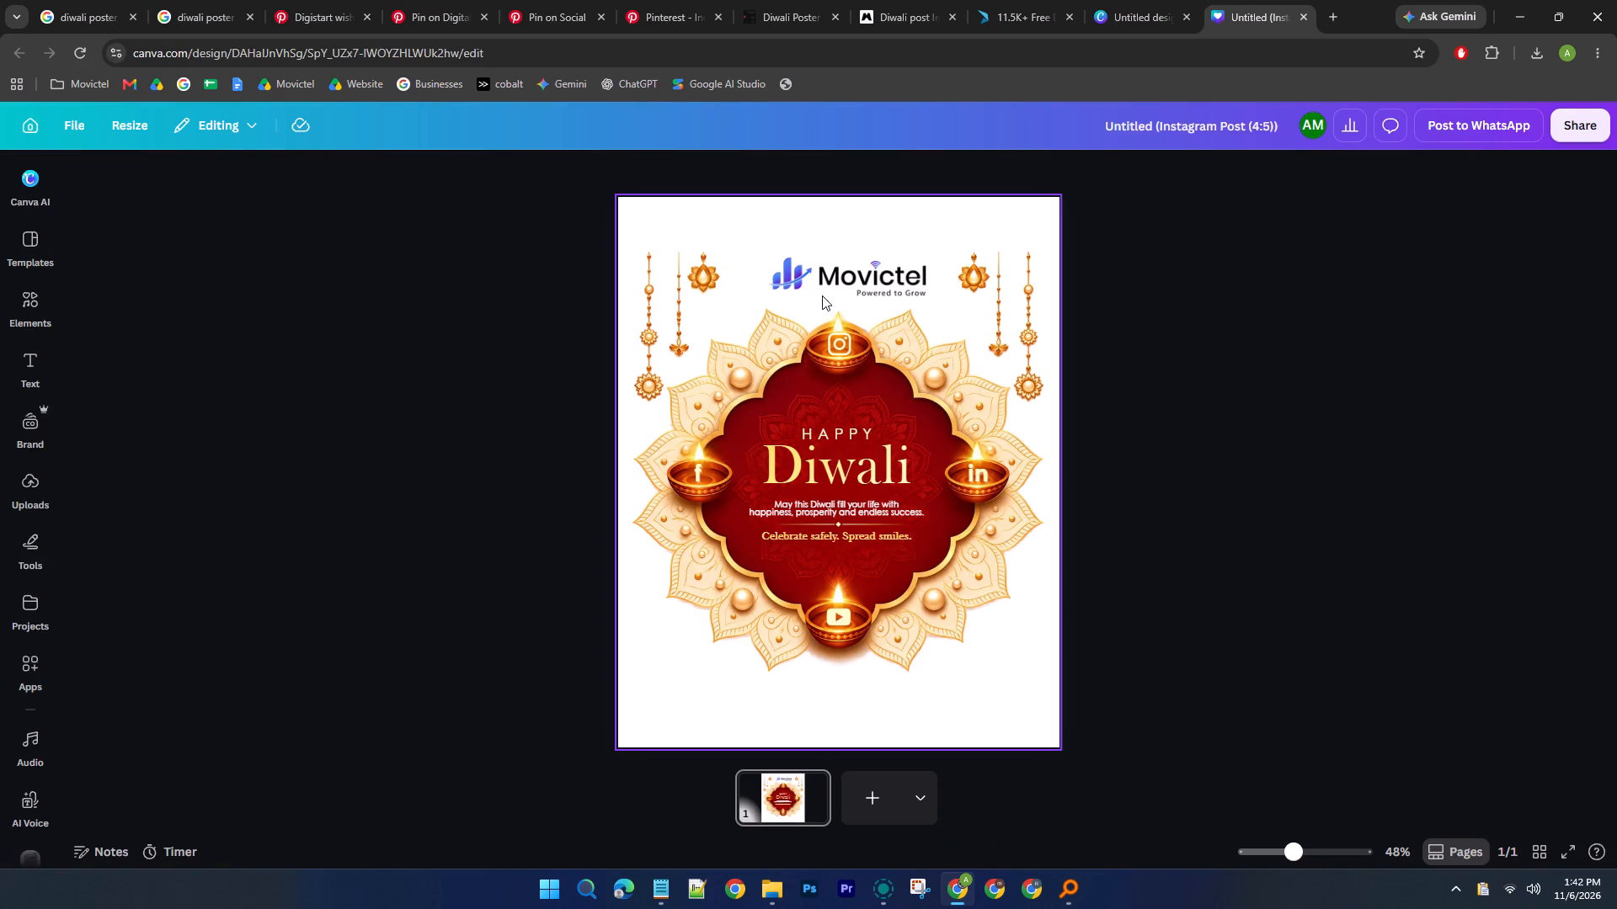
Select together all six hanging ornaments on both sides of the Movictel logo.
left_click(857, 278)
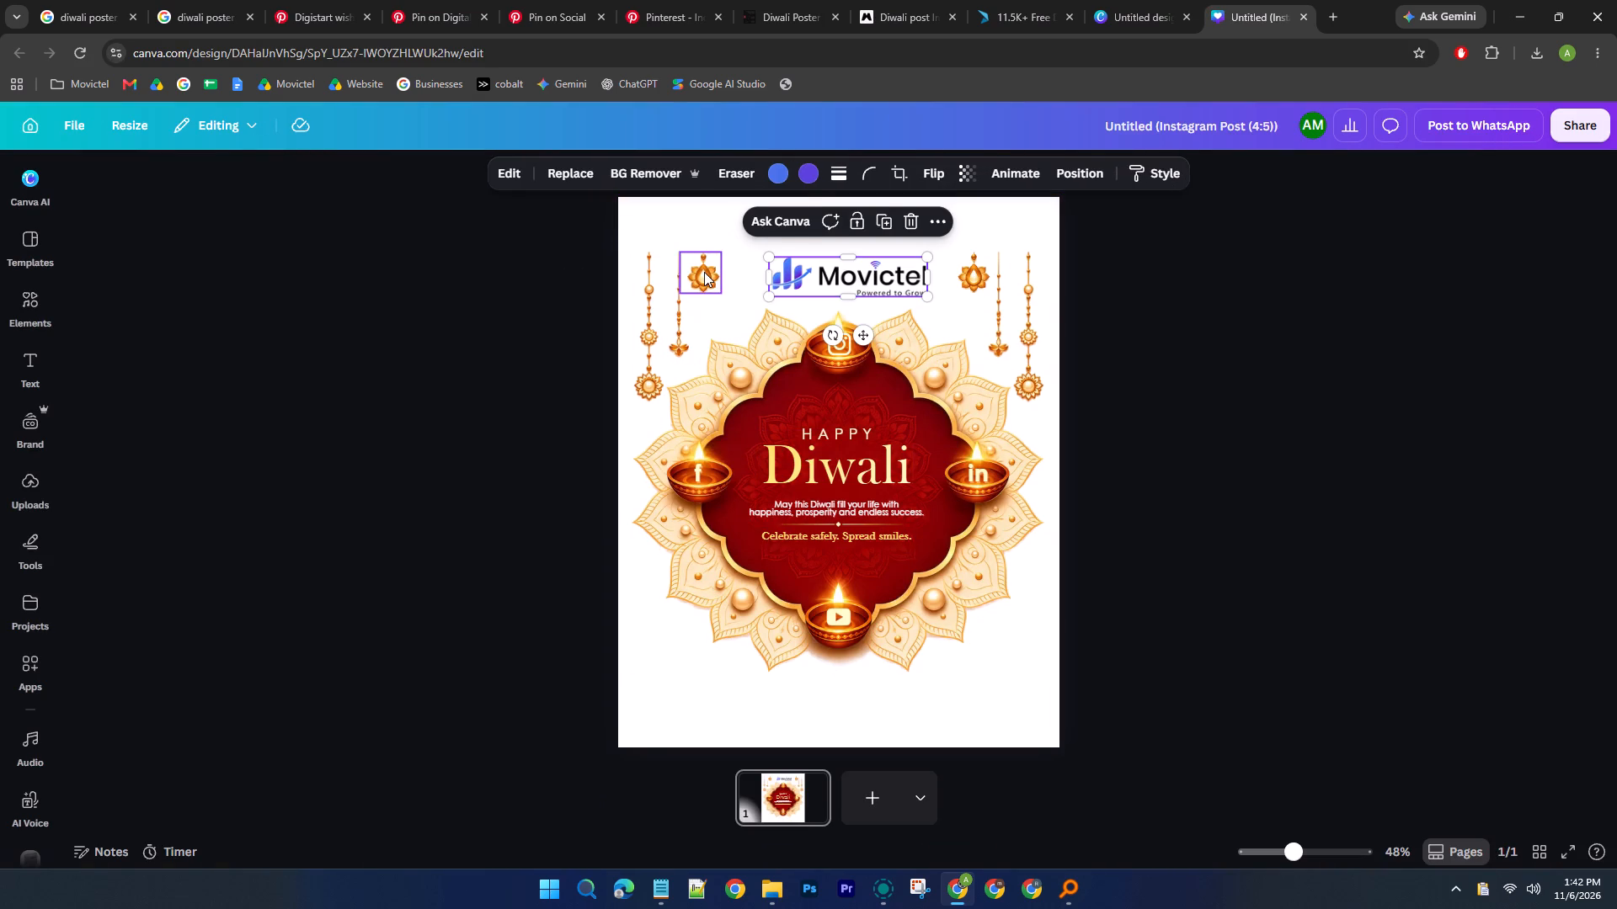
left_click(704, 272)
left_click(627, 298, "shift")
left_click(643, 290, "shift")
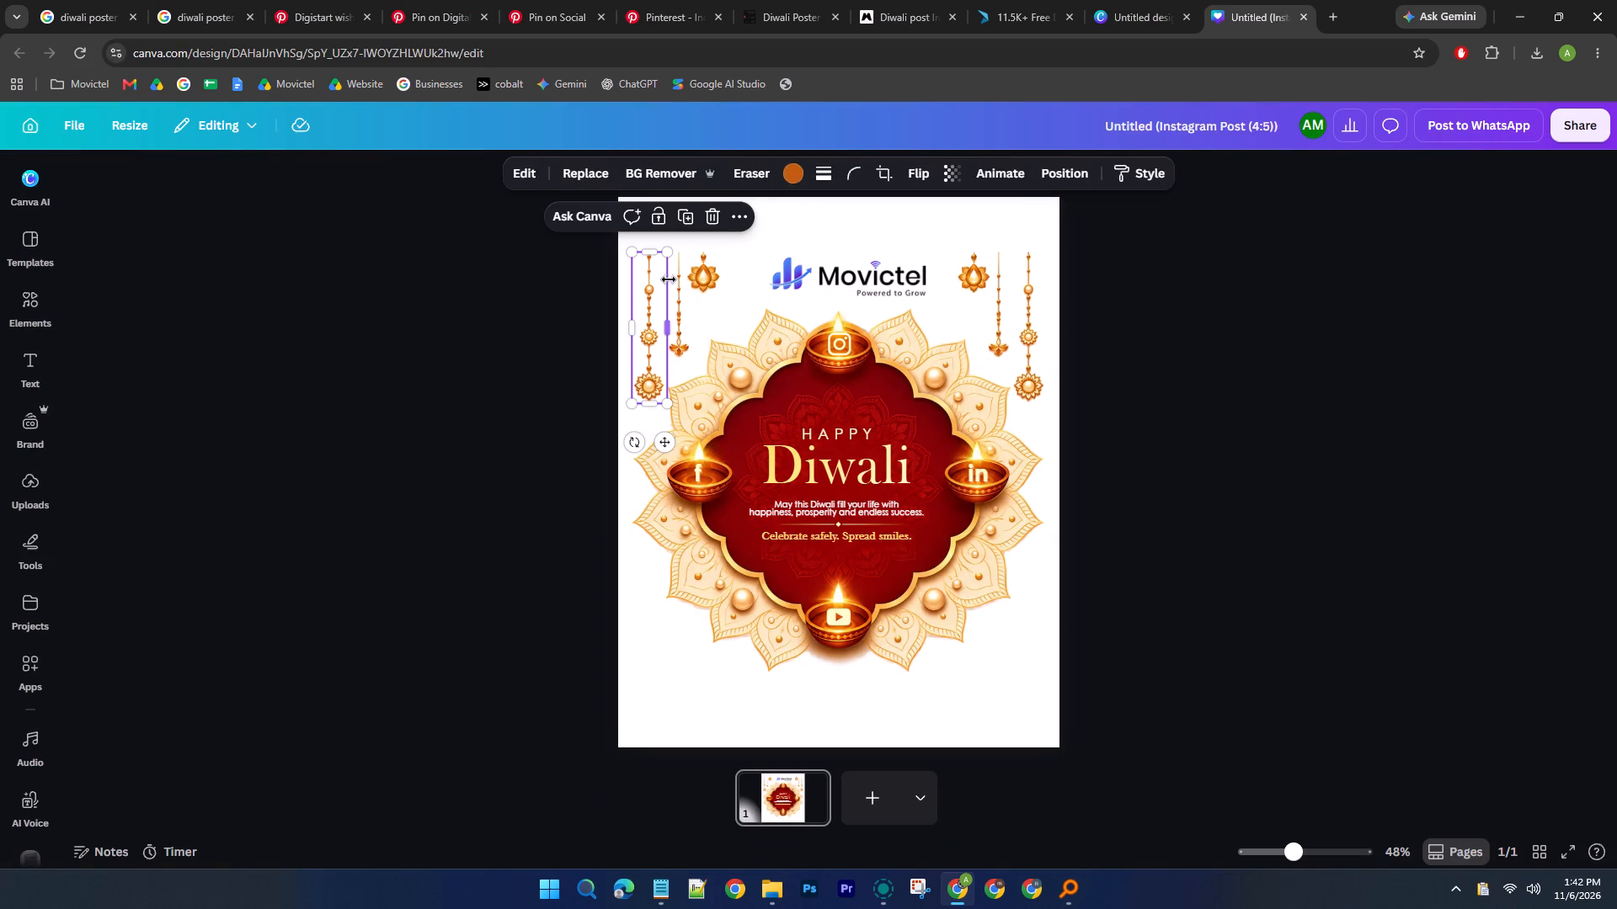
left_click(675, 278, "shift")
left_click(706, 265, "shift")
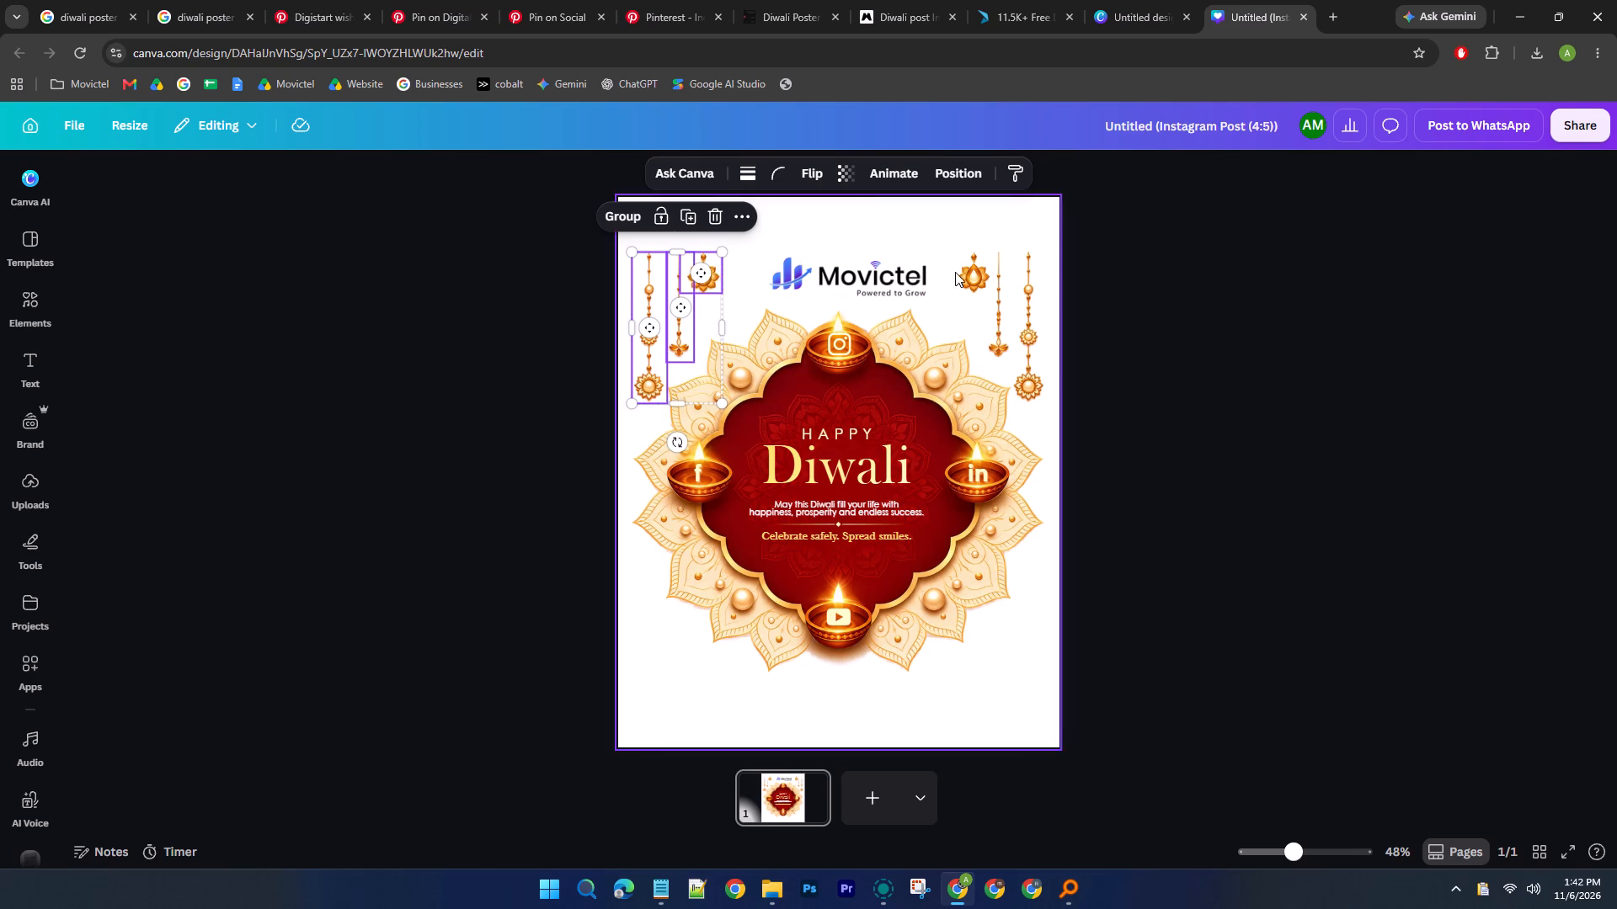
left_click(965, 272, "shift")
left_click(1004, 290, "shift")
left_click(1027, 290, "shift")
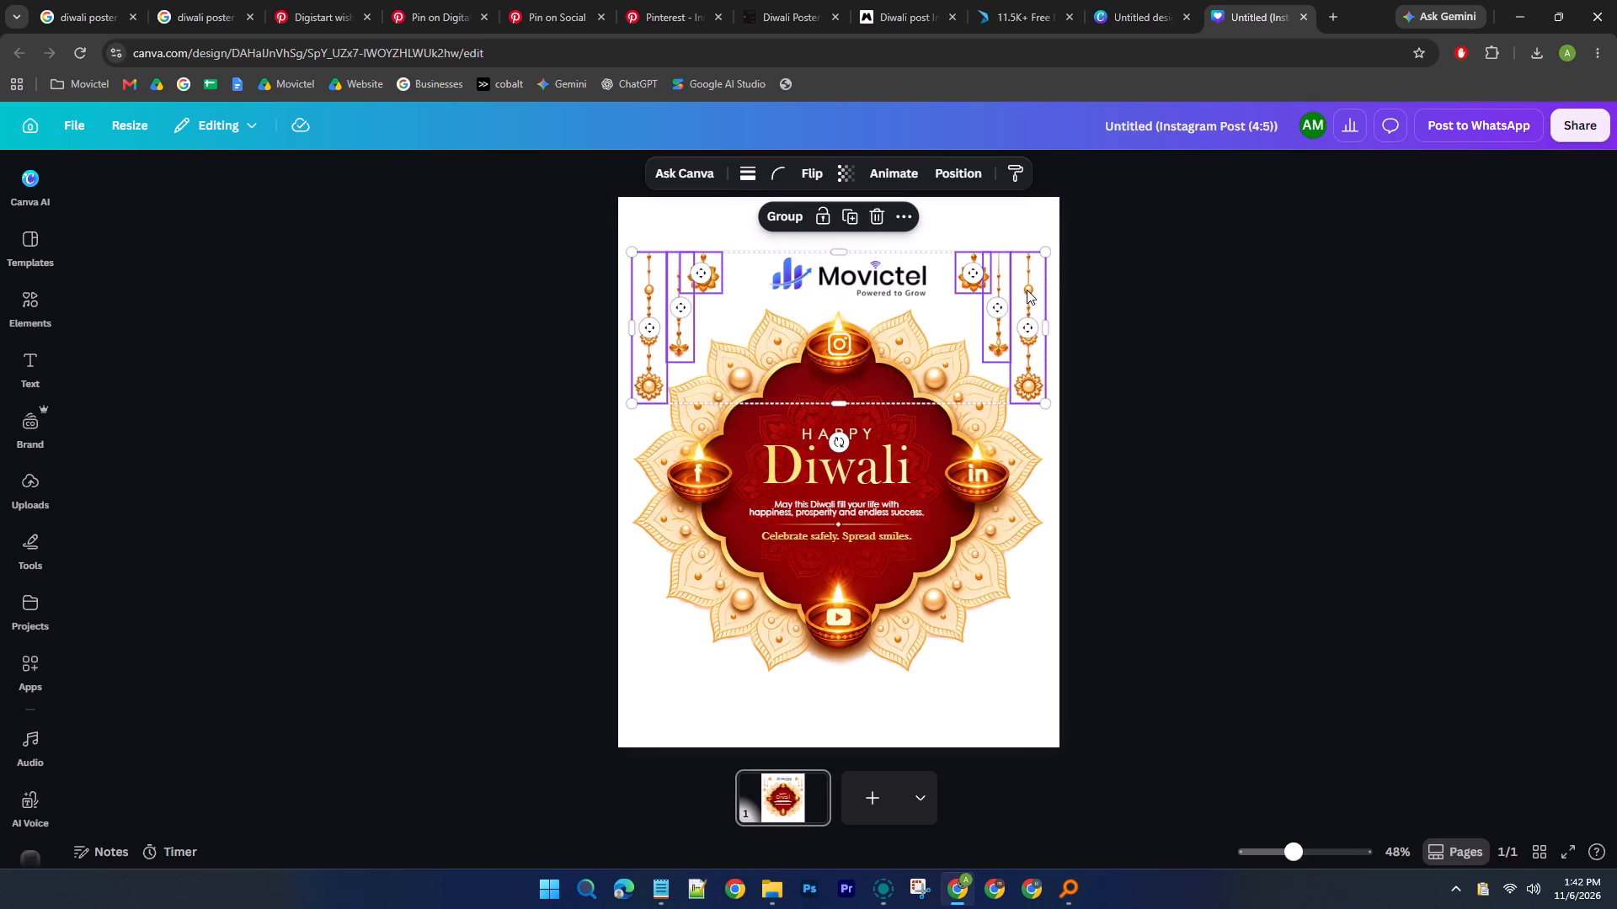
Group the hanging ornaments, enlarge the group to span the poster's full width and align it with the page's top edge.
left_click(781, 214)
left_click_drag(629, 252, 629, 251)
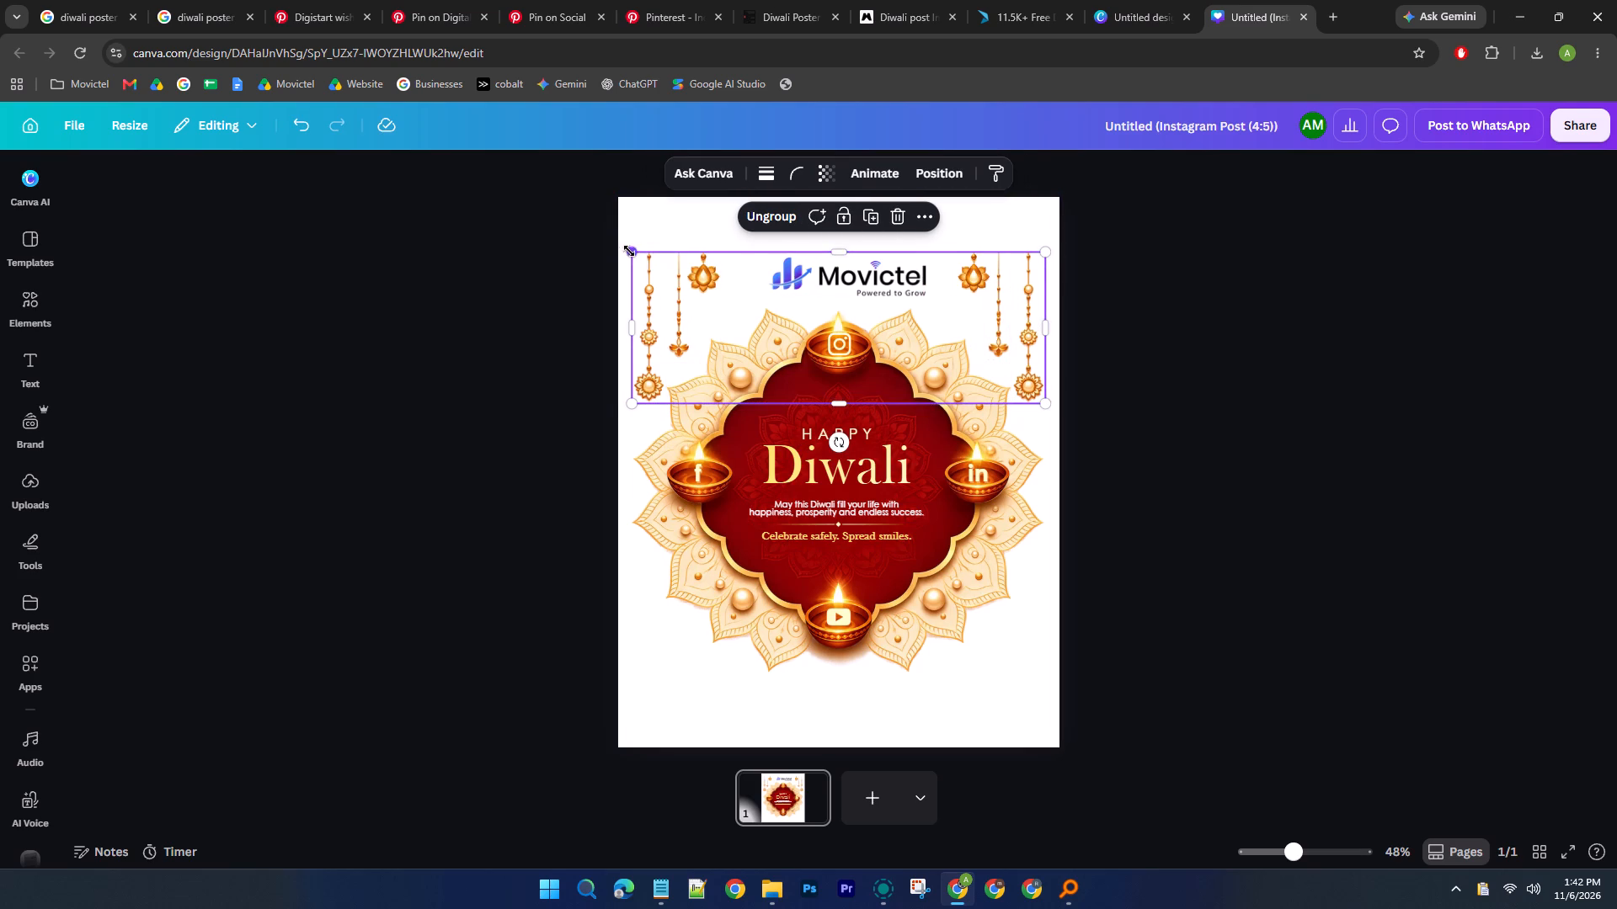
left_click_drag(629, 251, 601, 219)
left_click_drag(961, 310, 974, 270)
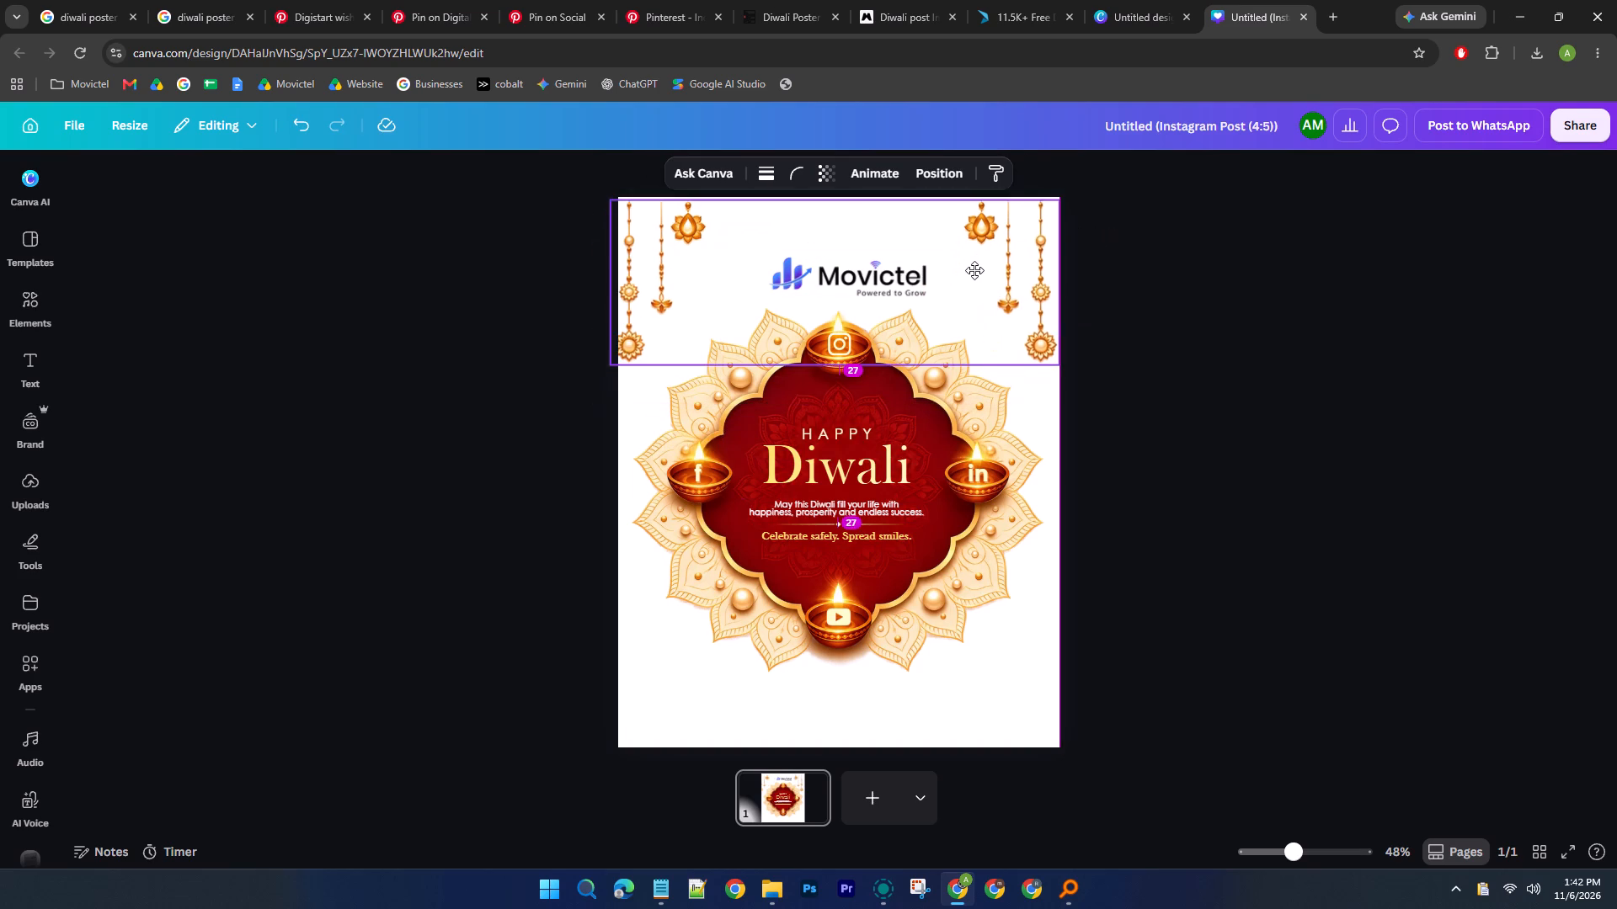
left_click_drag(974, 270, 979, 269)
left_click(1235, 309)
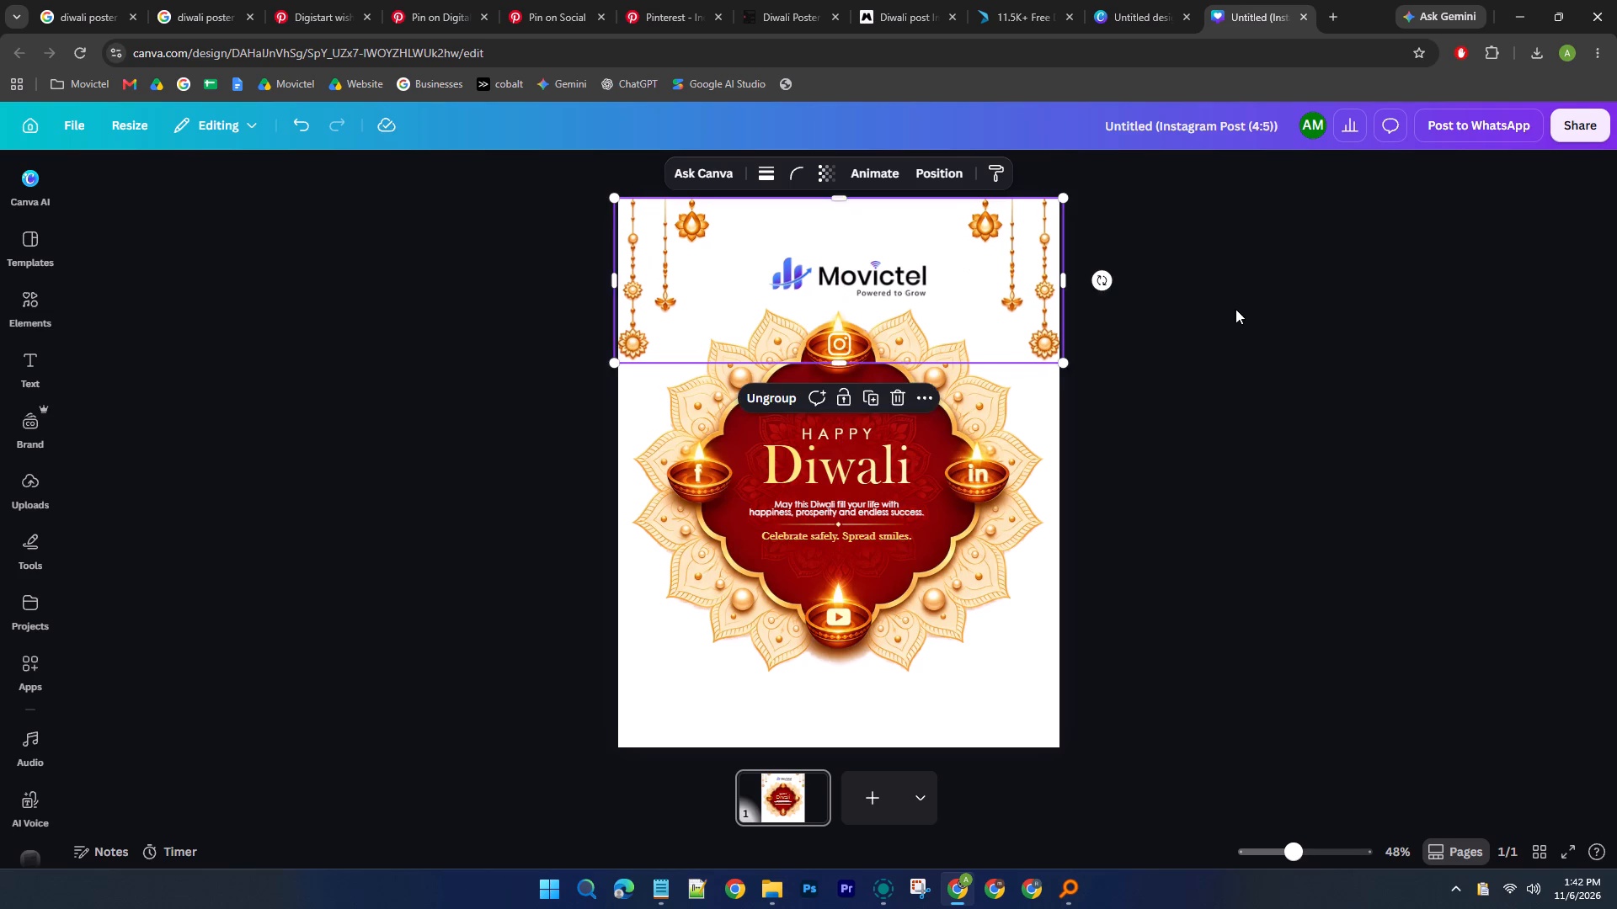
Enlarge the Movictel logo and centre it near the poster's top edge between the hanging ornaments.
left_click(892, 283)
left_click_drag(926, 302, 979, 327)
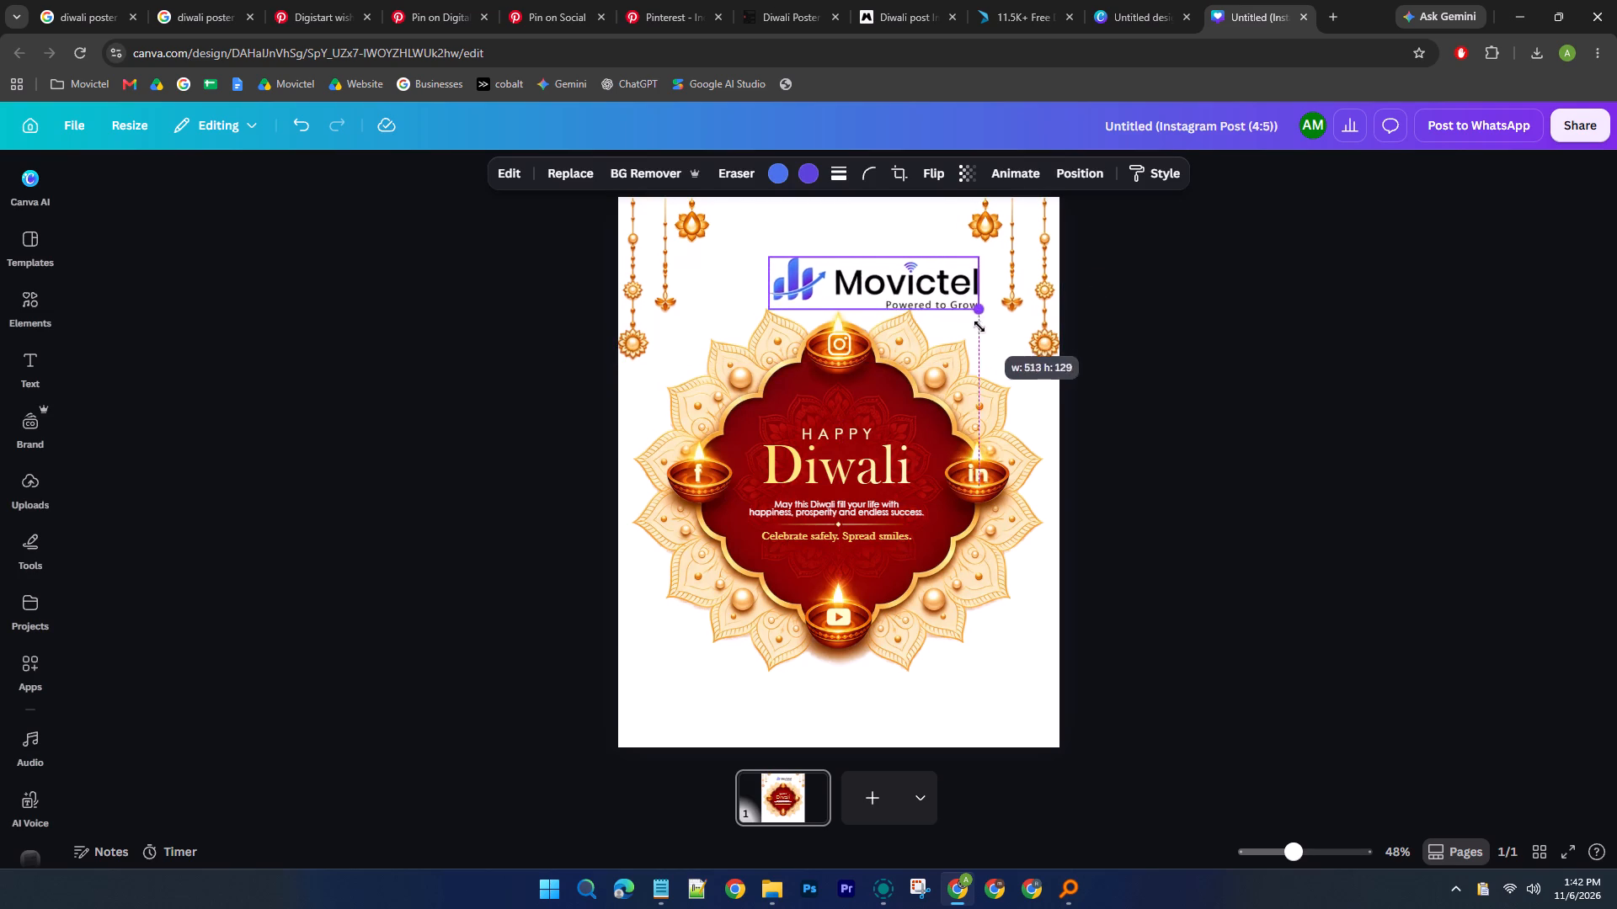
left_click_drag(979, 327, 998, 339)
left_click_drag(921, 298, 869, 247)
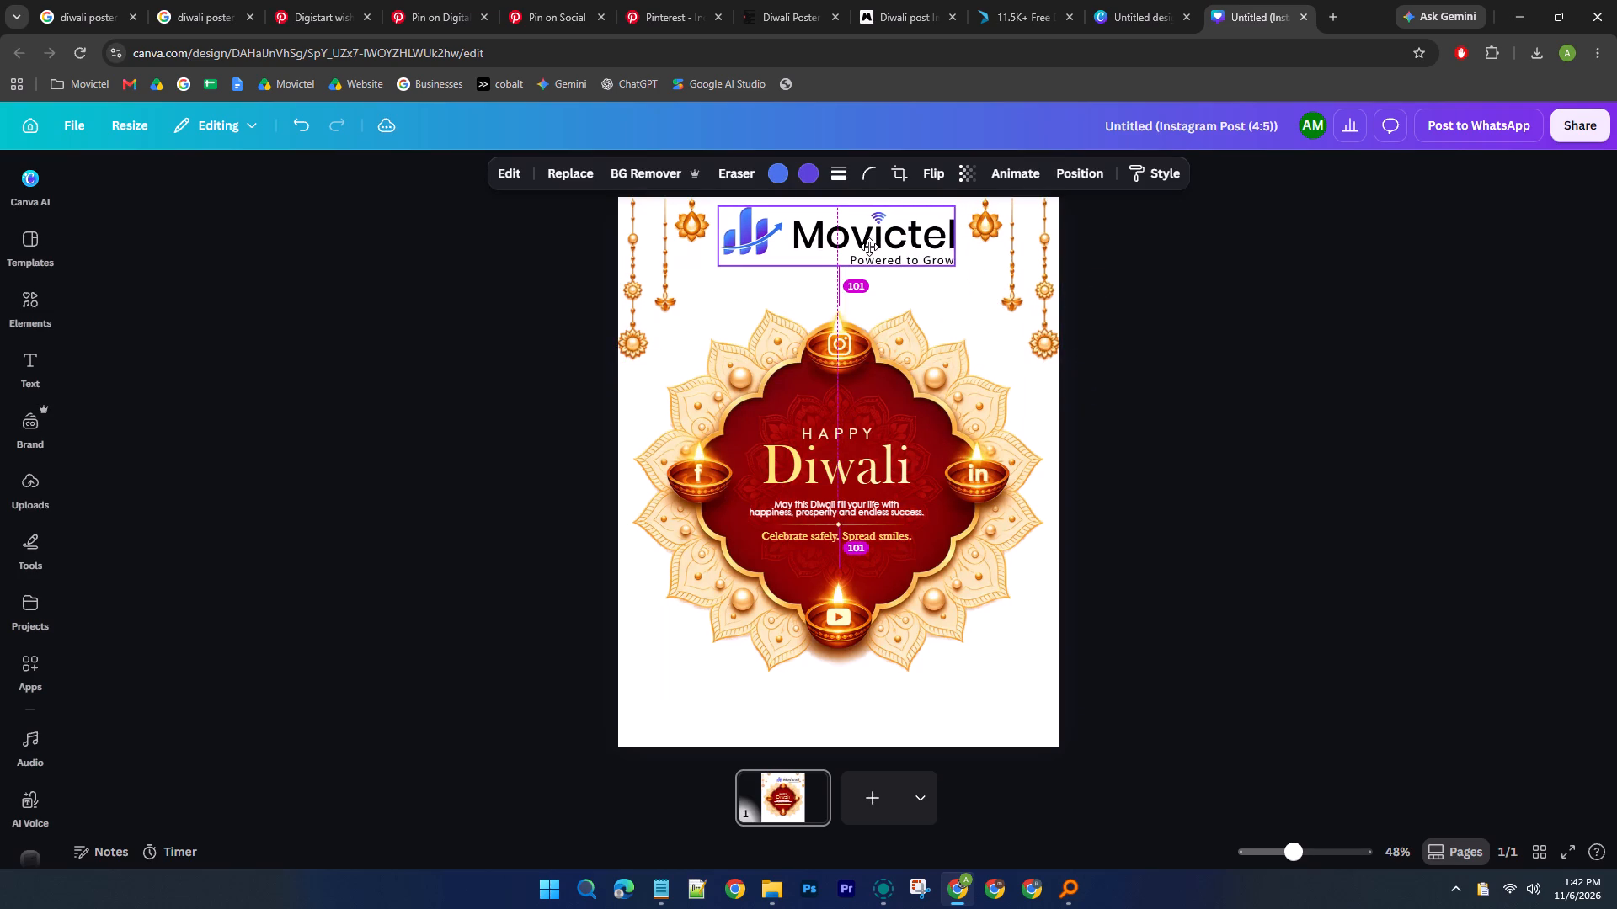
left_click_drag(869, 247, 871, 247)
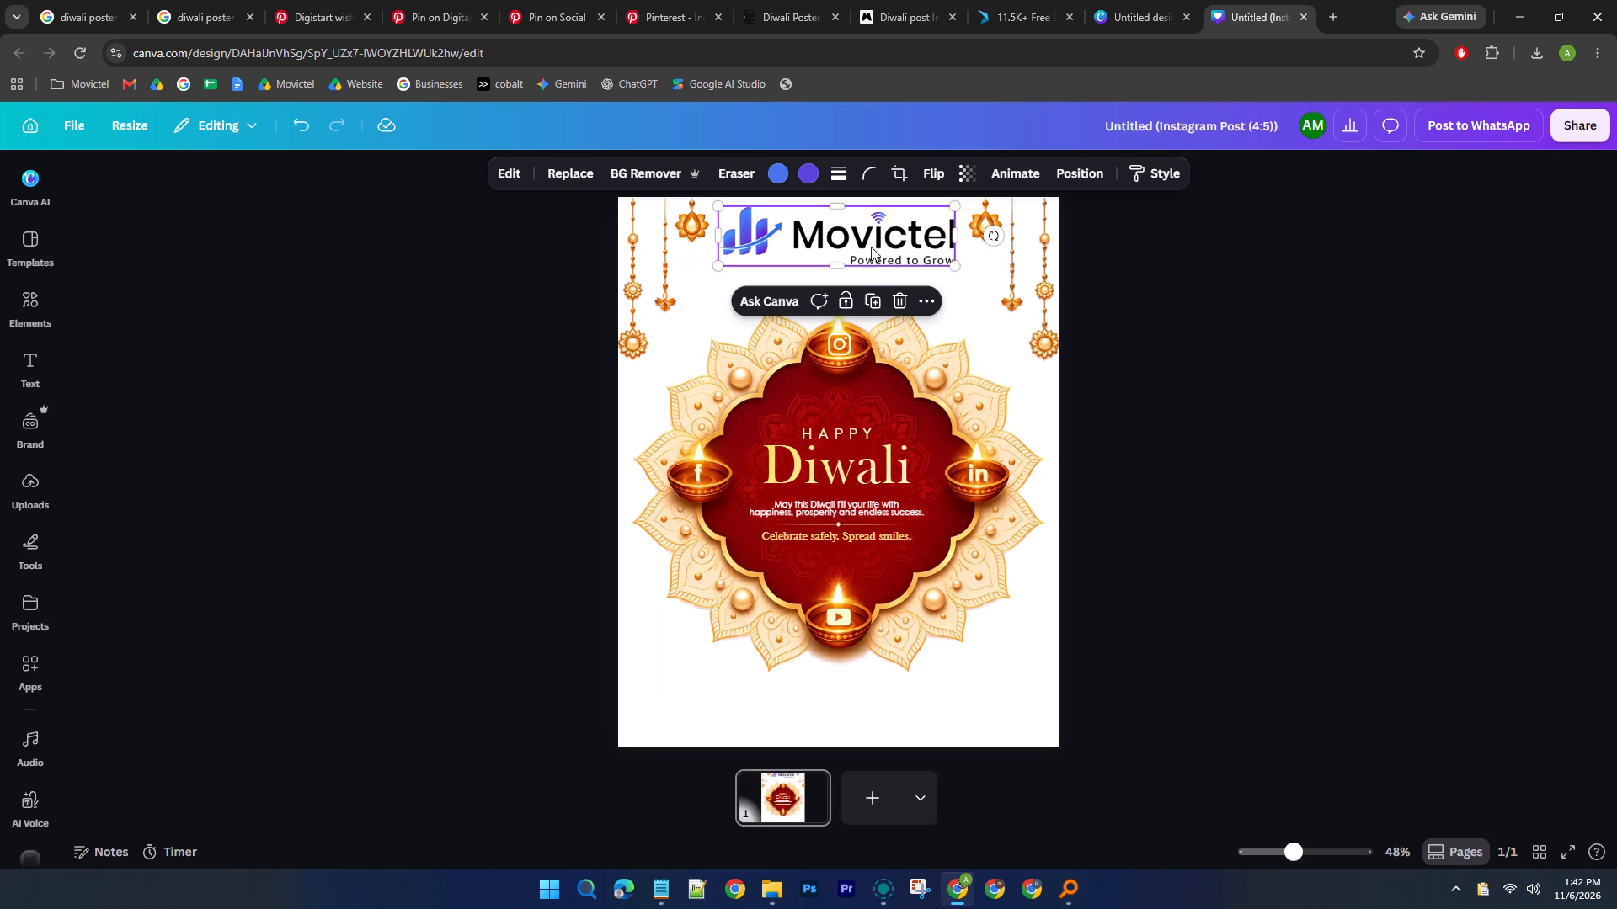
Shrink the Movictel logo to leave clear space beside the ornaments and recentre it horizontally above the mandala.
left_click_drag(954, 266, 932, 253)
left_click_drag(862, 241, 866, 242)
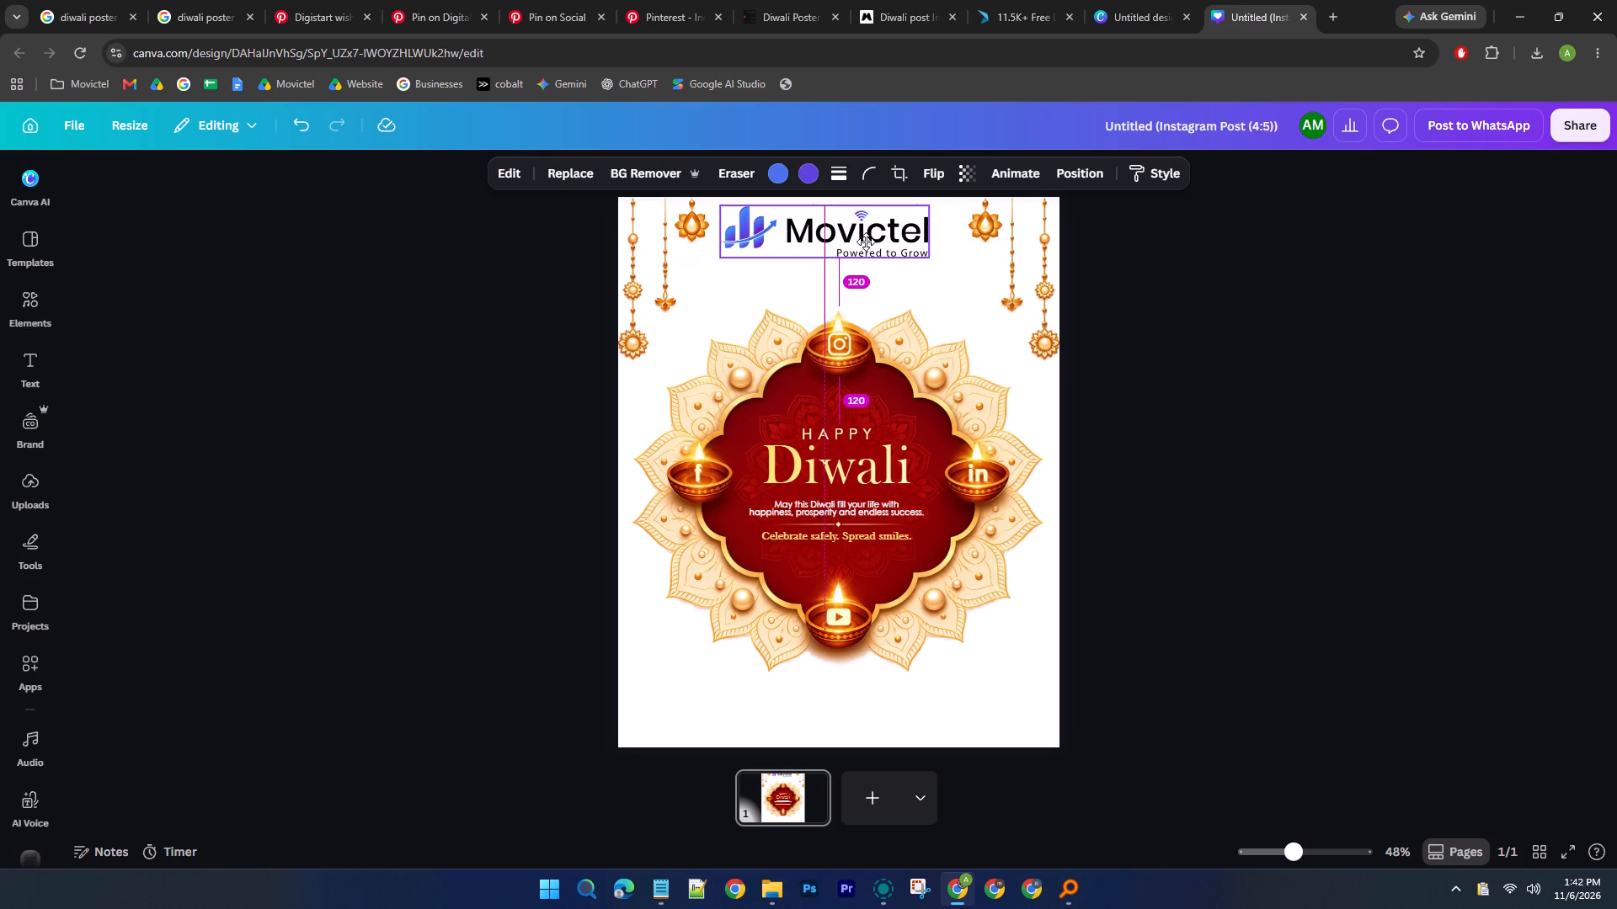
left_click_drag(866, 242, 870, 242)
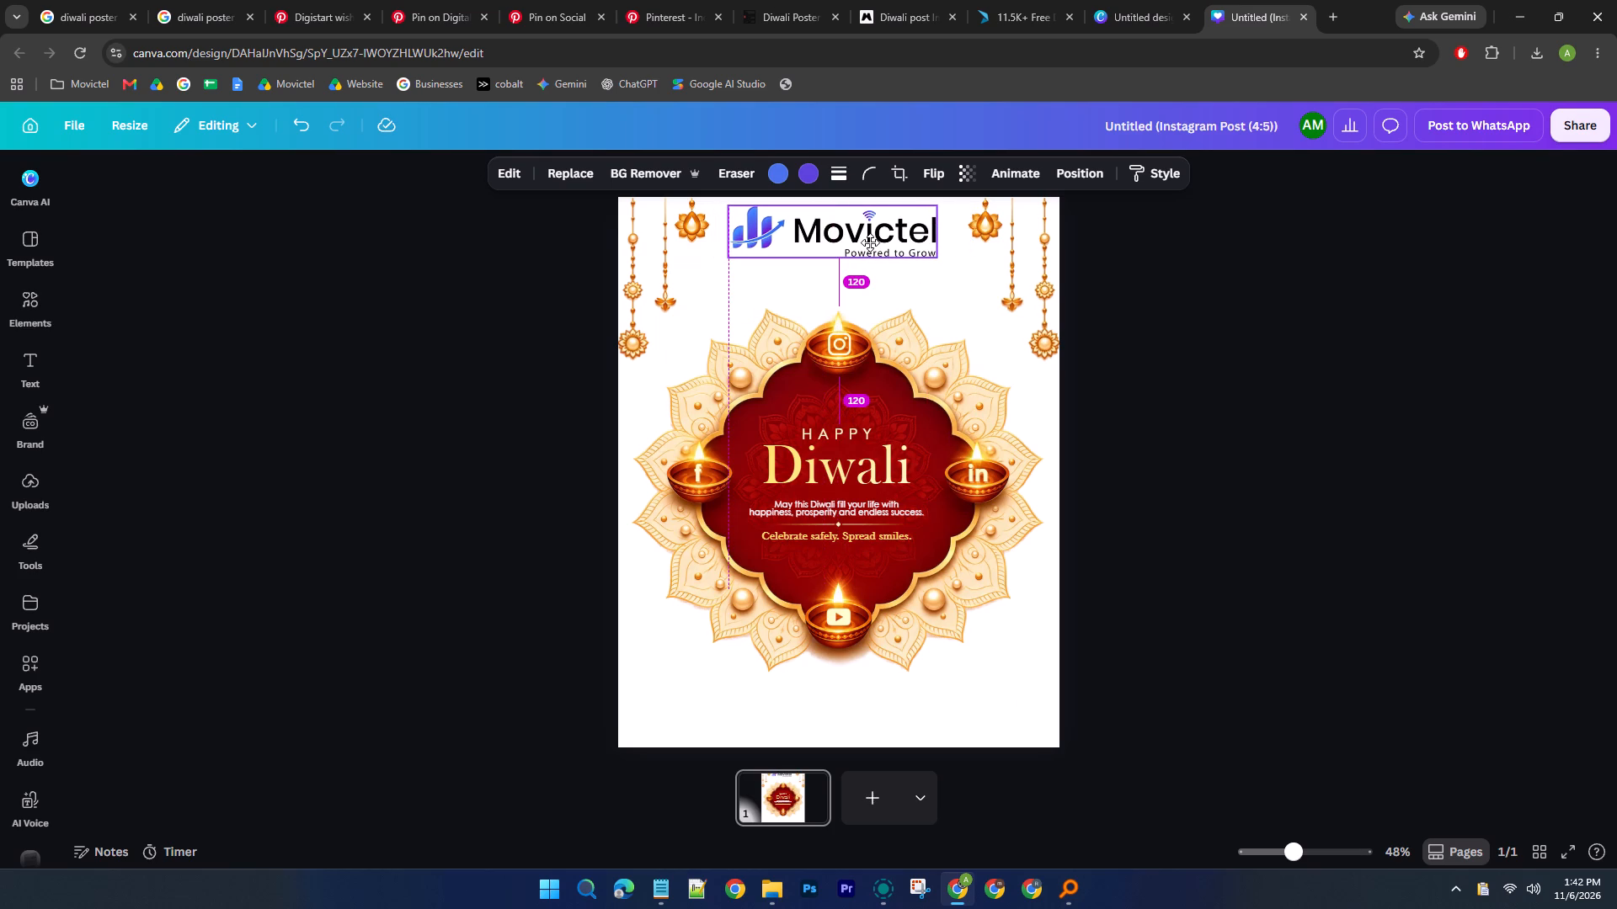
left_click_drag(870, 242, 871, 243)
left_click_drag(937, 262, 891, 237)
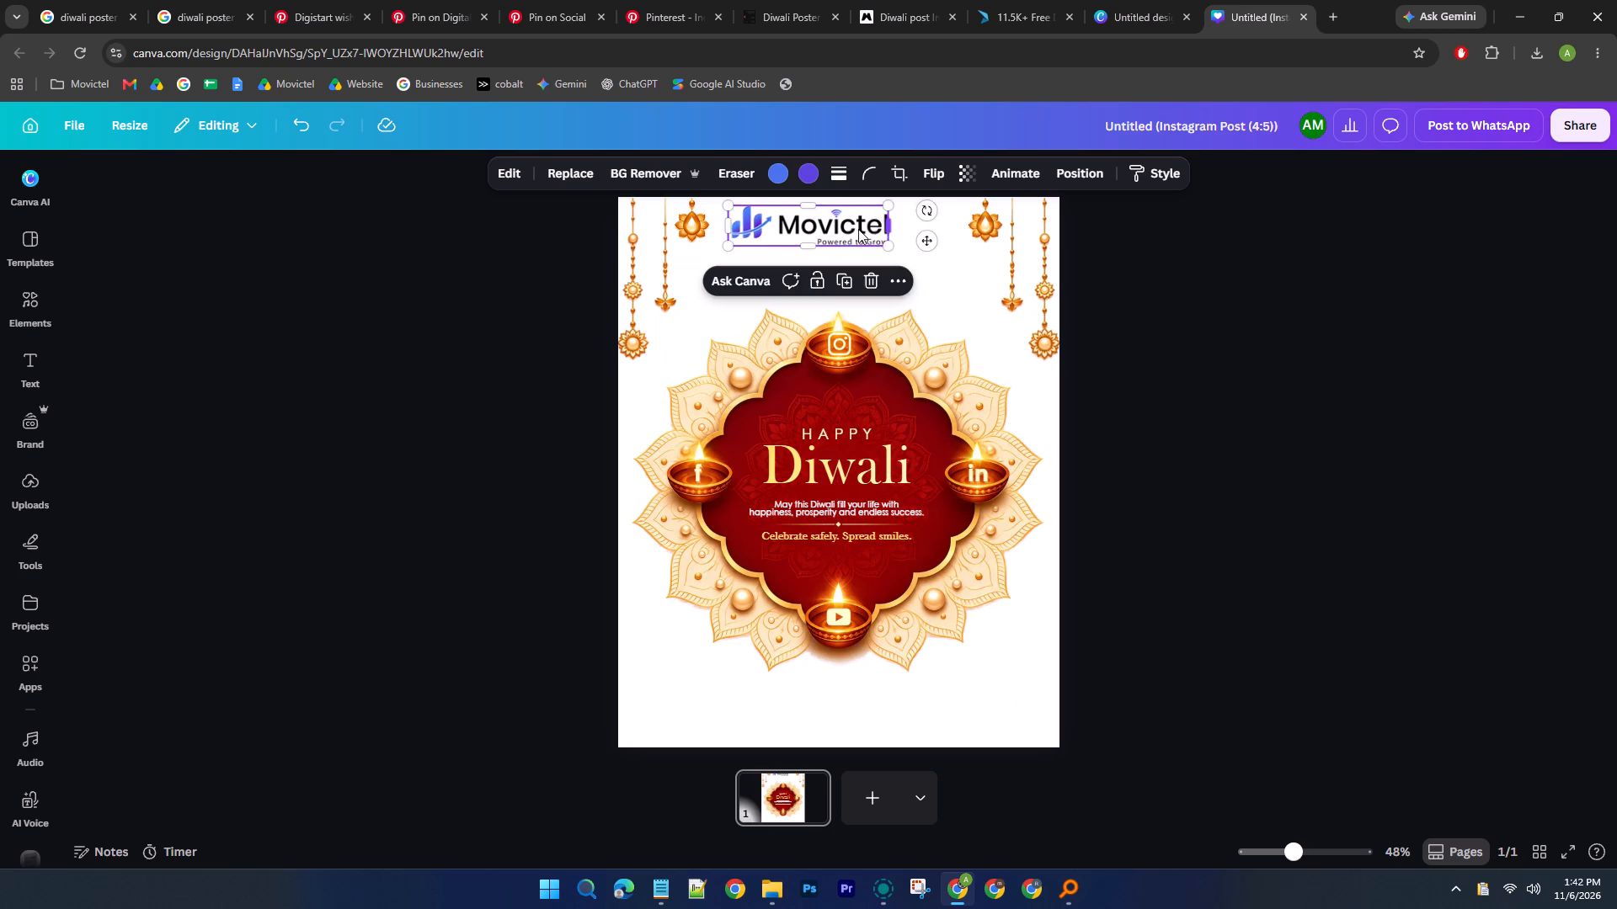
left_click_drag(855, 228, 870, 236)
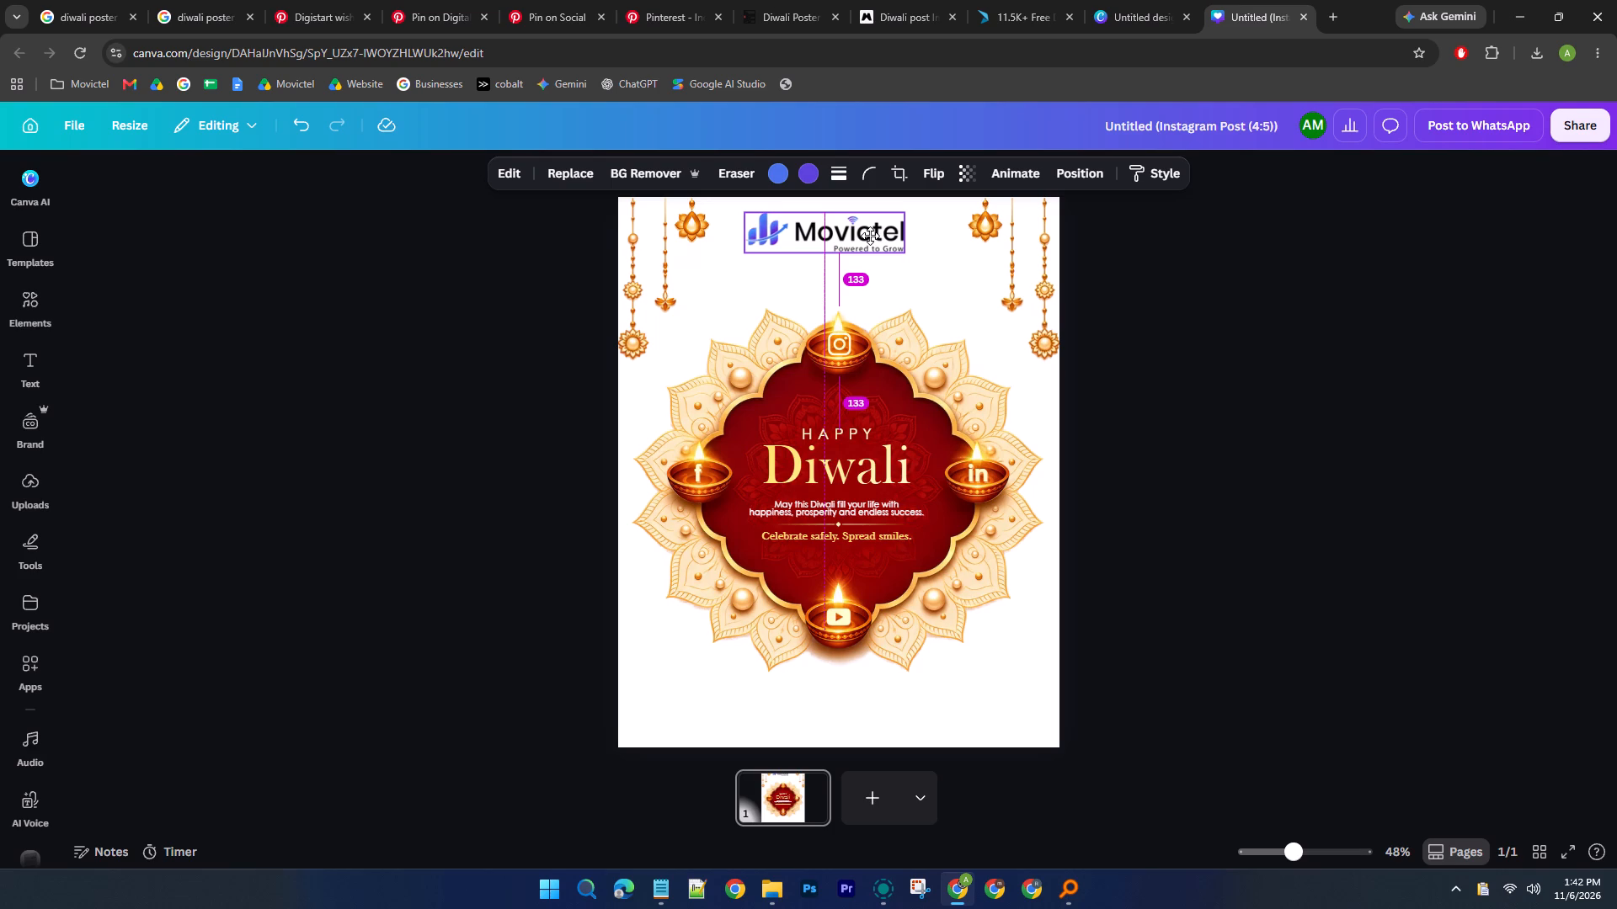
left_click_drag(870, 236, 884, 236)
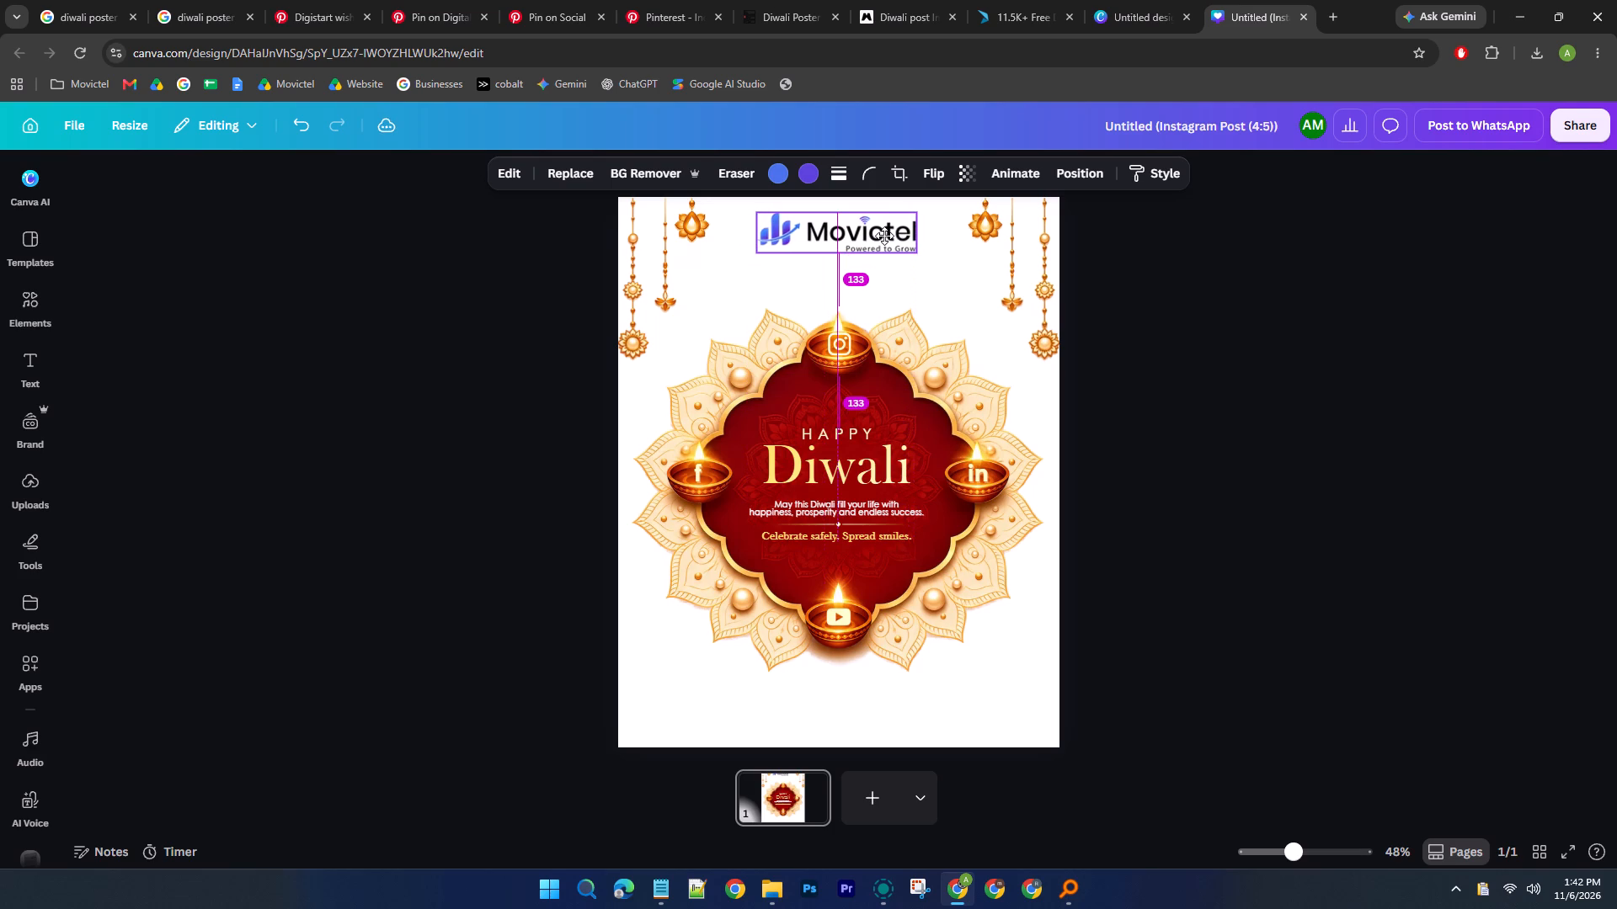
left_click_drag(884, 236, 884, 233)
left_click(1248, 302)
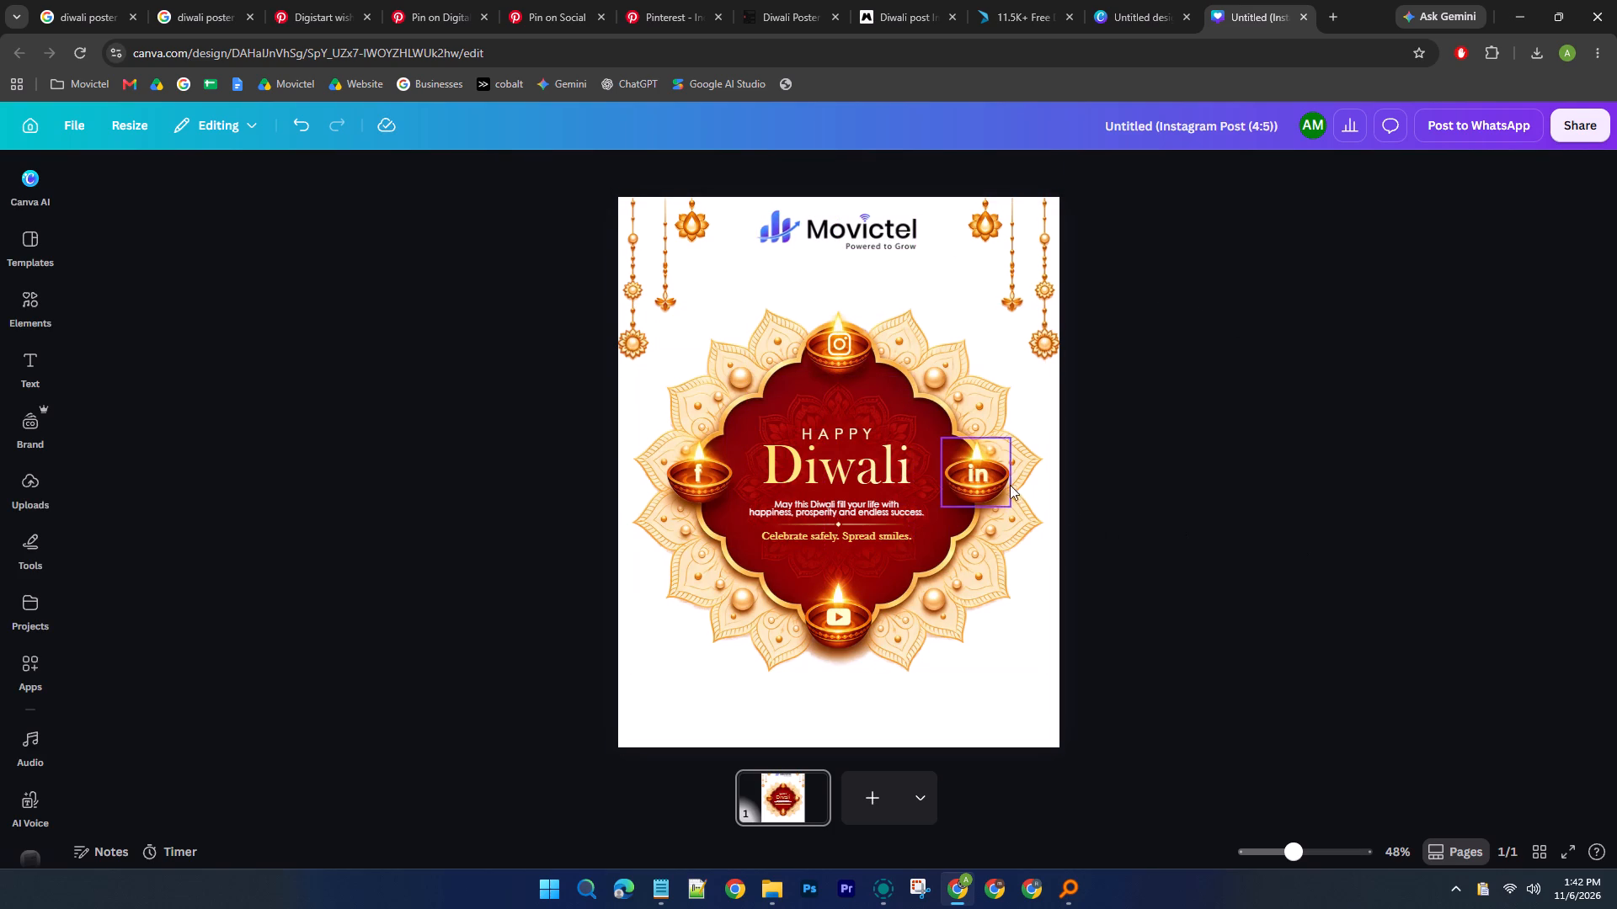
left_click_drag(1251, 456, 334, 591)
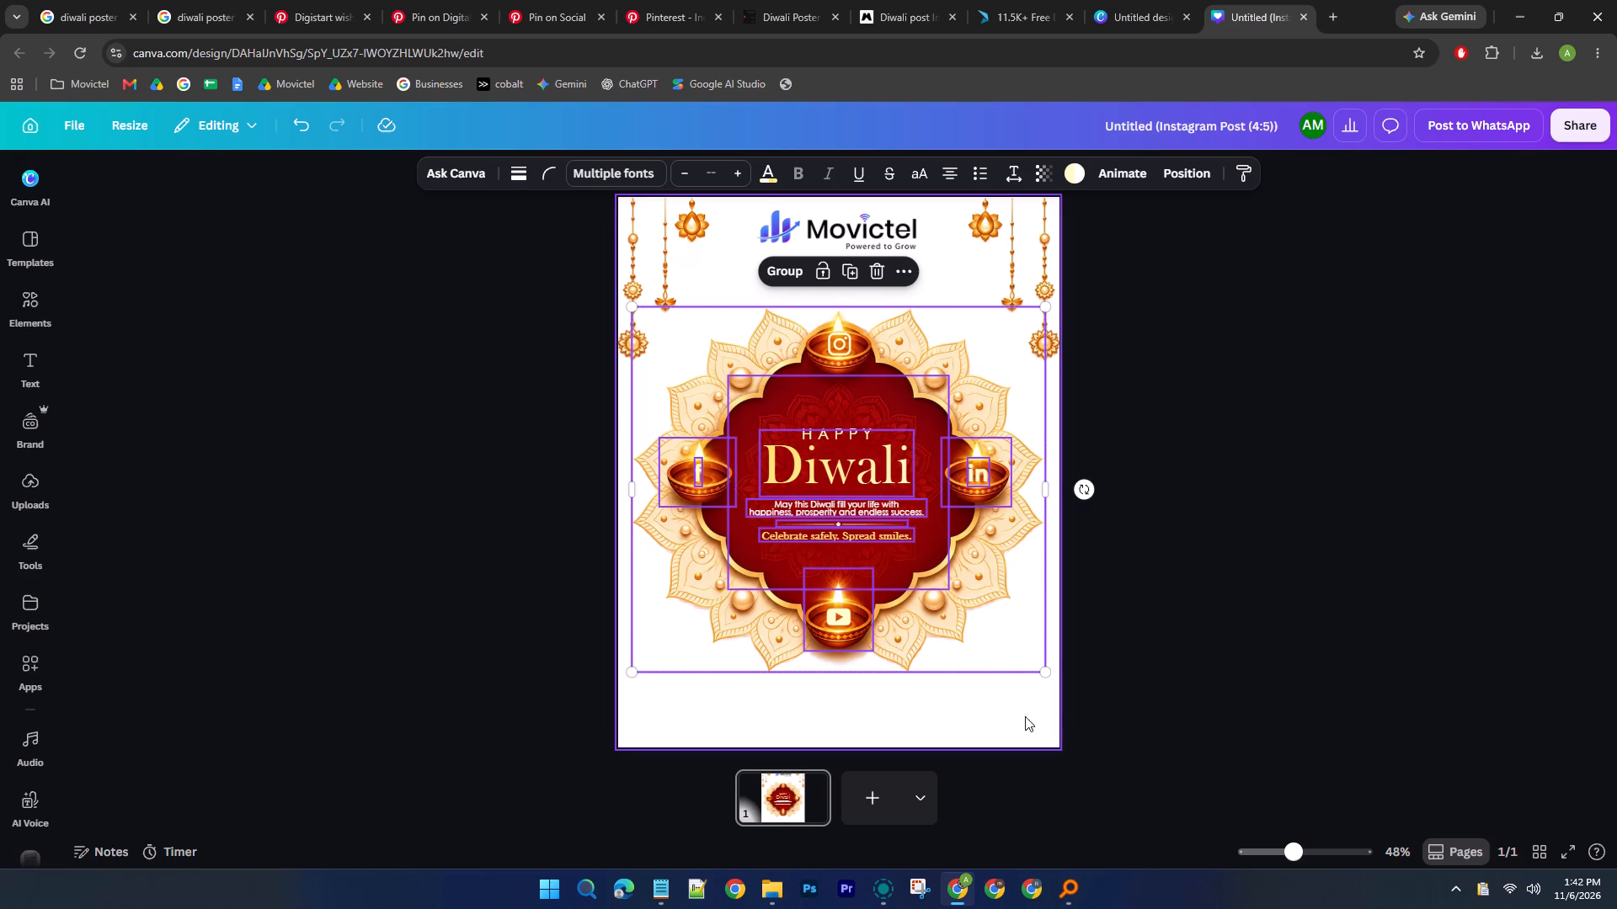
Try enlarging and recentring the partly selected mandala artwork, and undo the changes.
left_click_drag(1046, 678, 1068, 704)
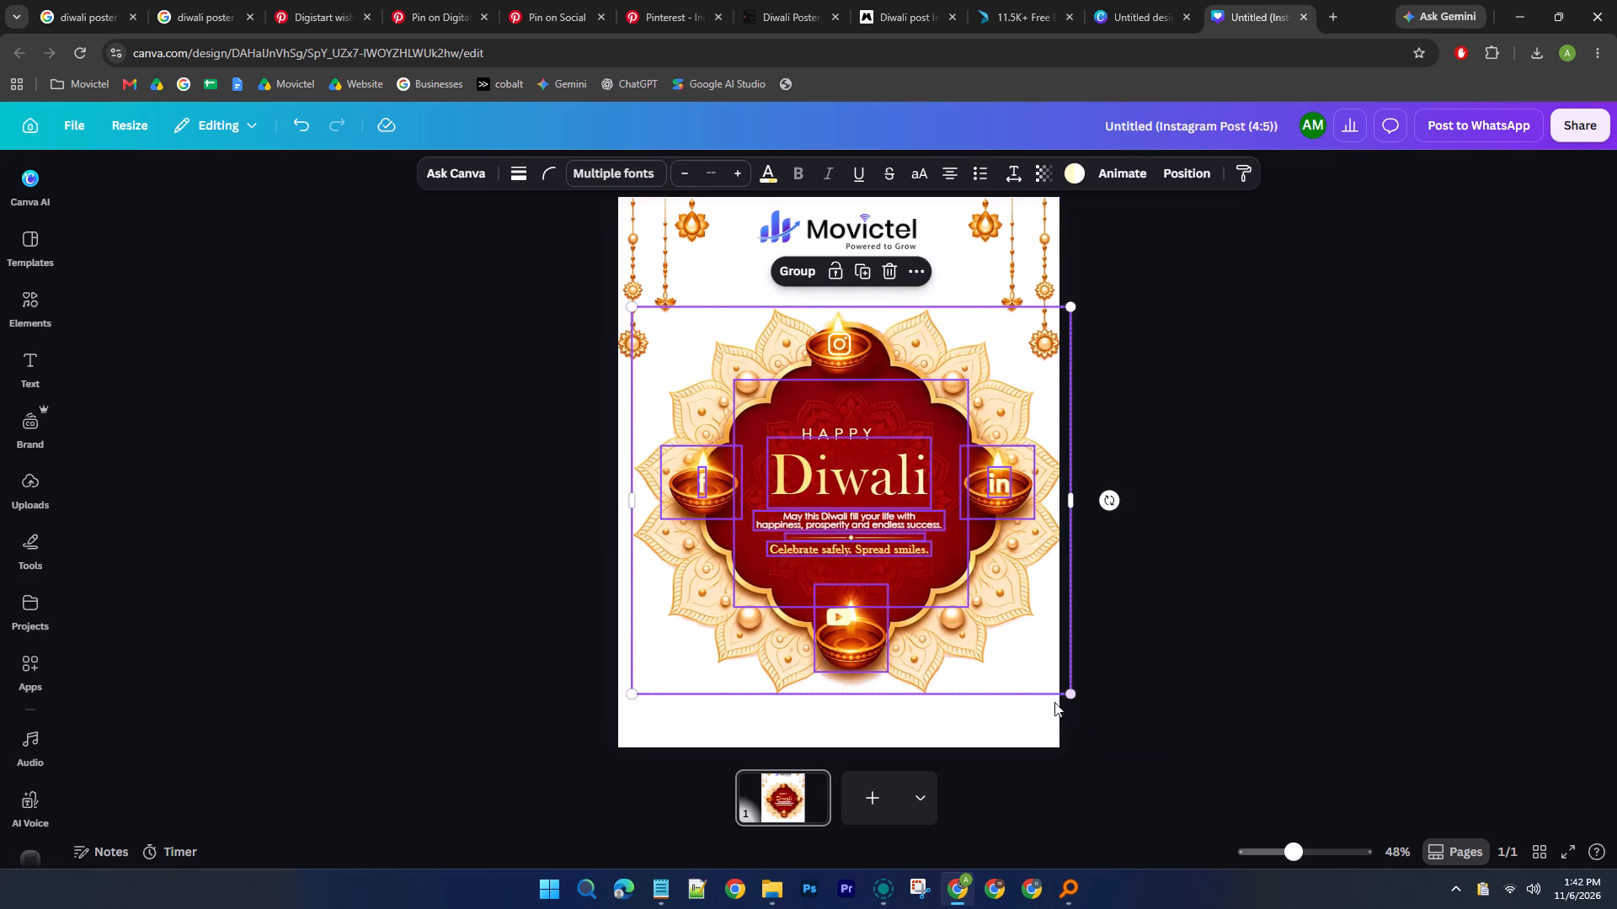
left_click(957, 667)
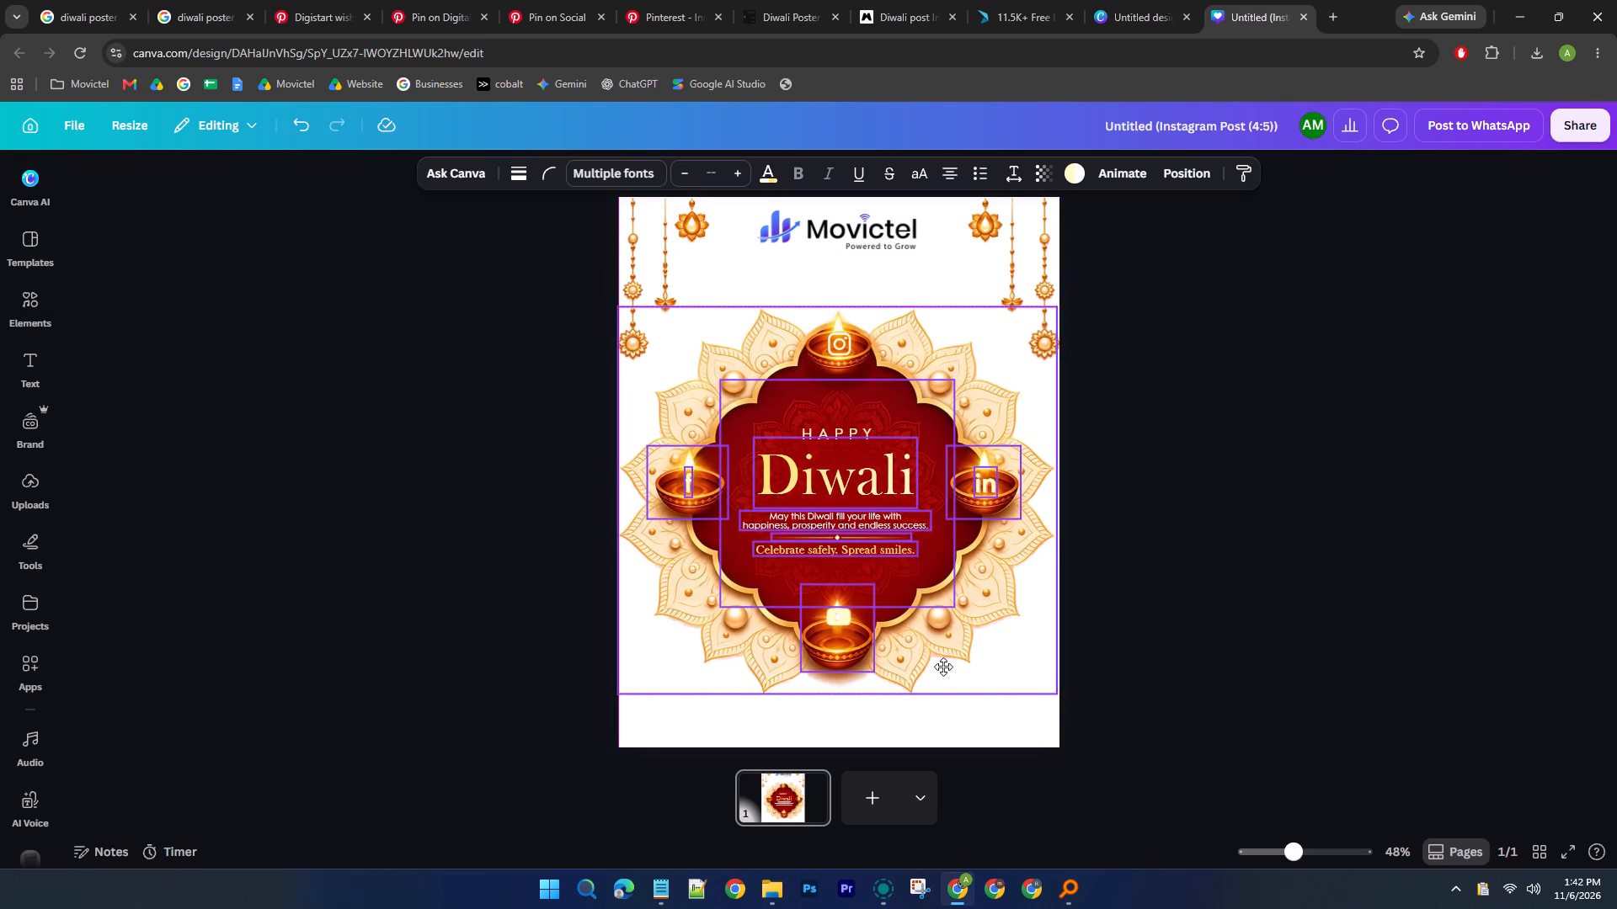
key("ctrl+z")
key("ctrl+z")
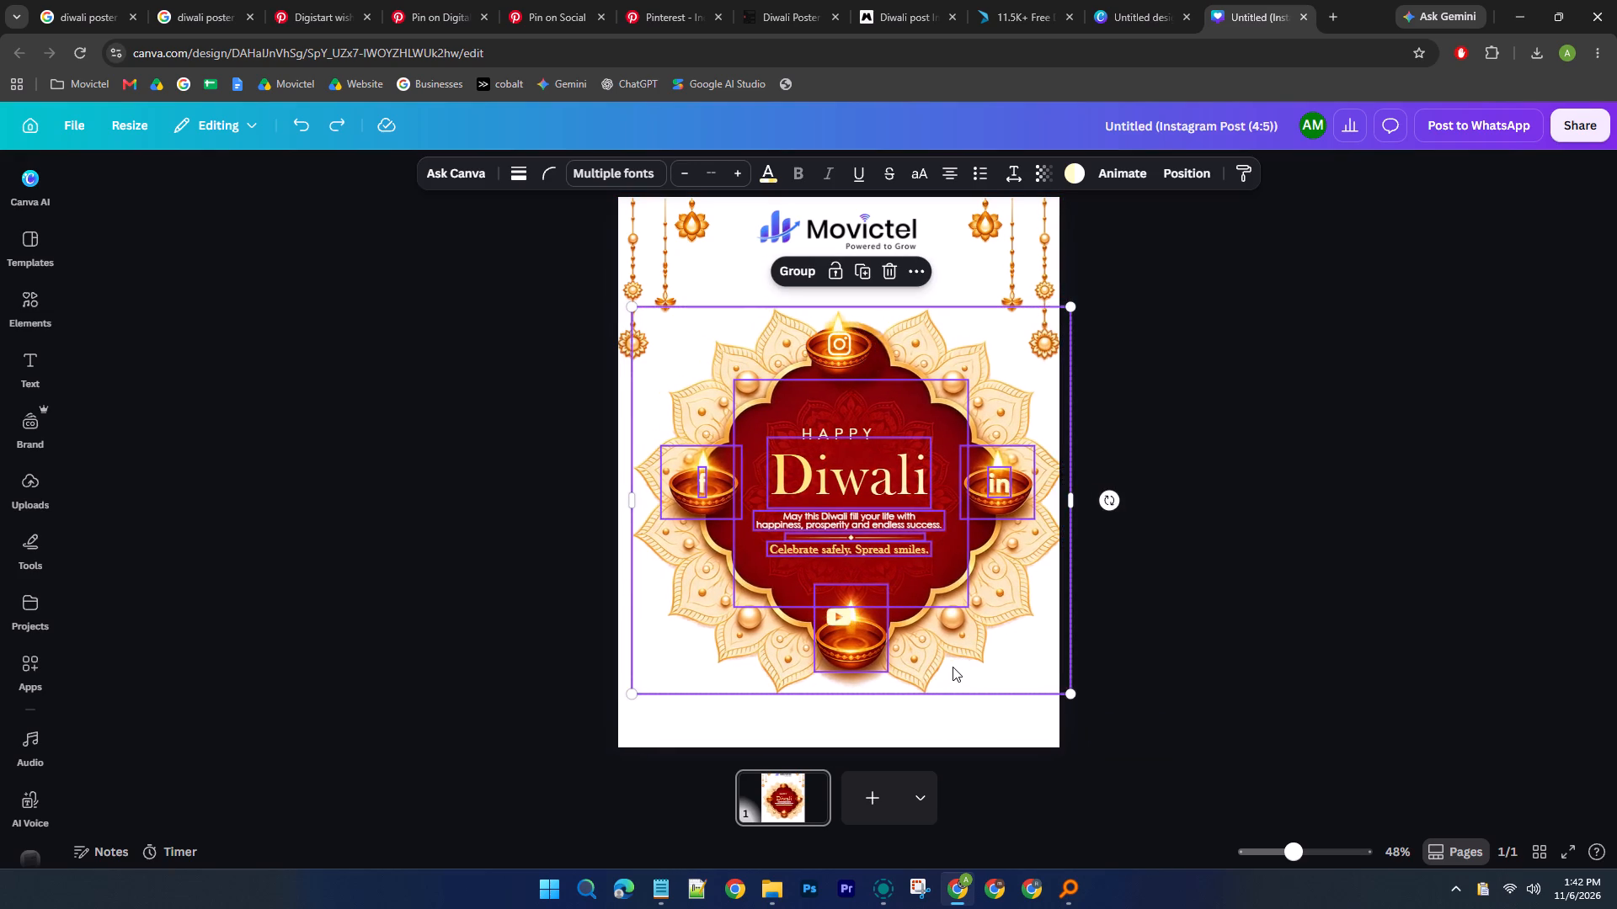
Select the whole mandala artwork with its diyas, social icons and greeting text, and enlarge it proportionally to span the page's full width.
left_click(1234, 504)
left_click_drag(569, 374, 973, 426)
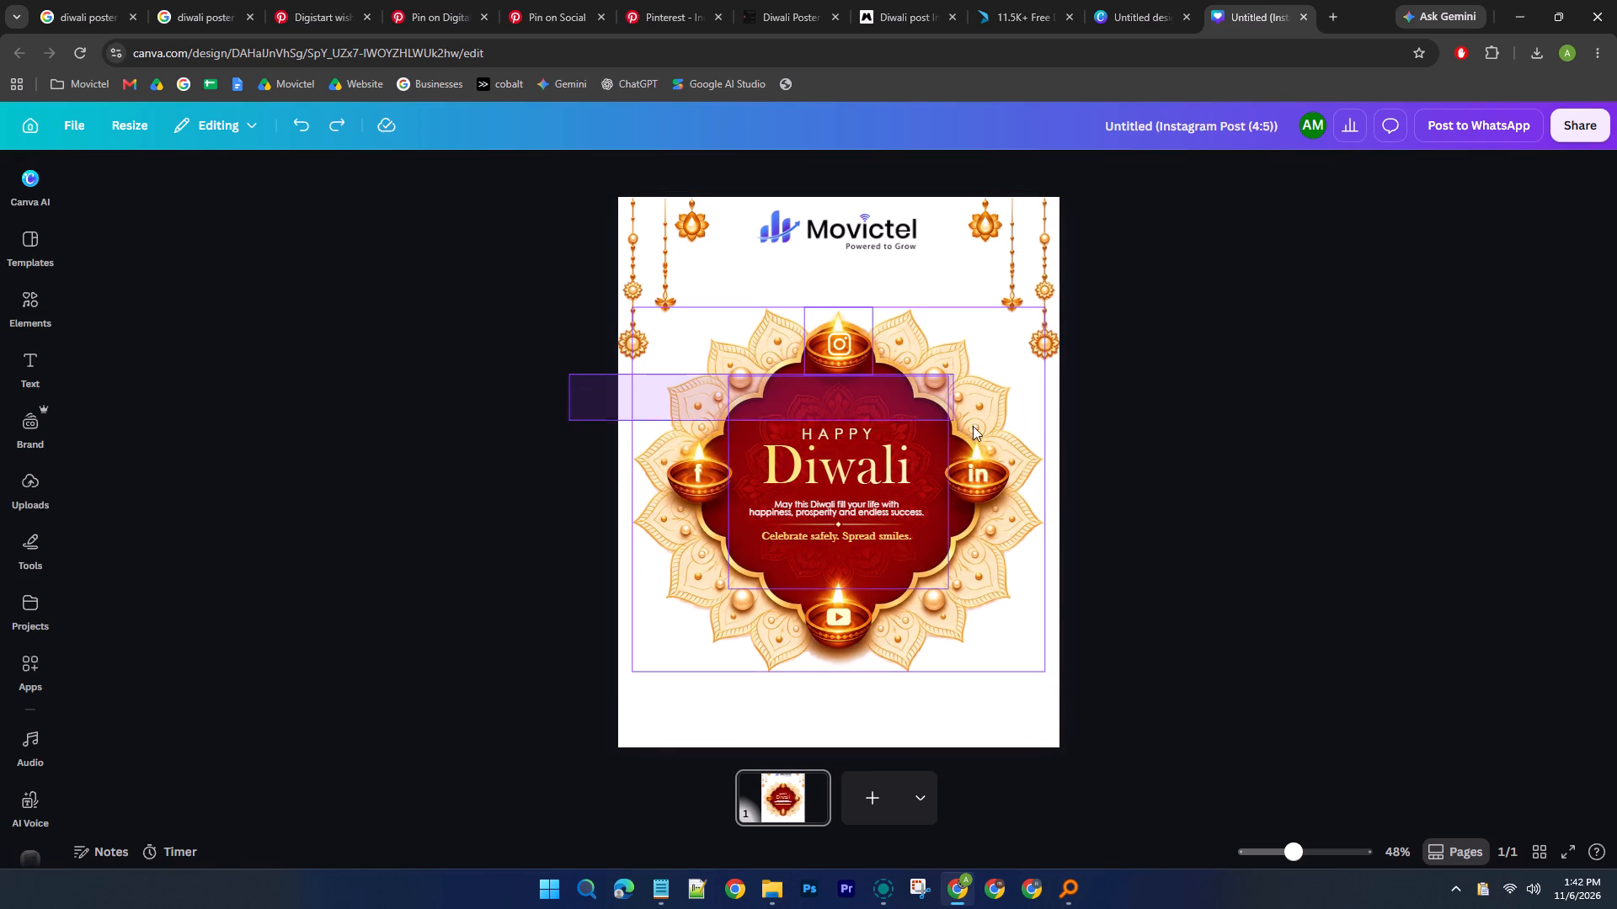
left_click_drag(973, 426, 1083, 705)
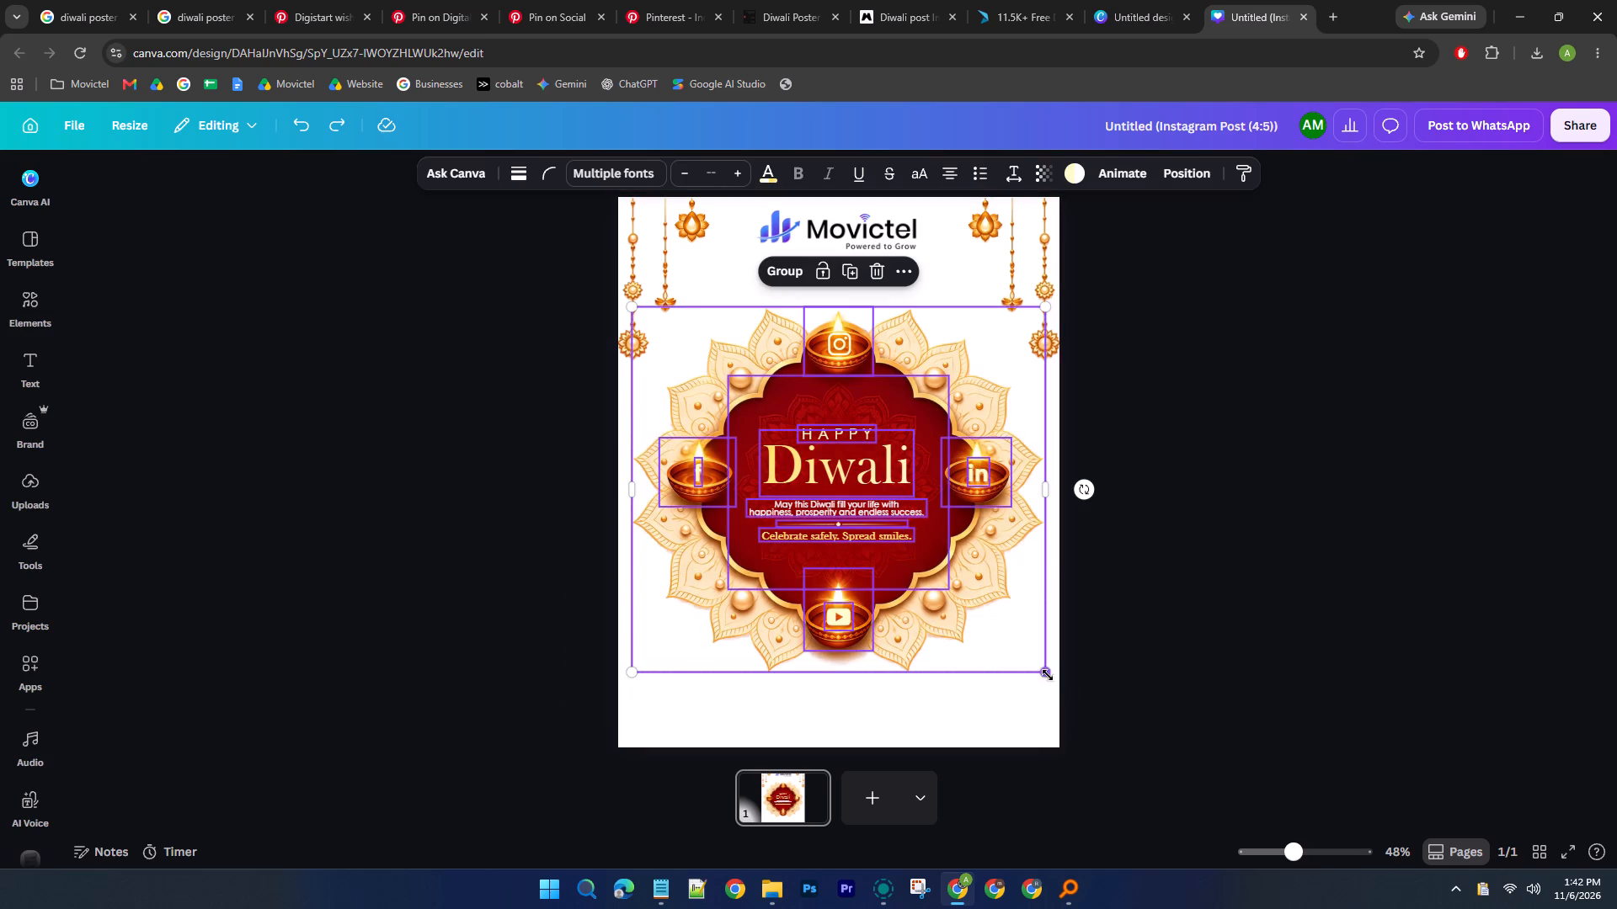
left_click_drag(1048, 675, 1063, 689)
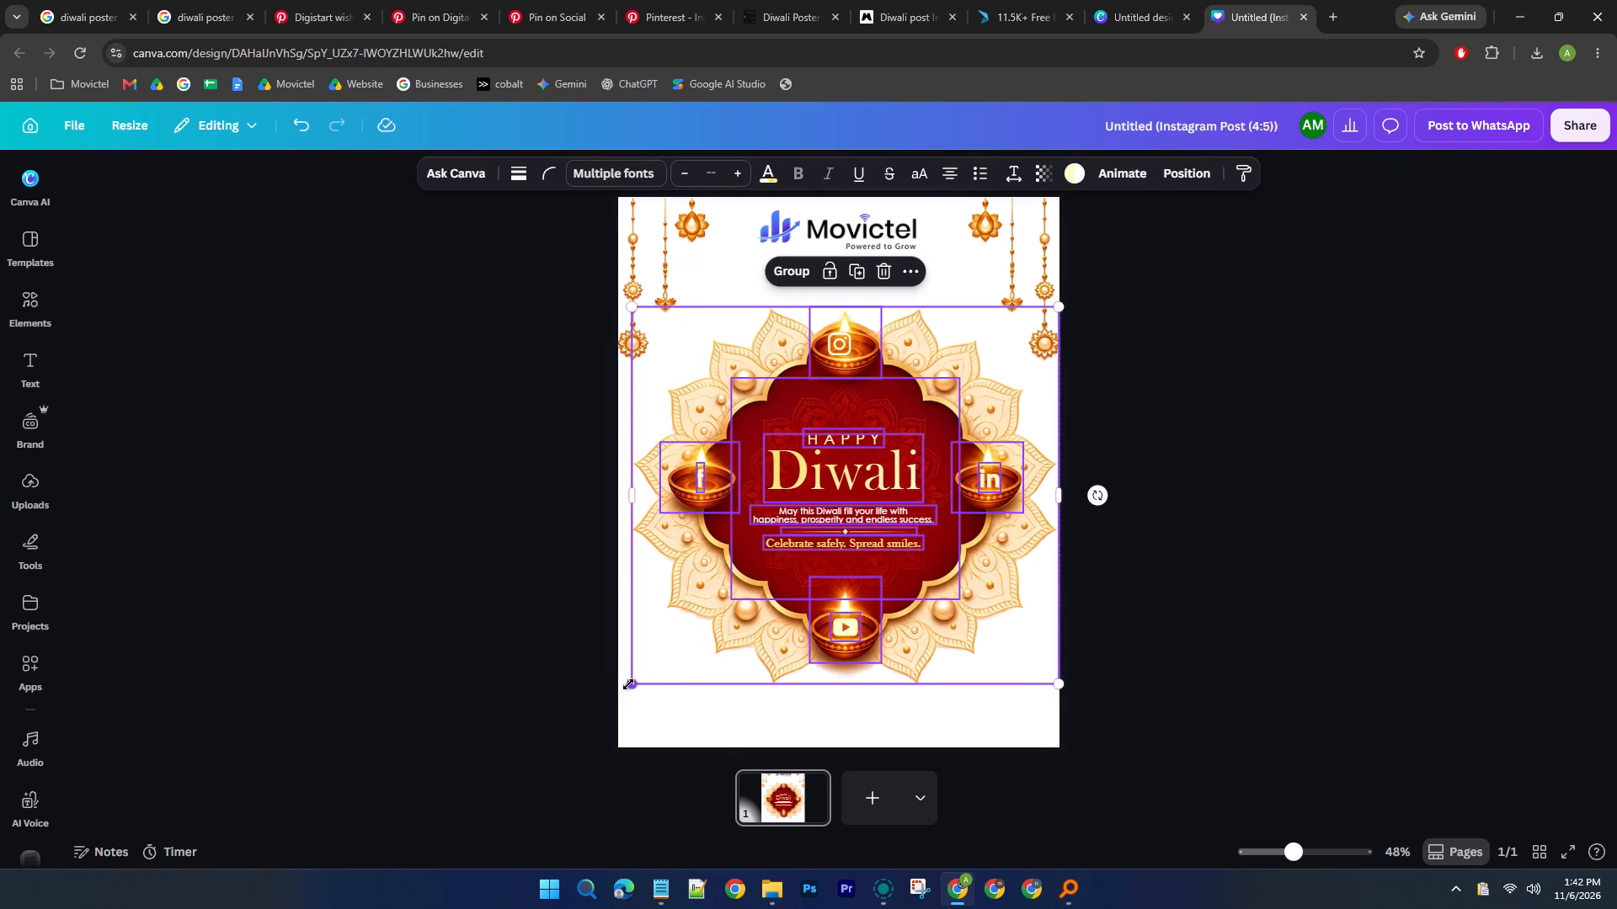
left_click_drag(628, 685, 614, 690)
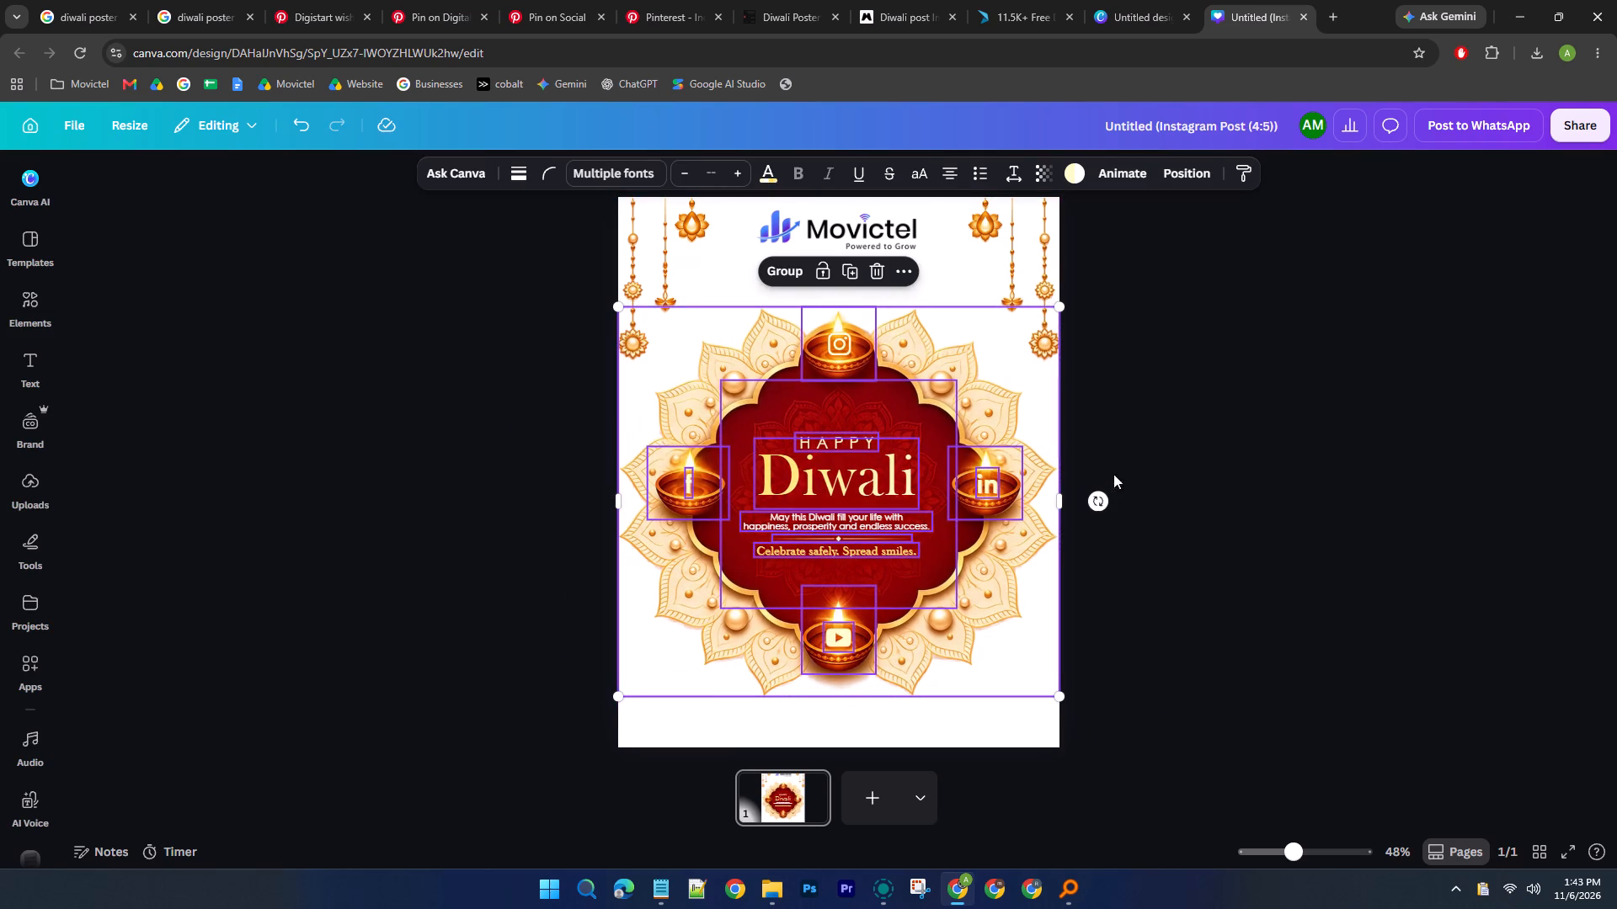
left_click(1161, 411)
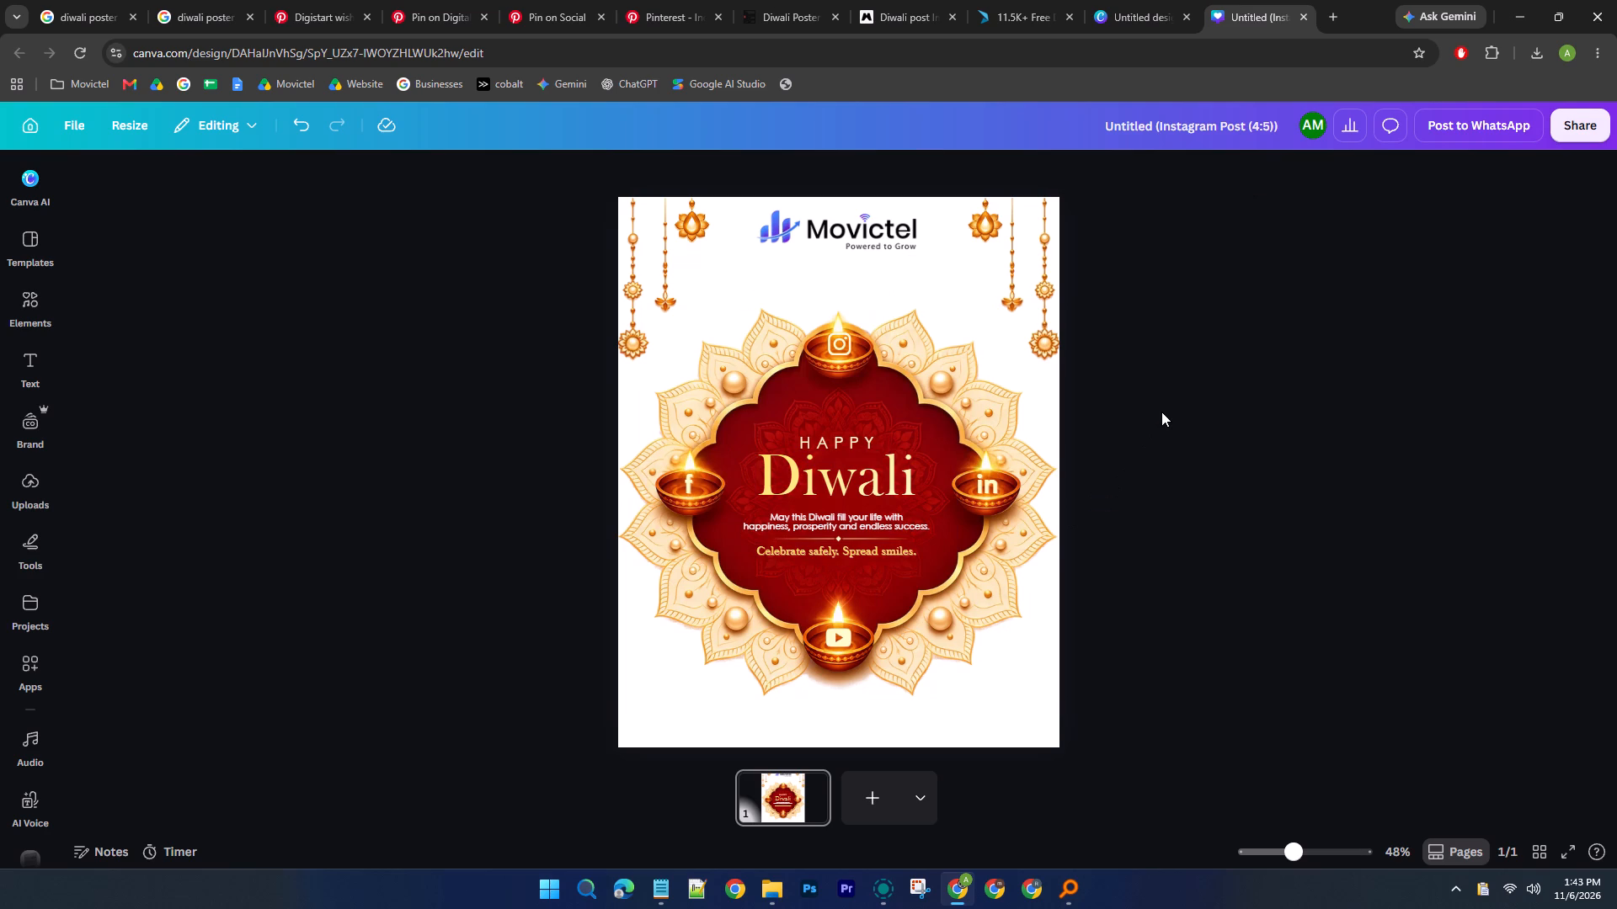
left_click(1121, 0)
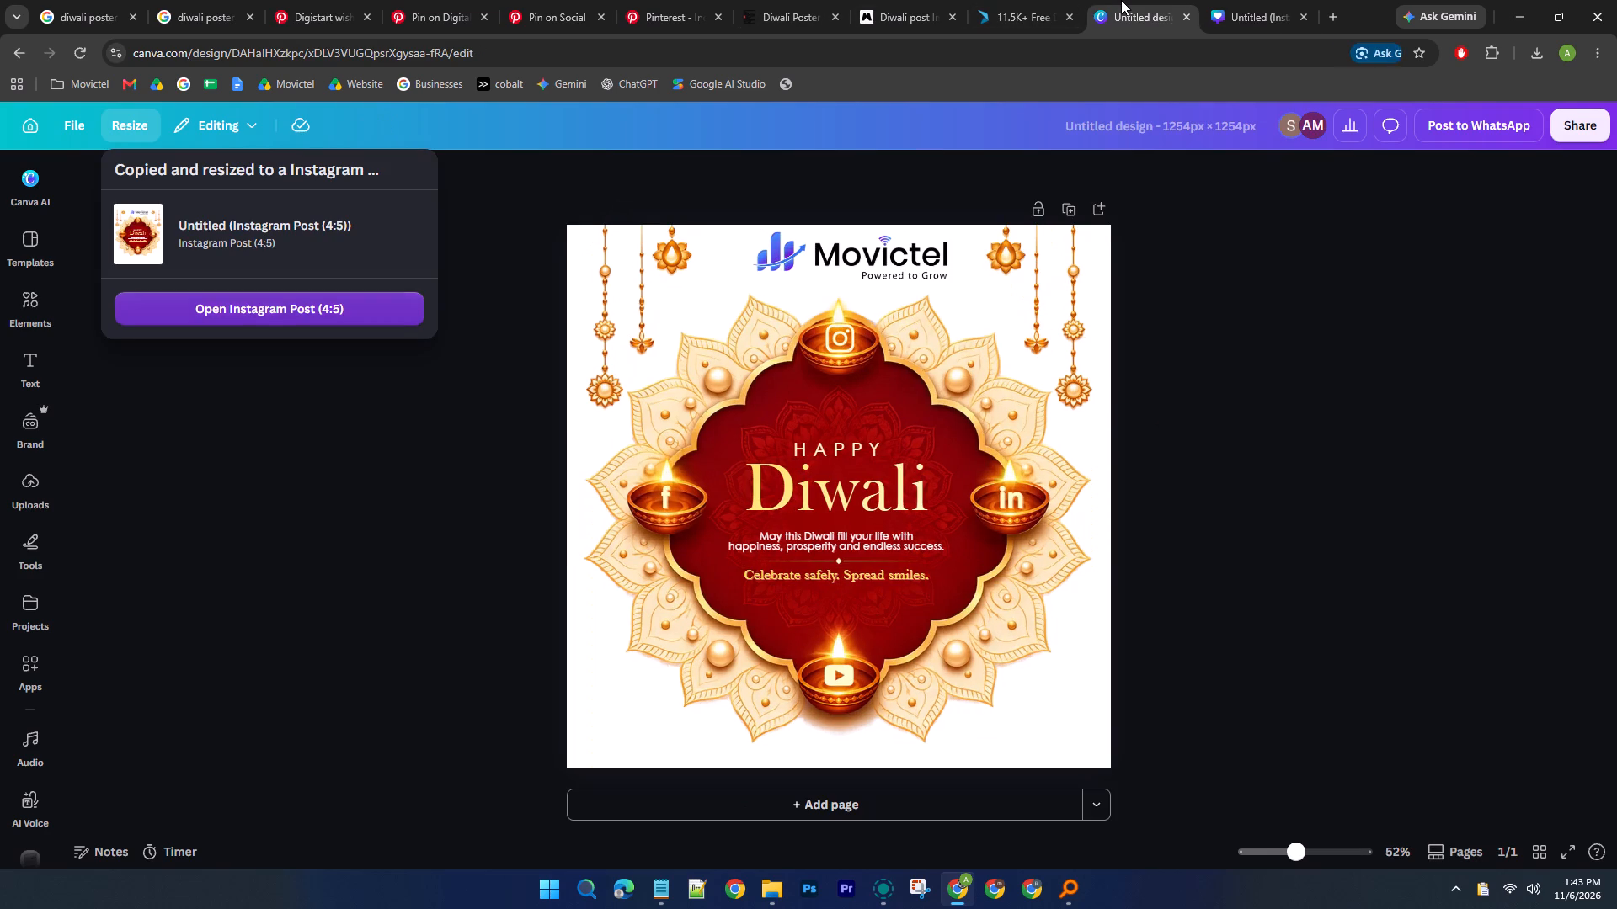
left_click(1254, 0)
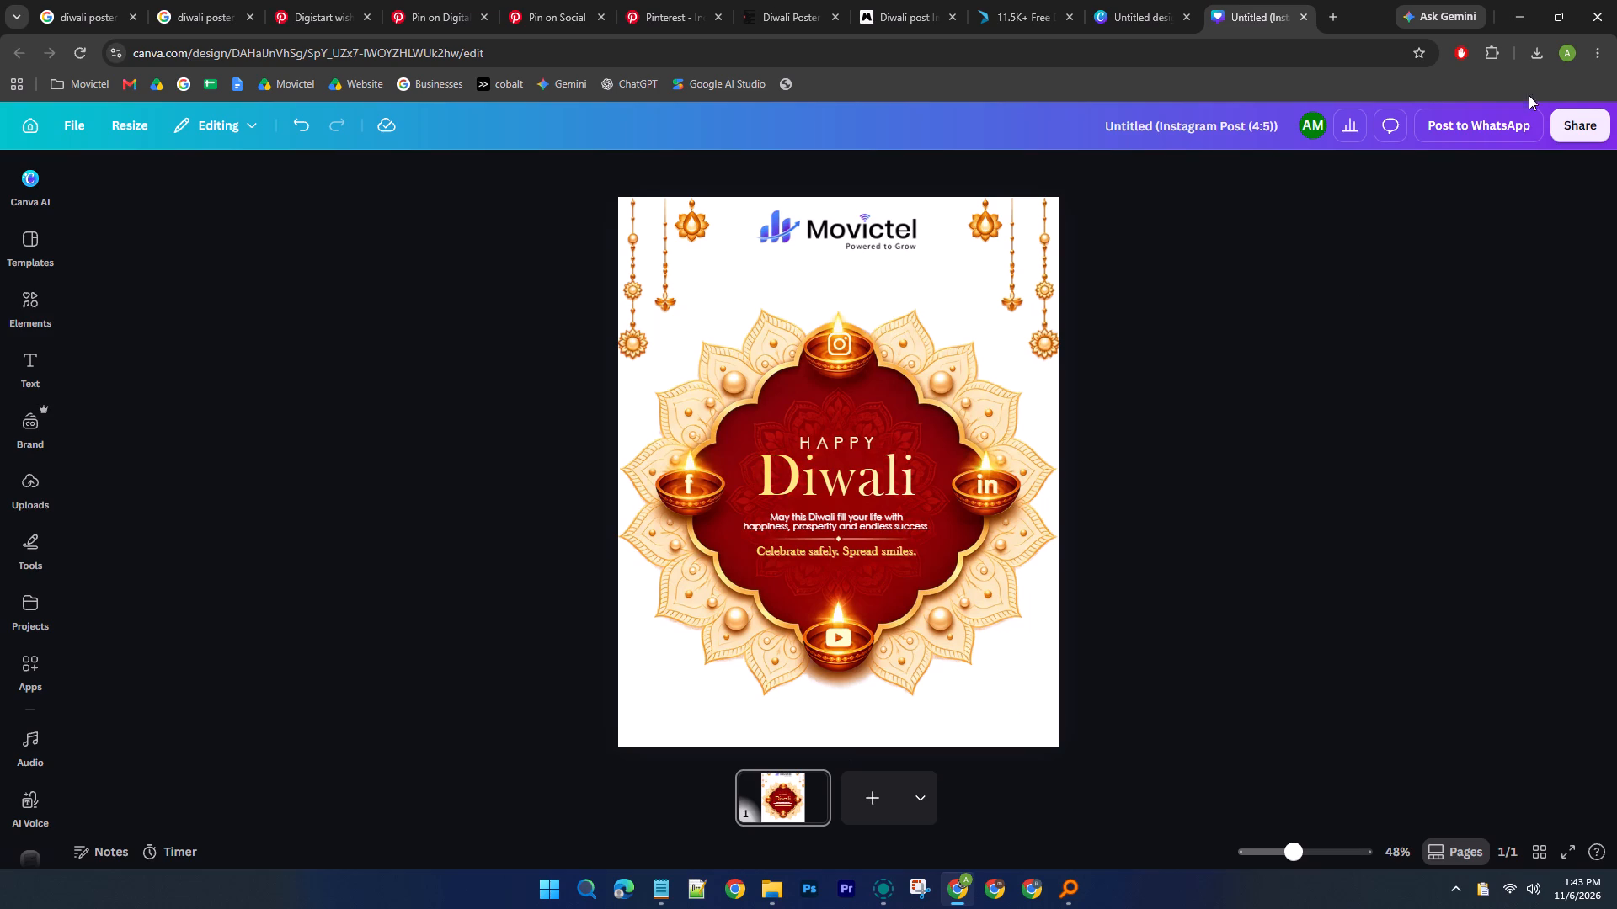
Snip the entire 4:5 Diwali poster page and copy the snip as an image.
key("ctrl+shift+c")
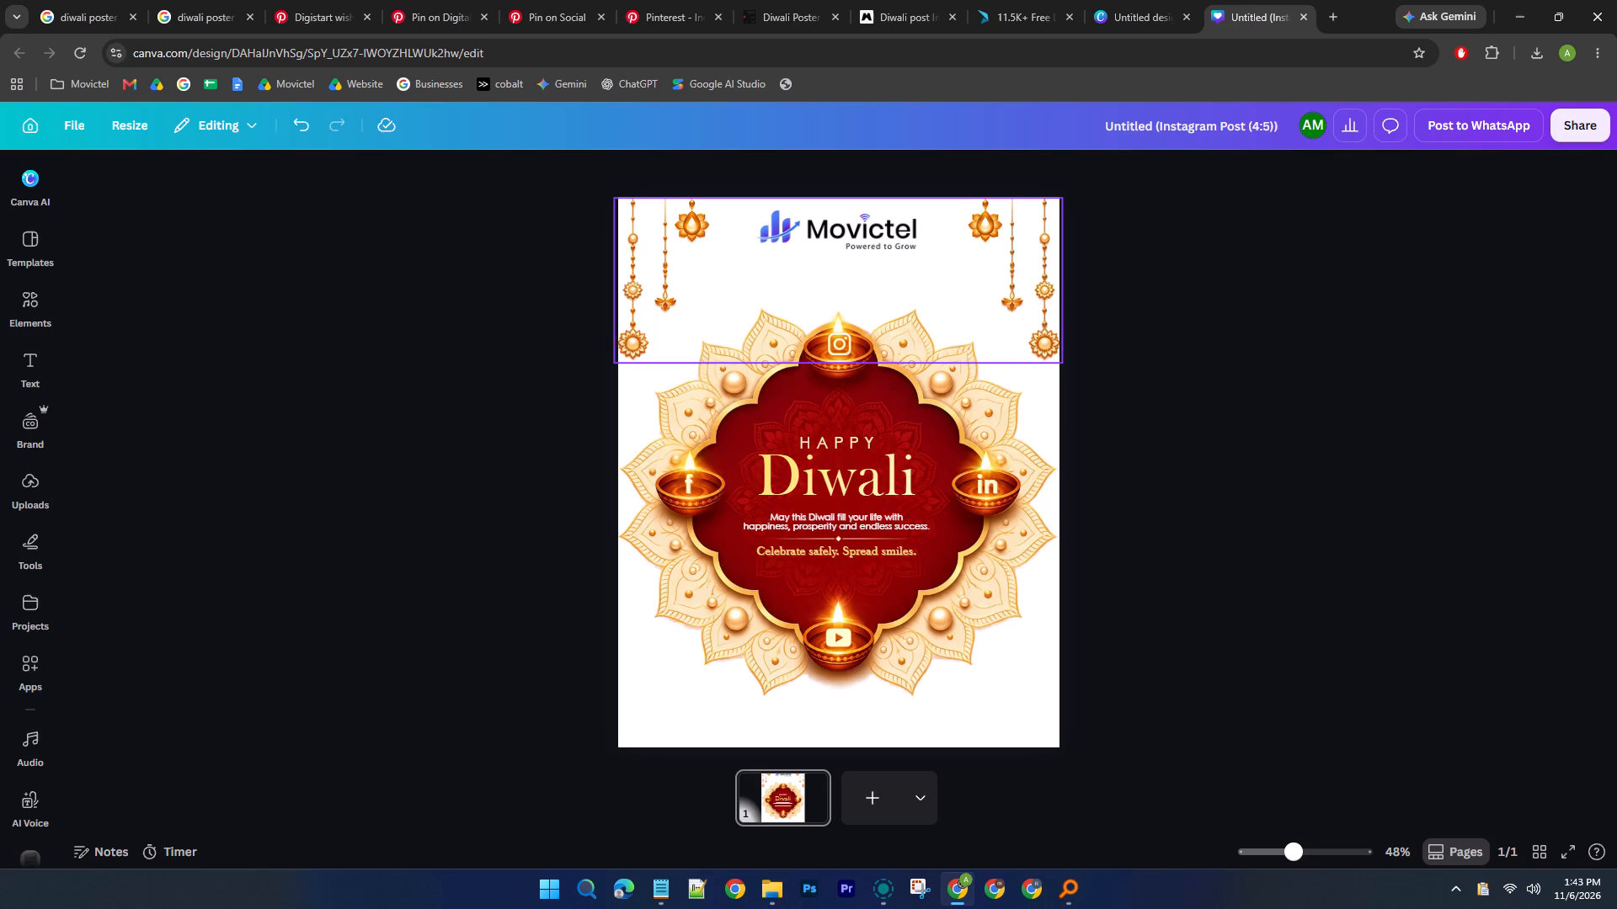
key("Escape")
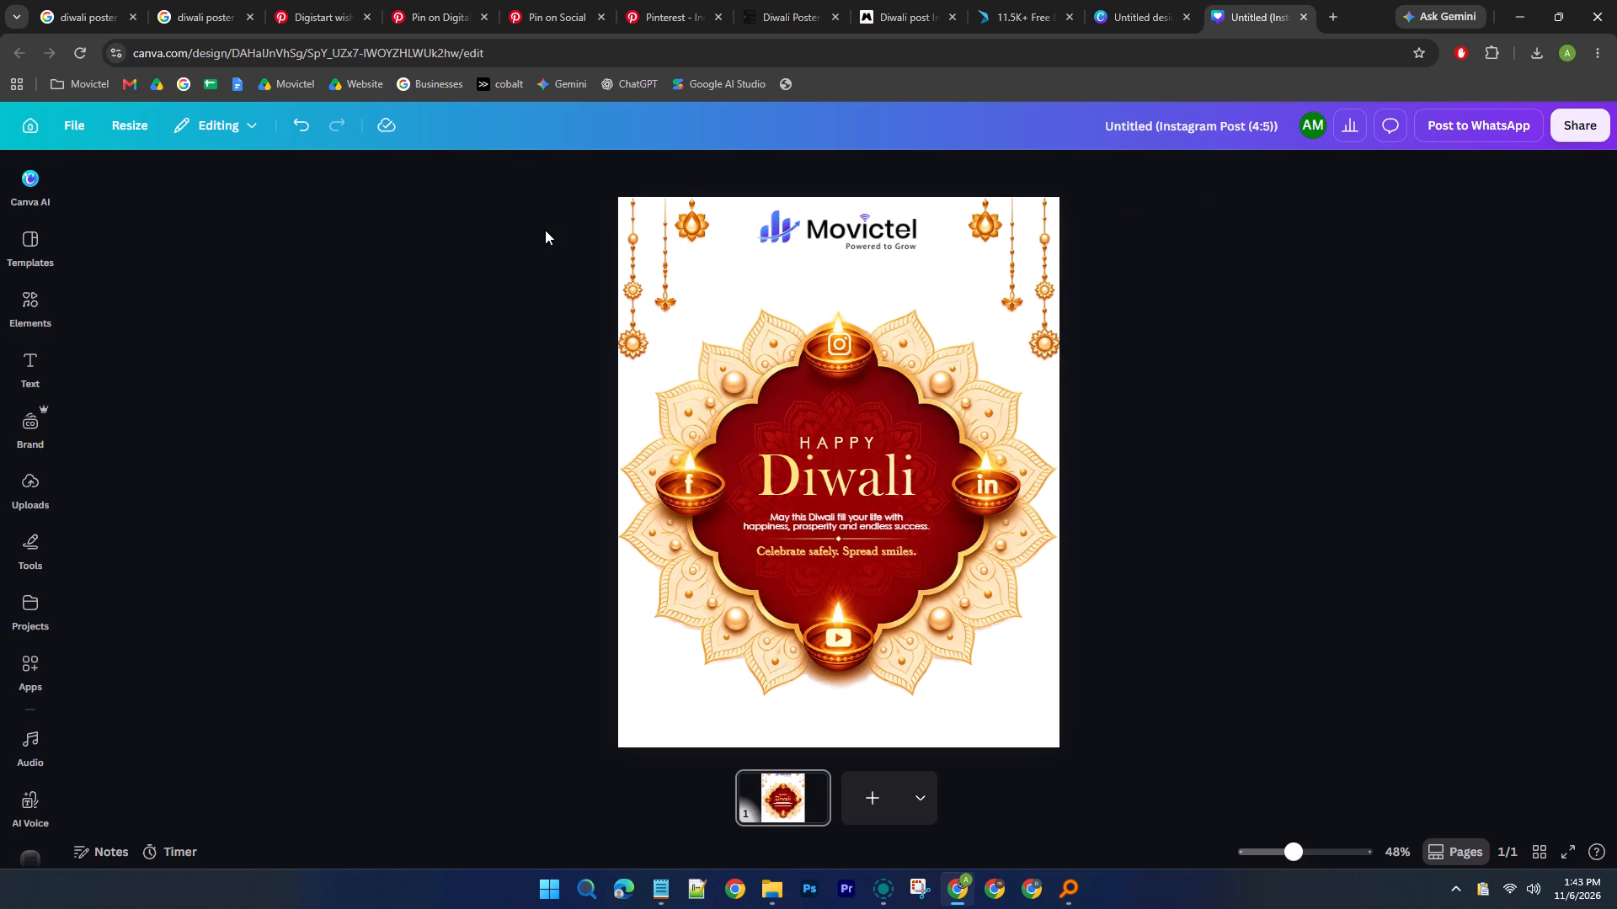
key("ctrl+shift+c")
left_click_drag(611, 188, 1059, 708)
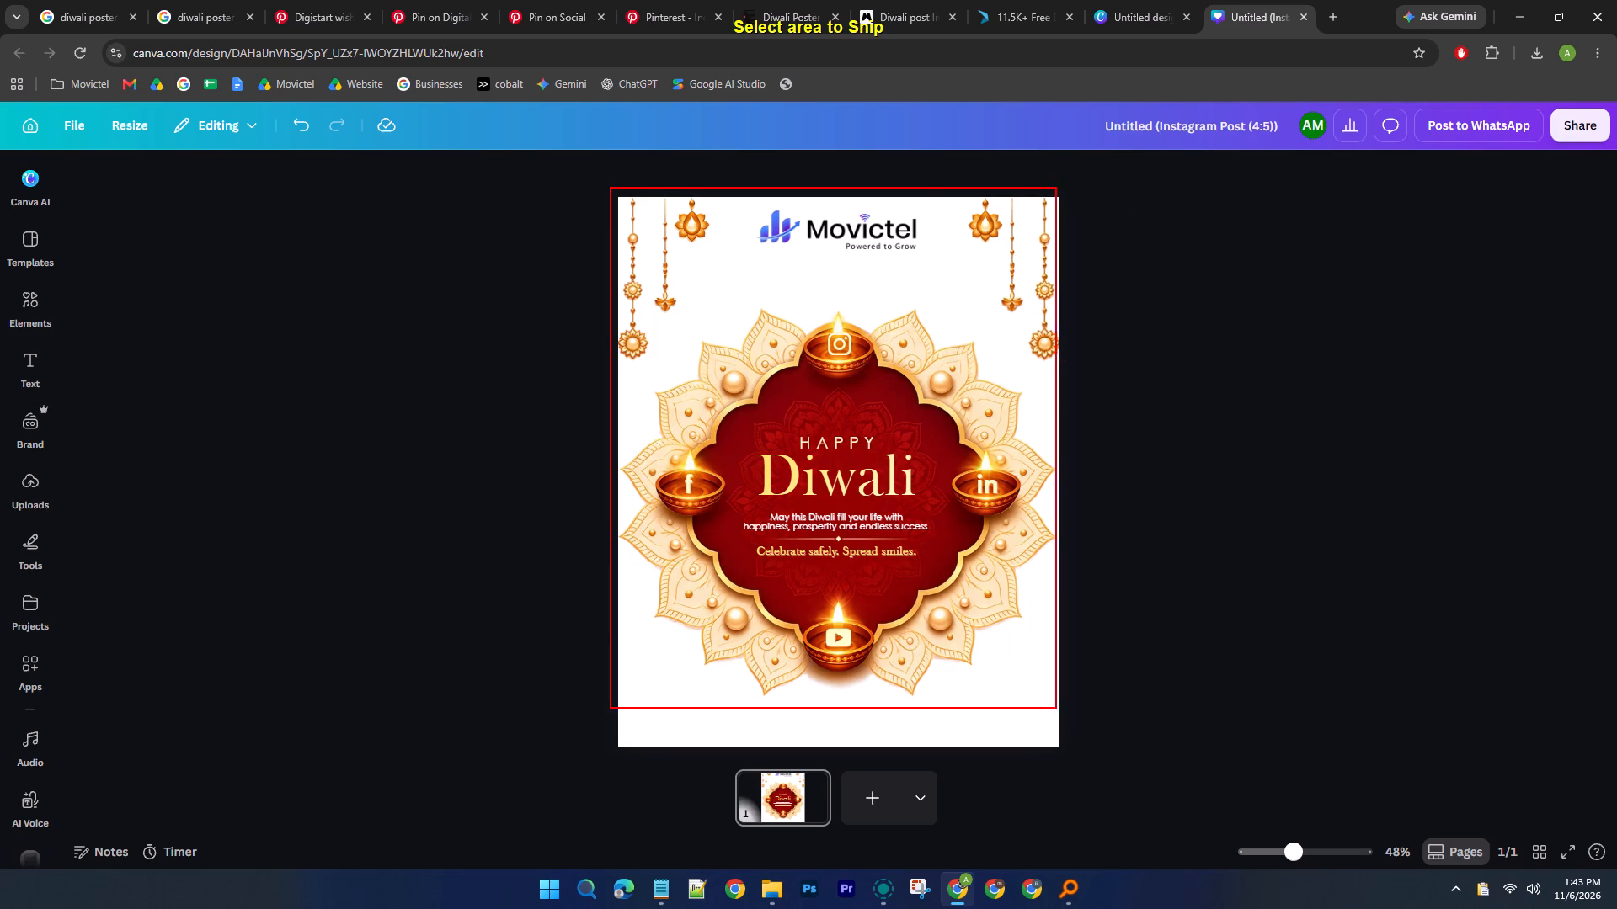
left_click_drag(1059, 708, 1066, 757)
left_click(735, 773)
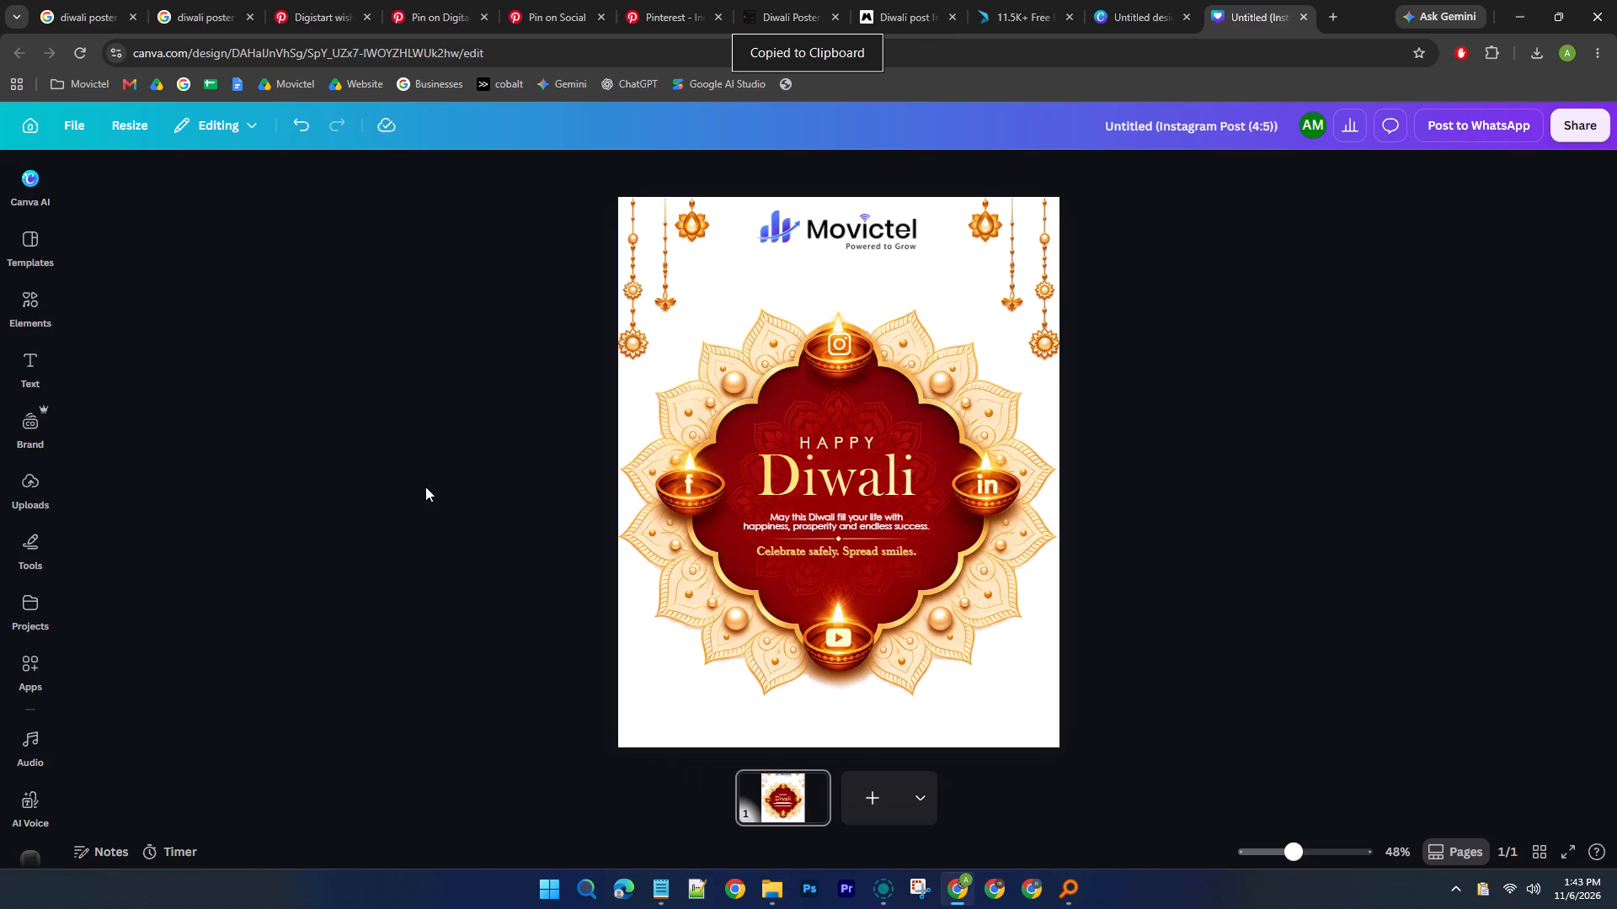
left_click(425, 486)
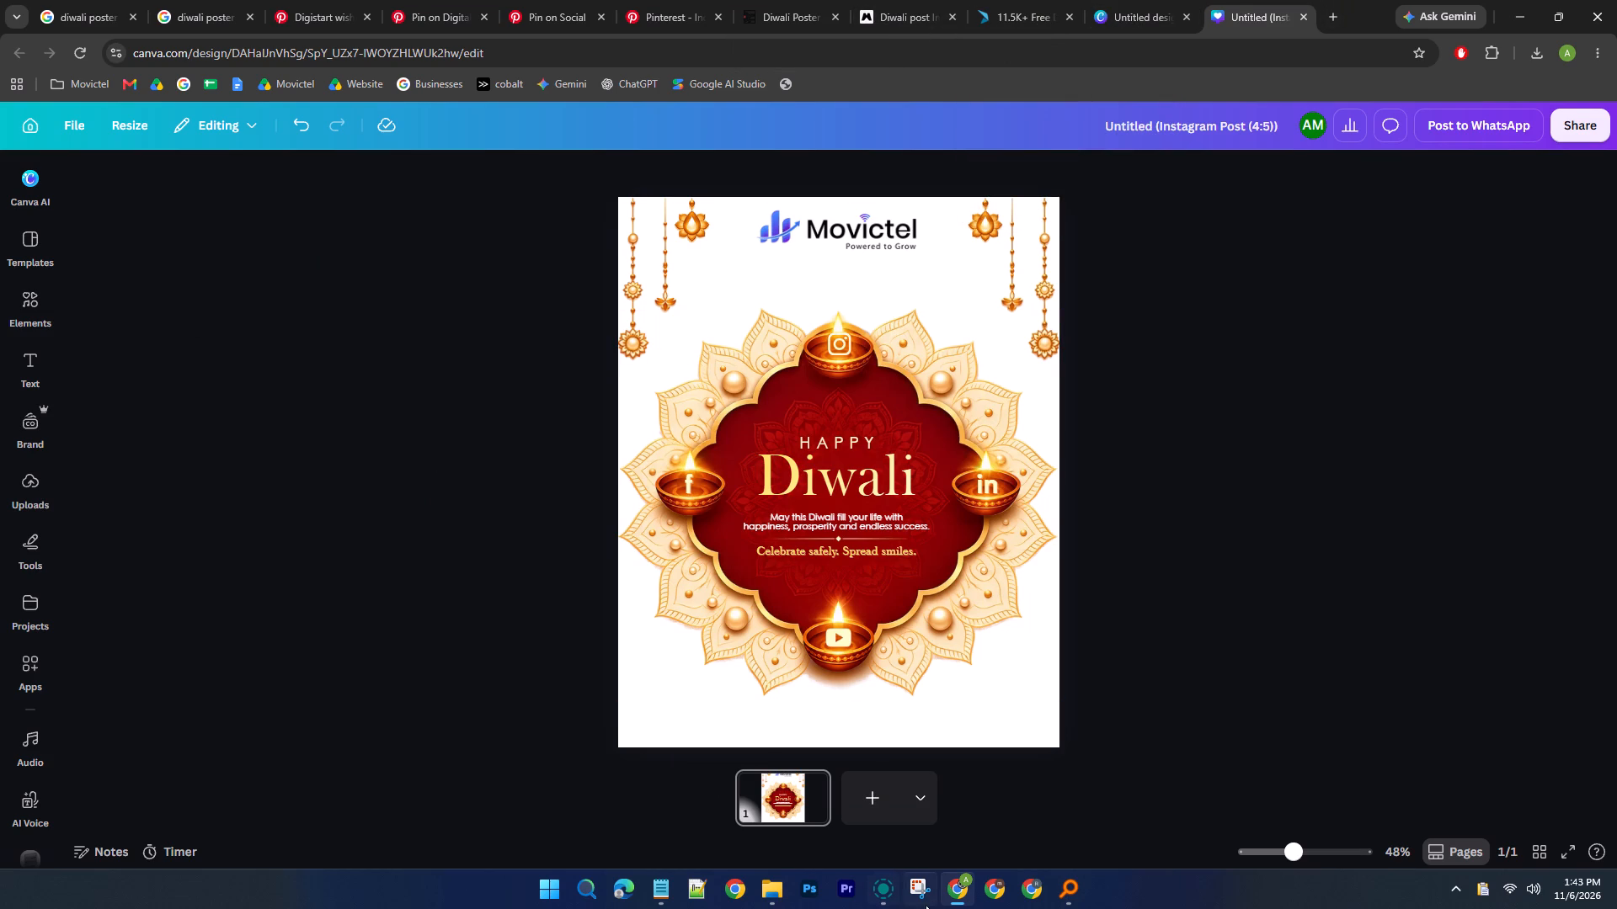
Switch to the other Chrome profile and open the "Turn Your Ideas Into Real Growth" post from Movictel's Instagram profile.
left_click(1001, 893)
left_click(79, 91)
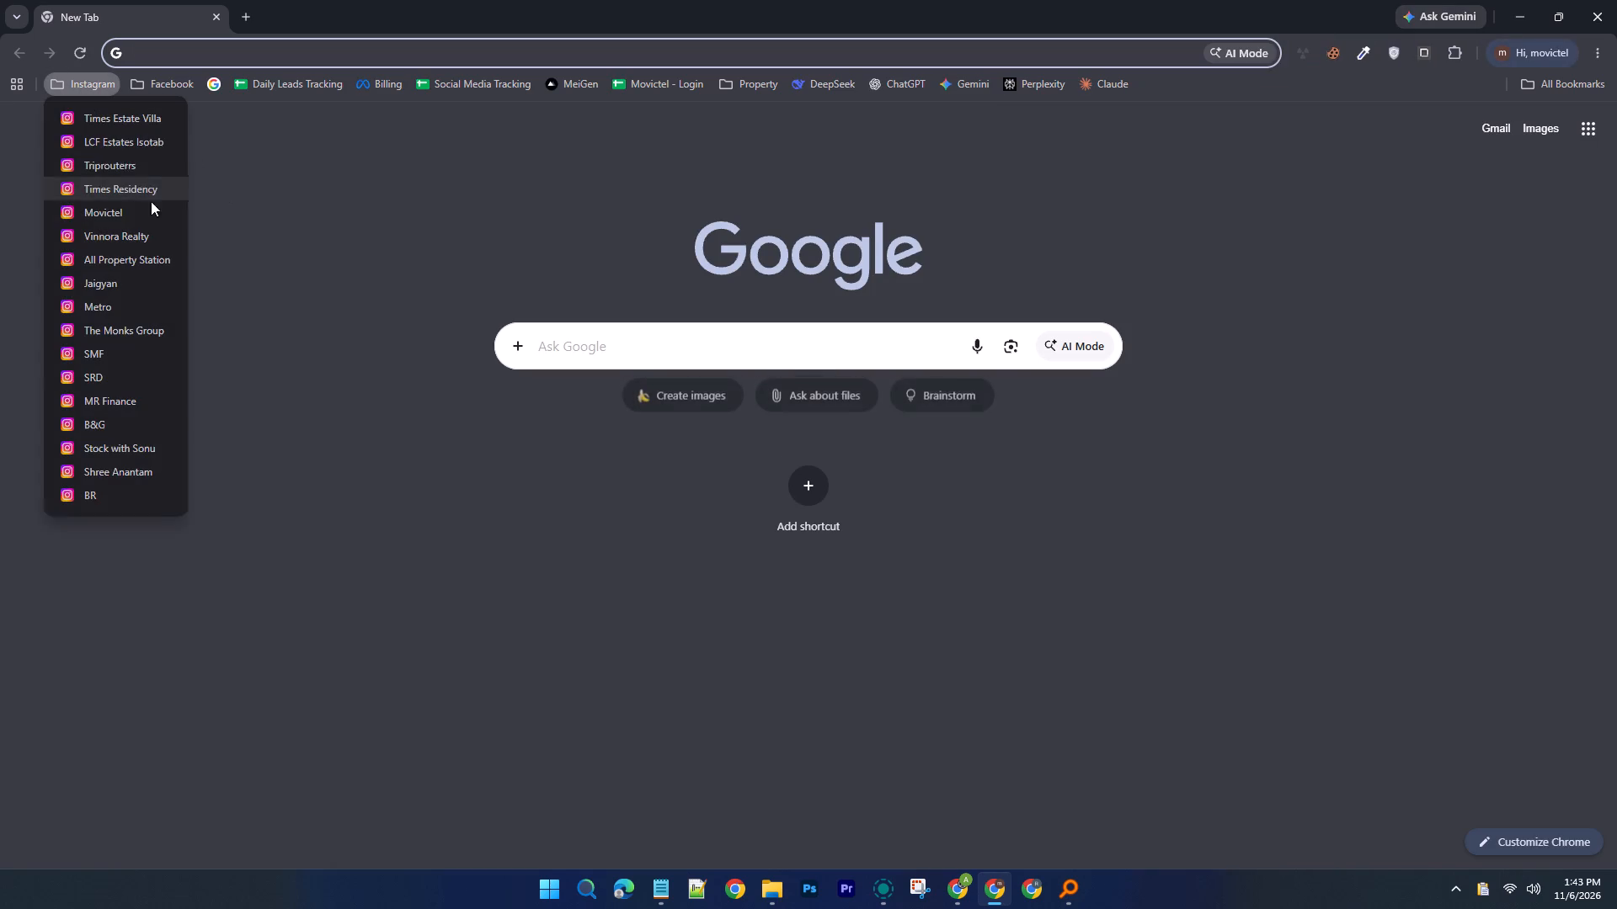
left_click(120, 208)
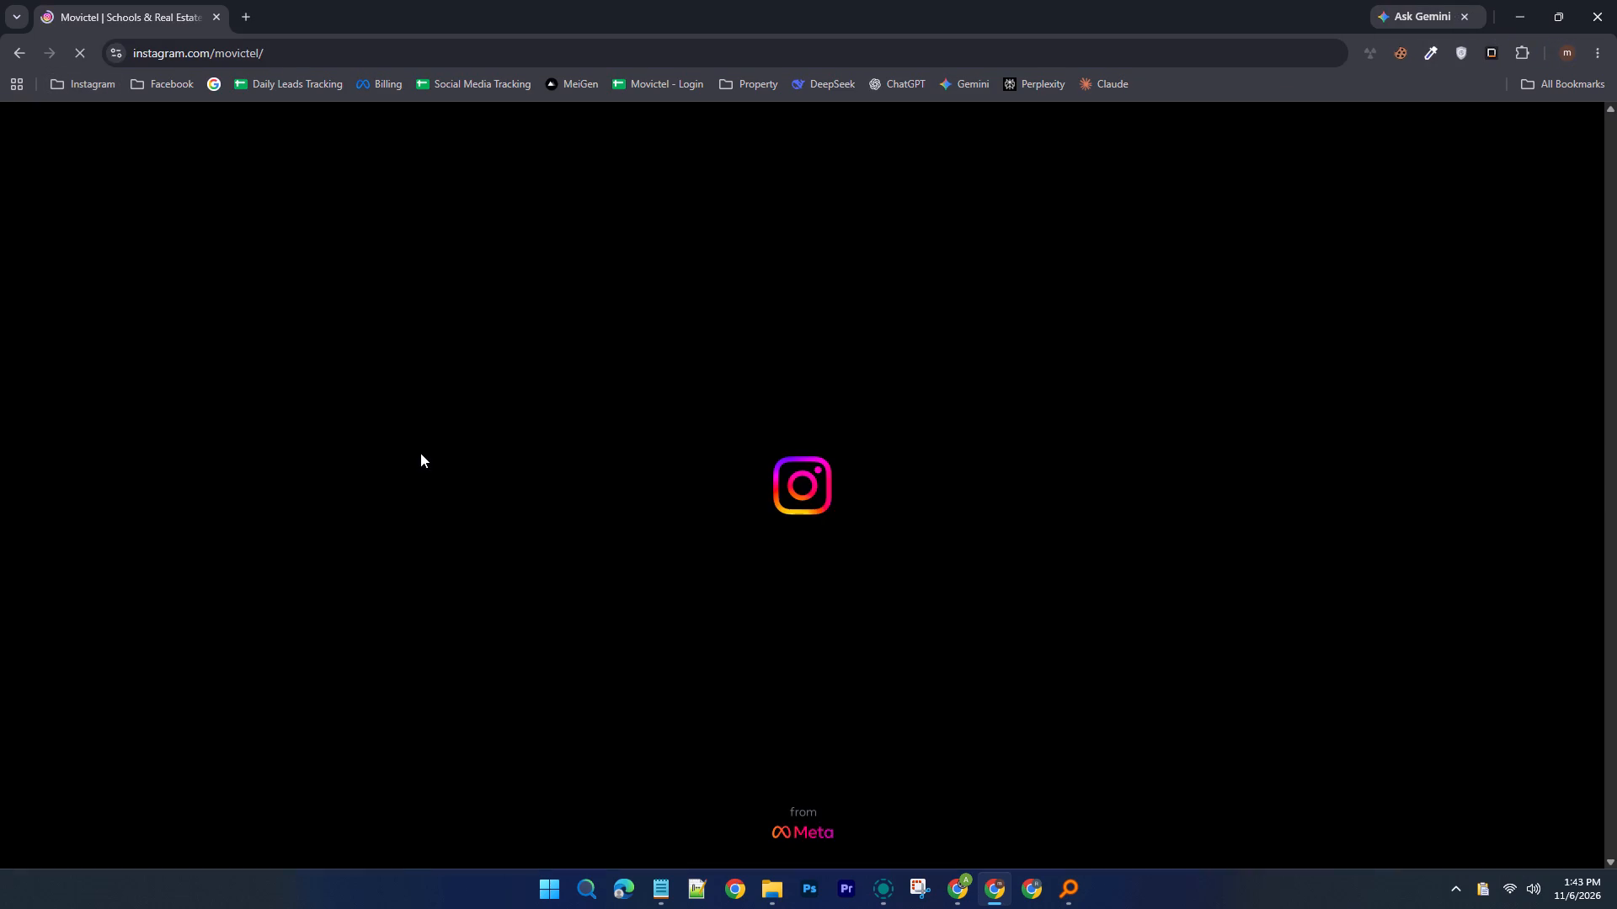
scroll(420, 453, "down", 4)
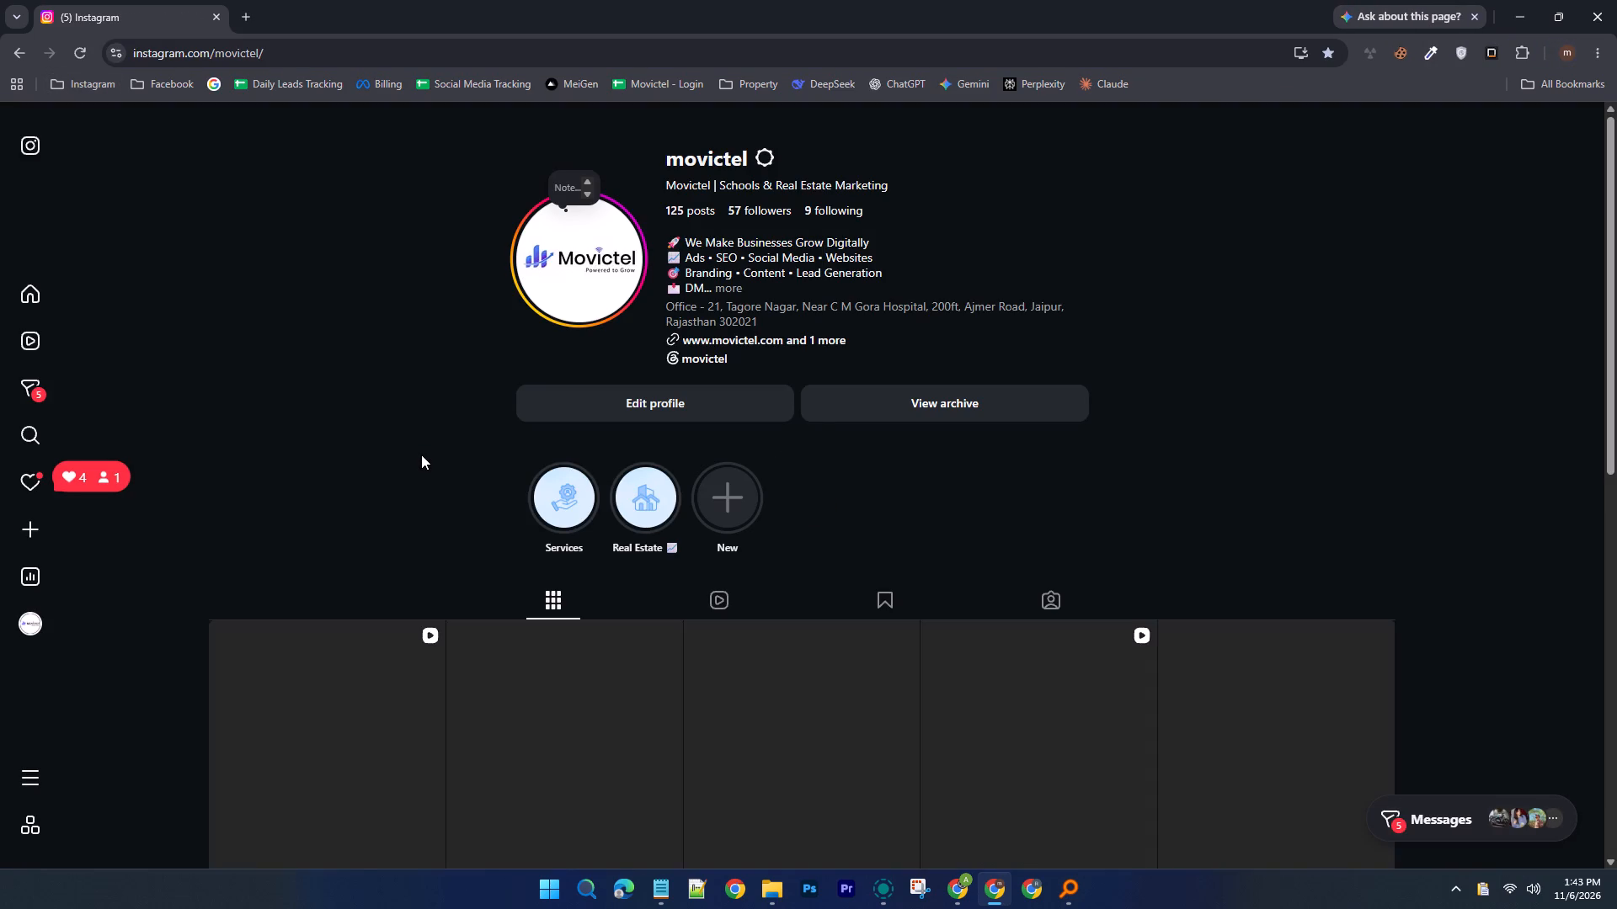
scroll(421, 454, "down", 3)
left_click(846, 504)
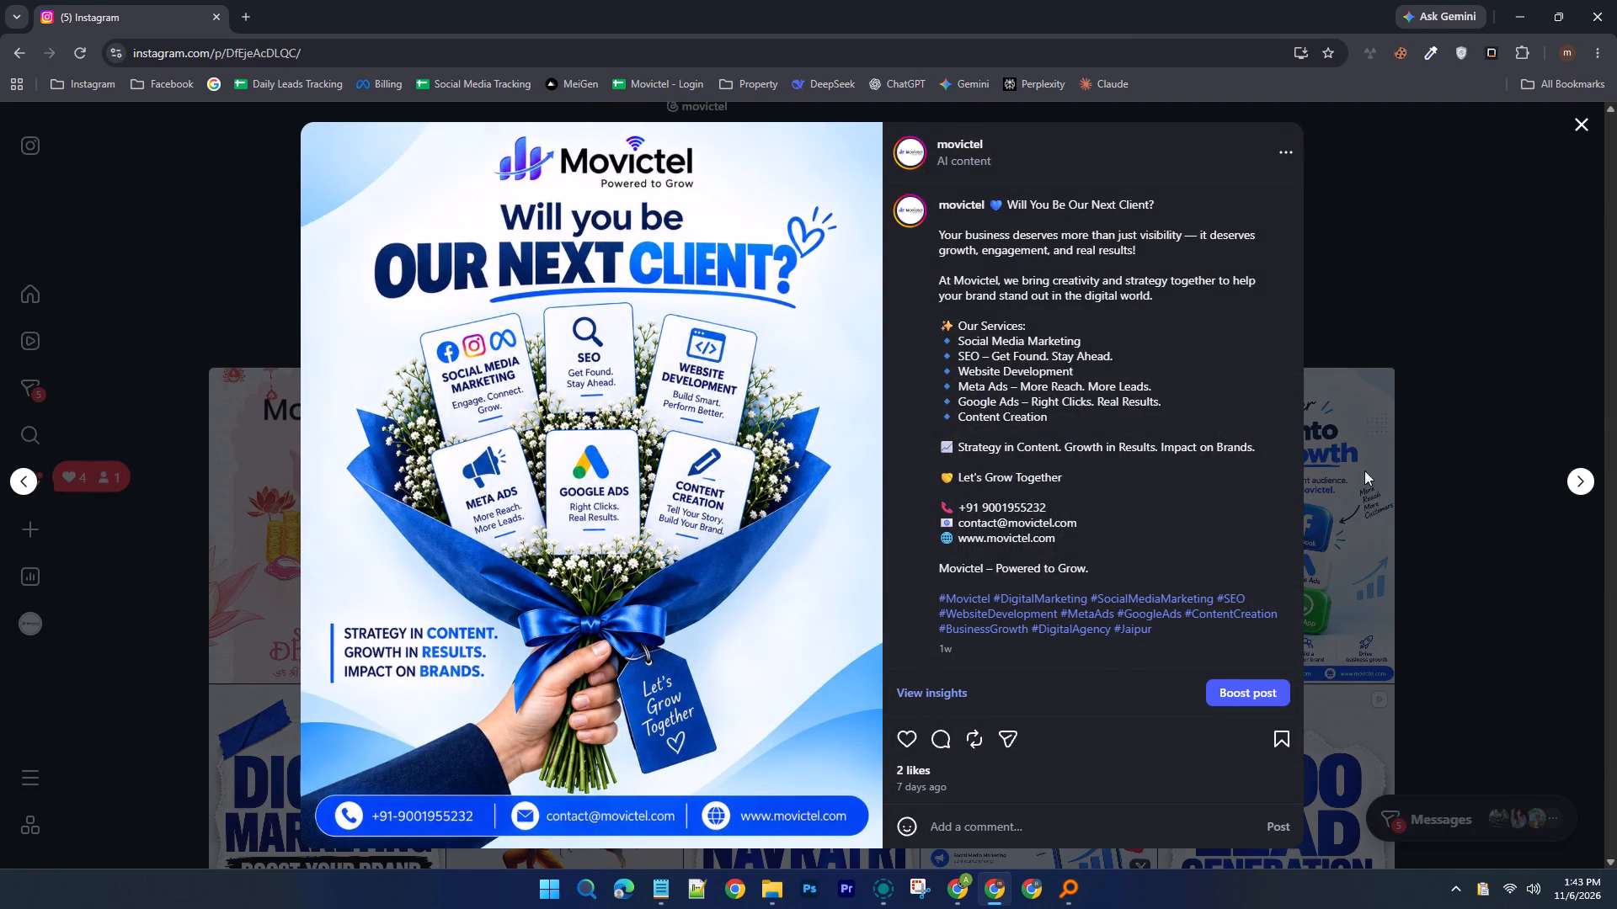
left_click(1505, 390)
left_click(1323, 550)
scroll(634, 779, "down", 1)
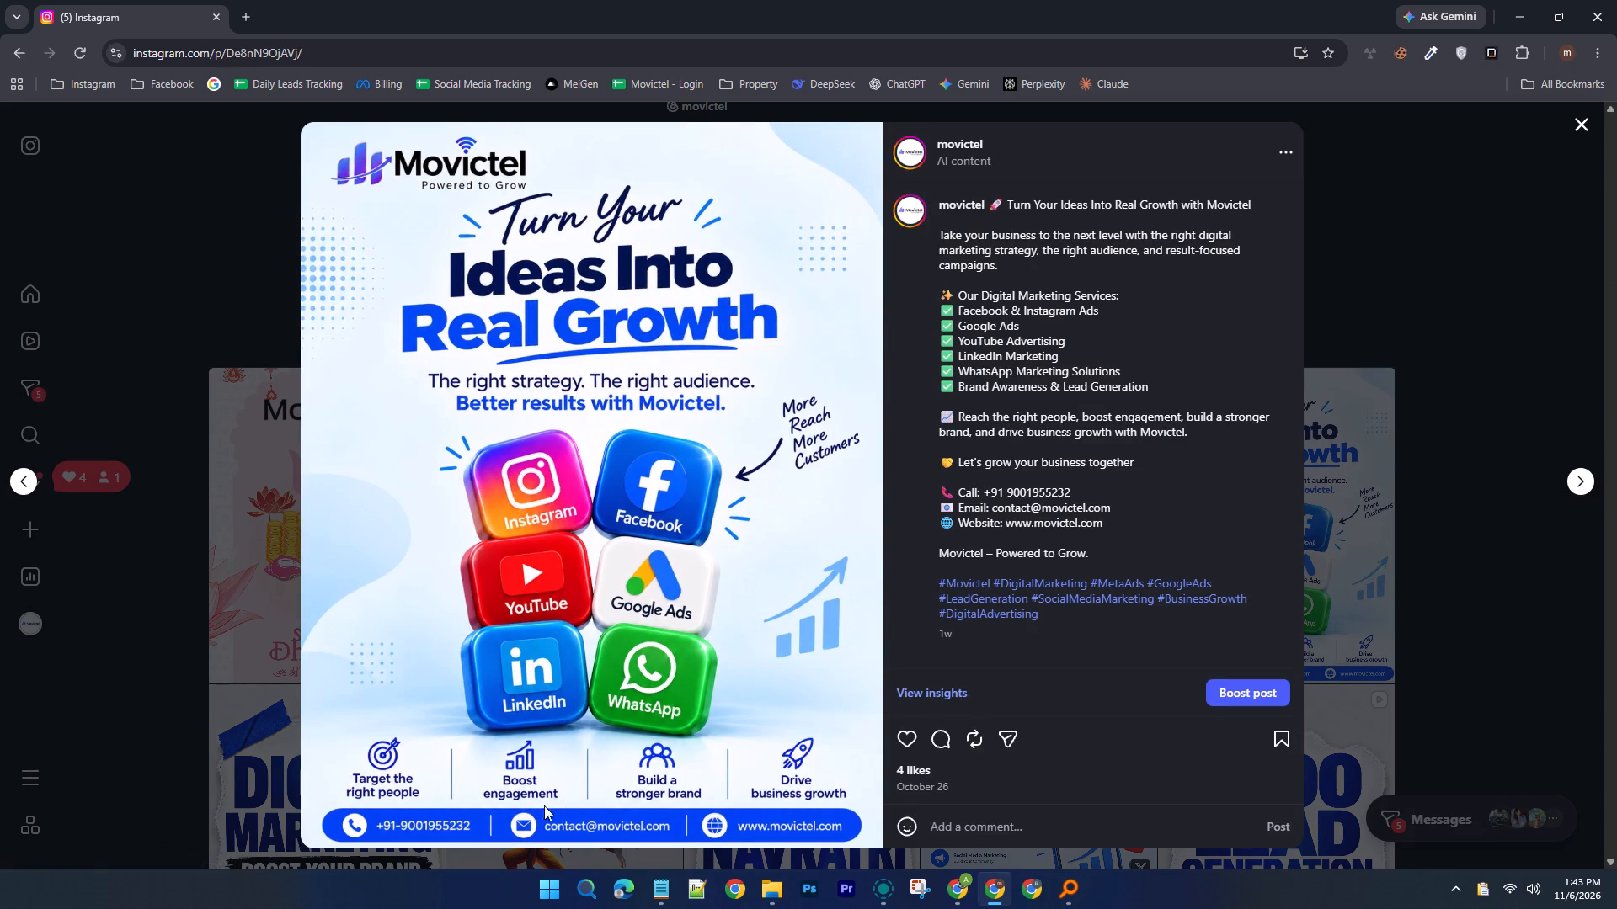
Snip the blue contact strip along the post's bottom edge and copy it as an image.
key("ctrl+shift+c")
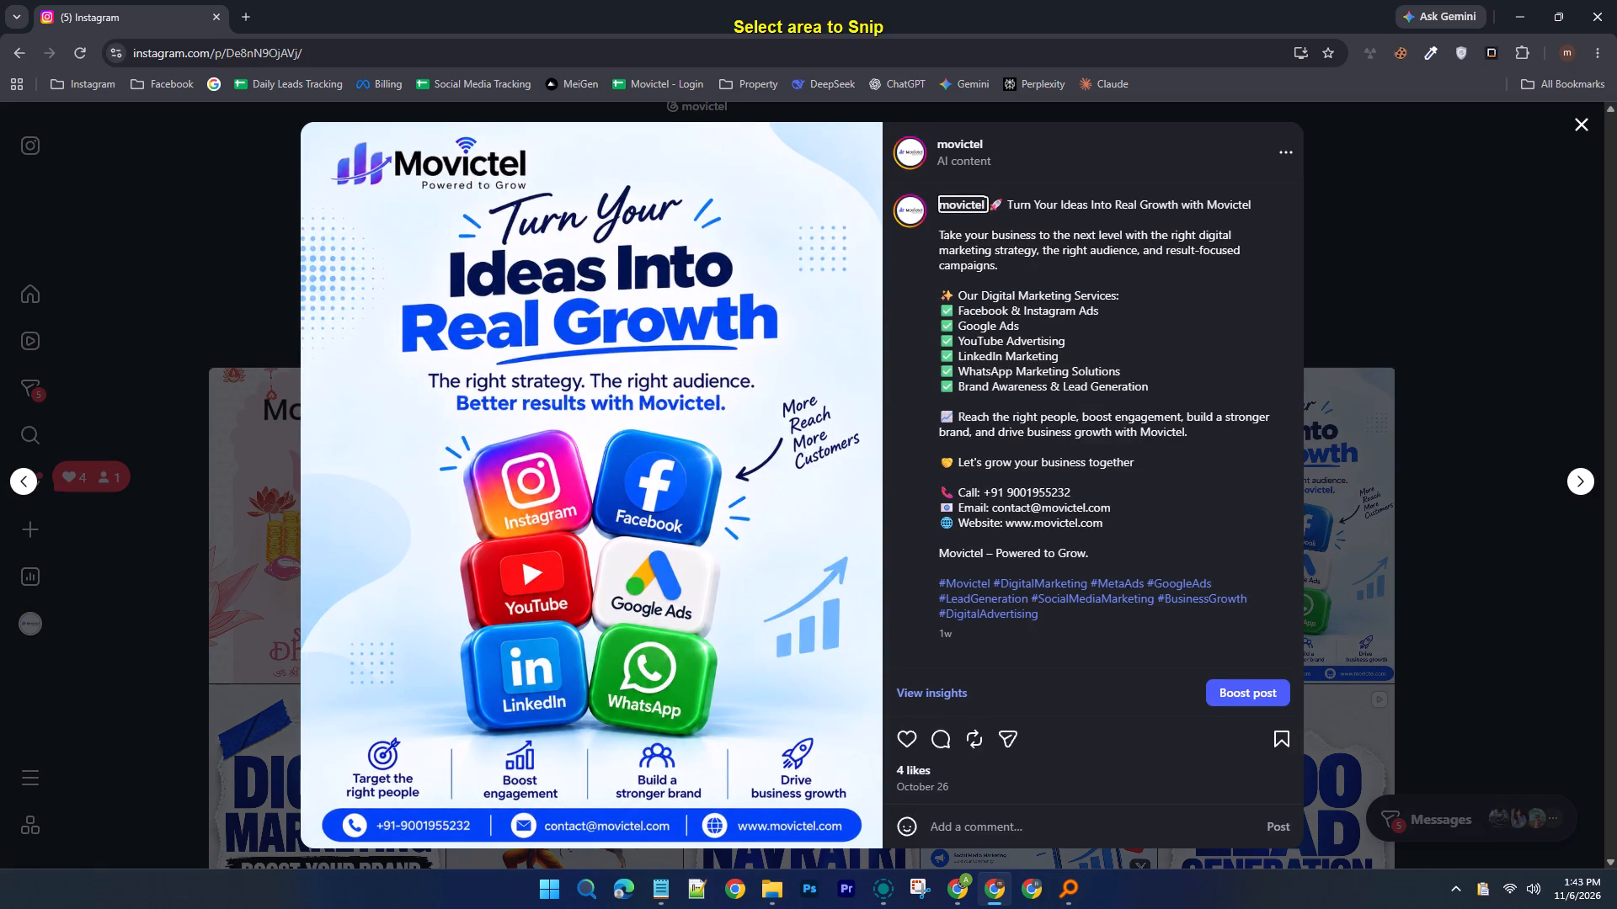
left_click_drag(319, 805, 864, 846)
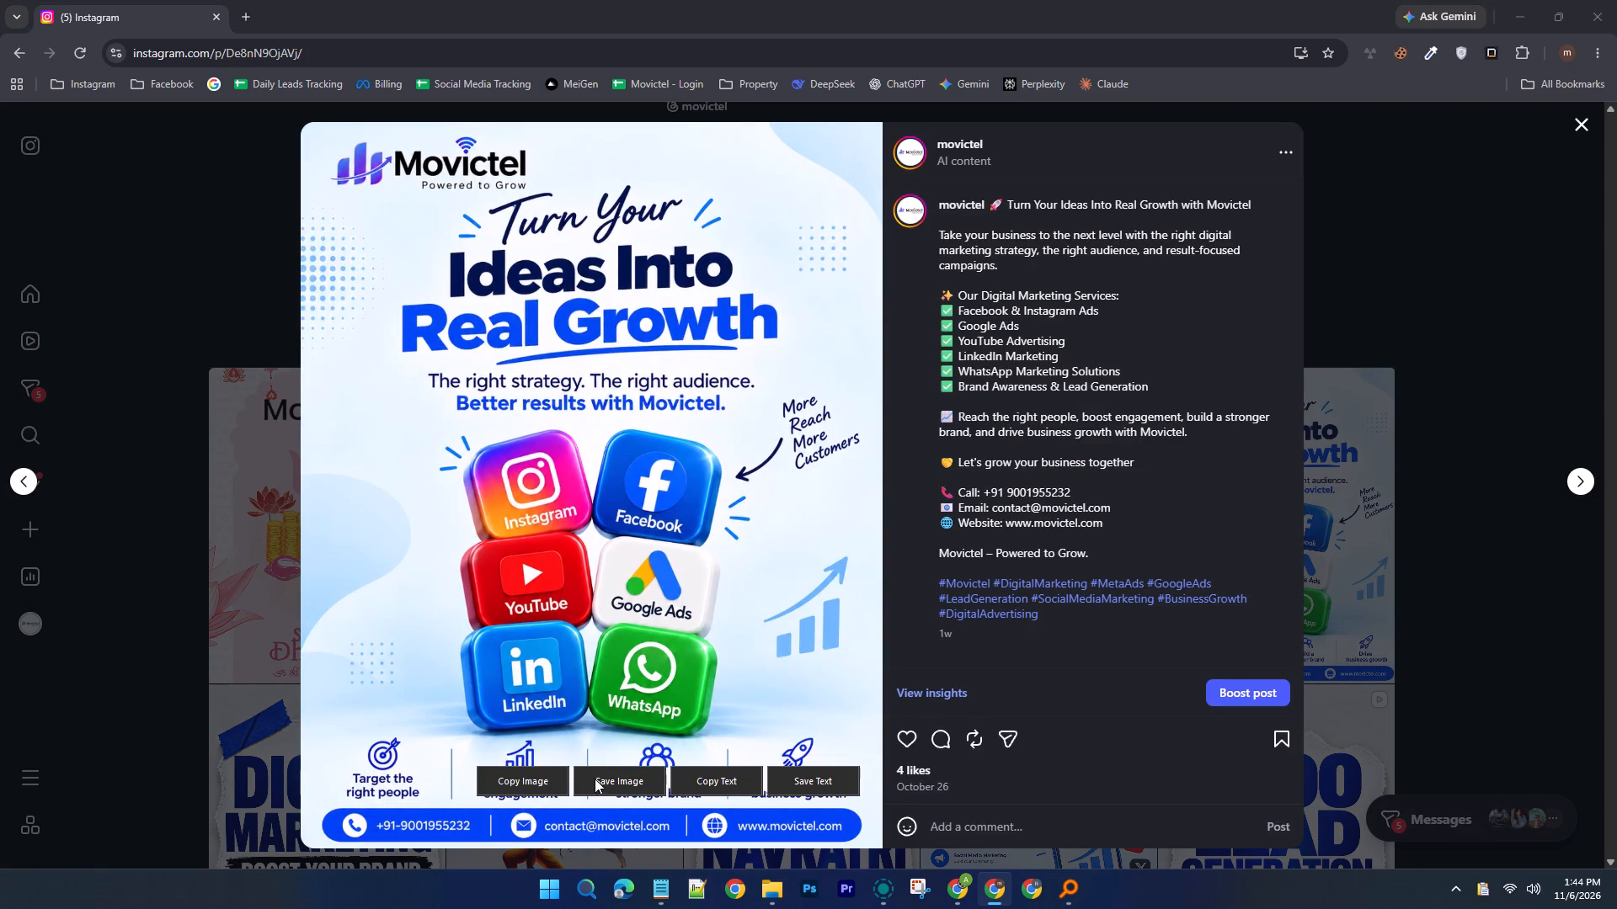
left_click(542, 782)
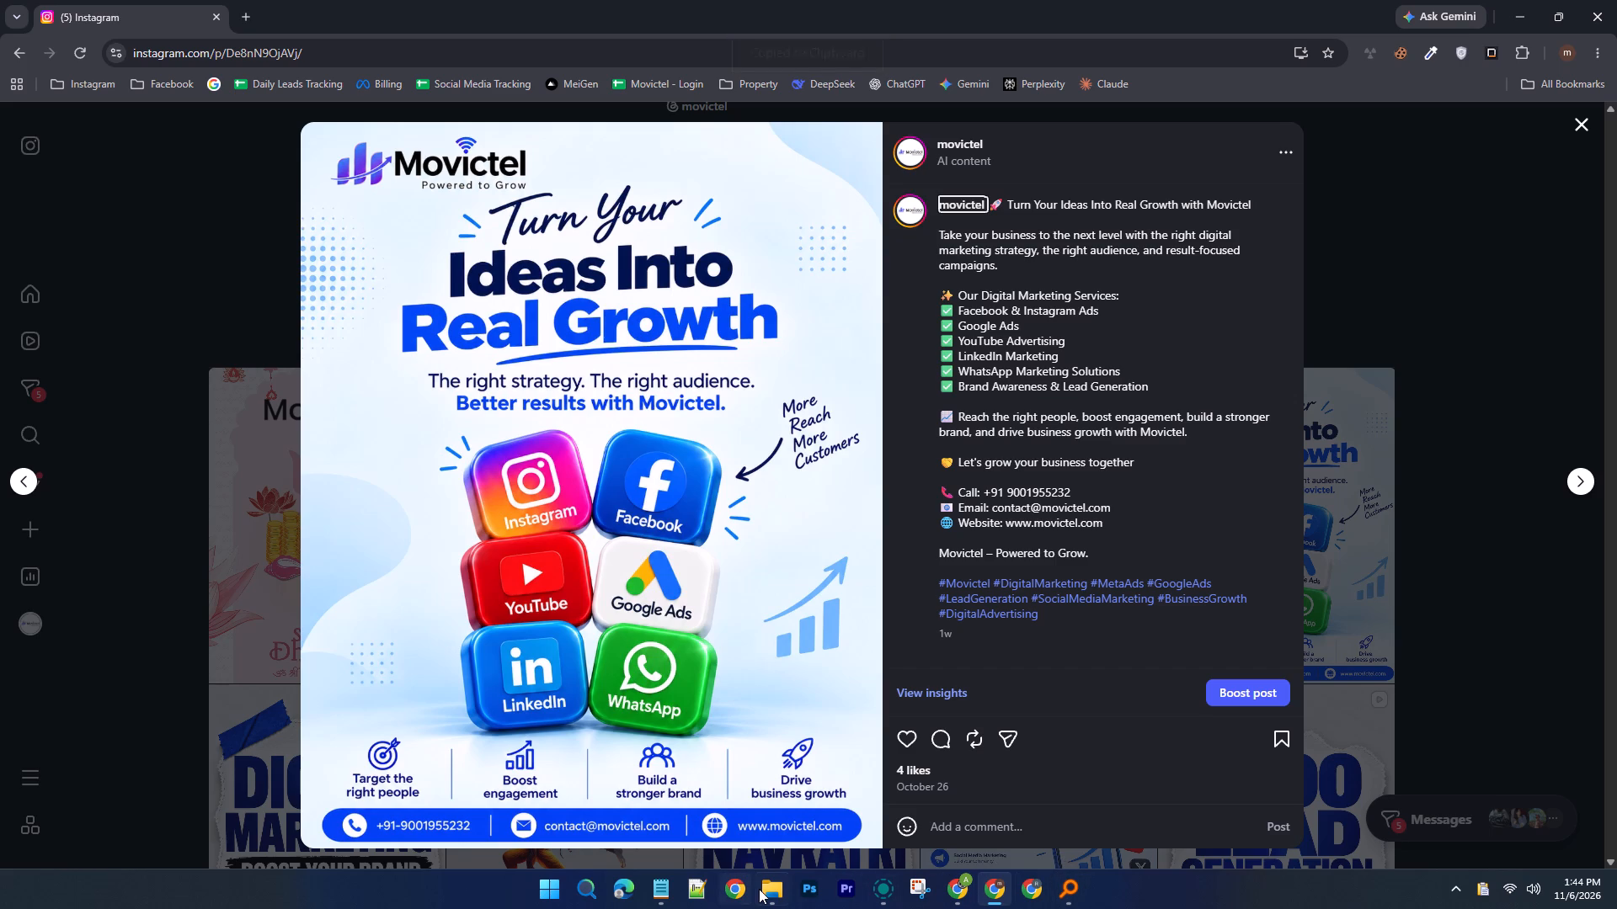
Look through the earlier posts and assets in File Explorer's Downloads folder, preview the Movictel Google Ads poster, and return to the Canva design.
left_click(759, 889)
left_click(60, 252)
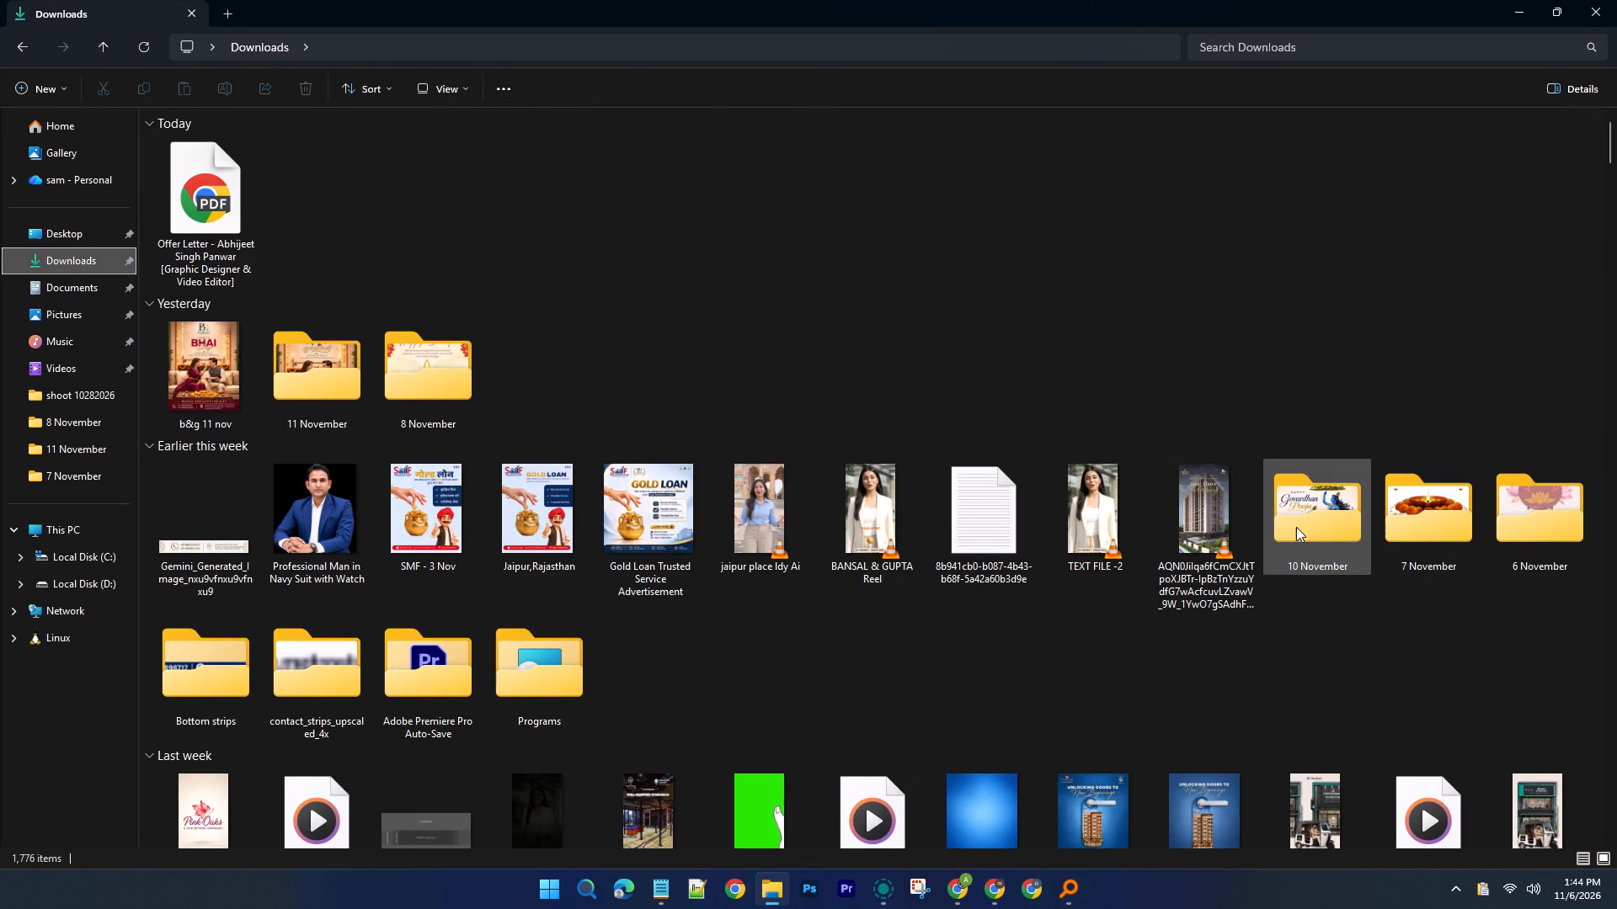
scroll(632, 634, "down", 1)
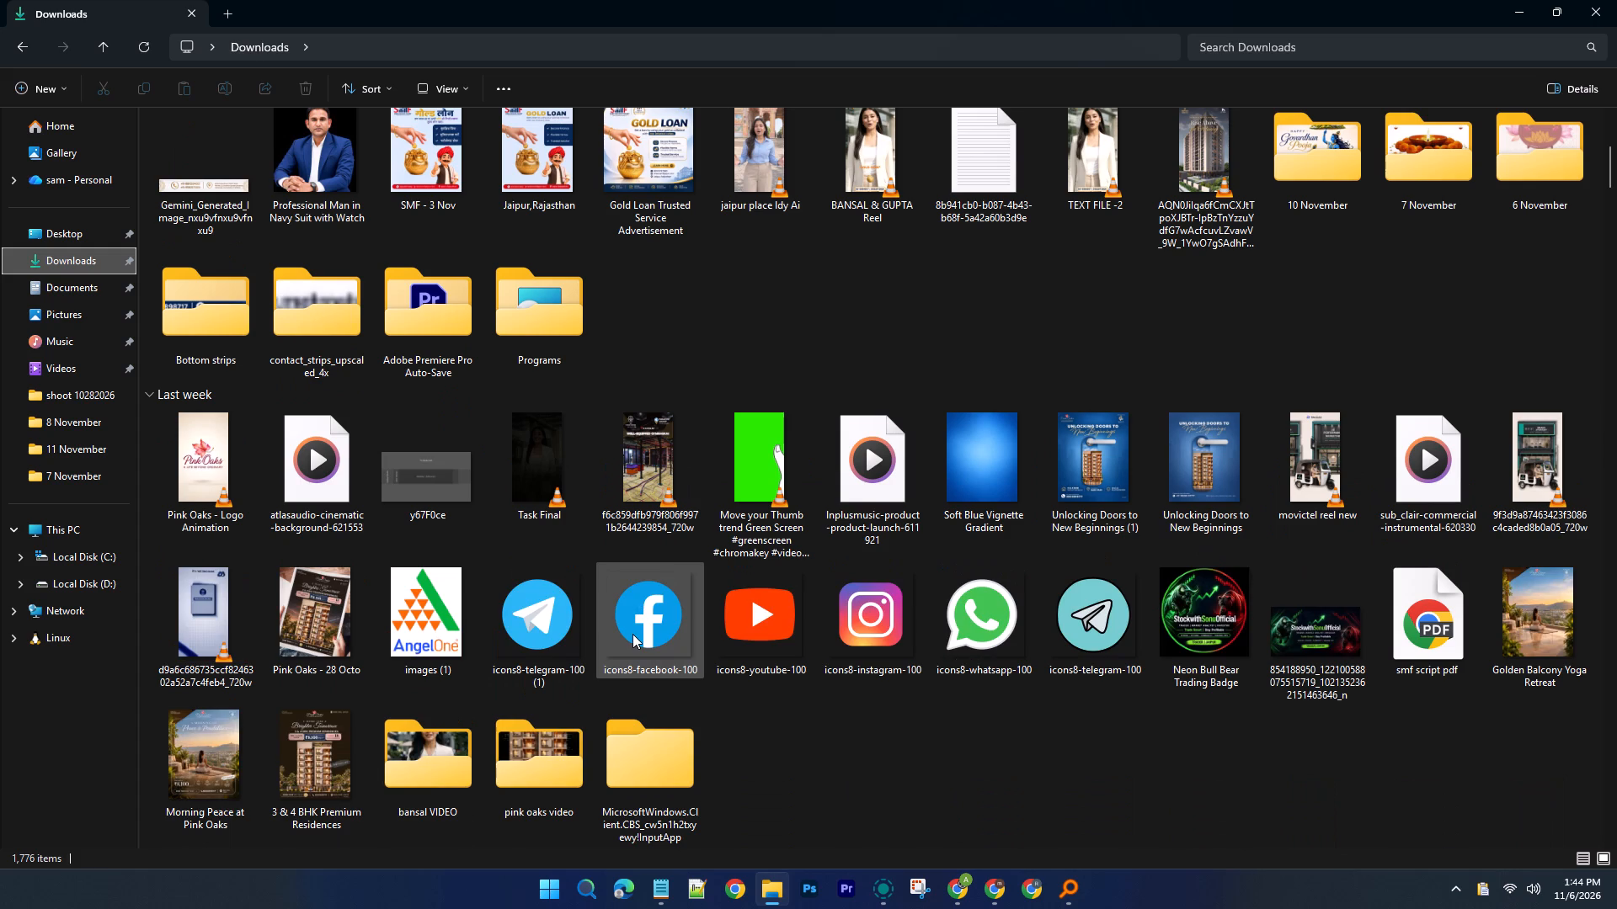
scroll(632, 634, "down", 3)
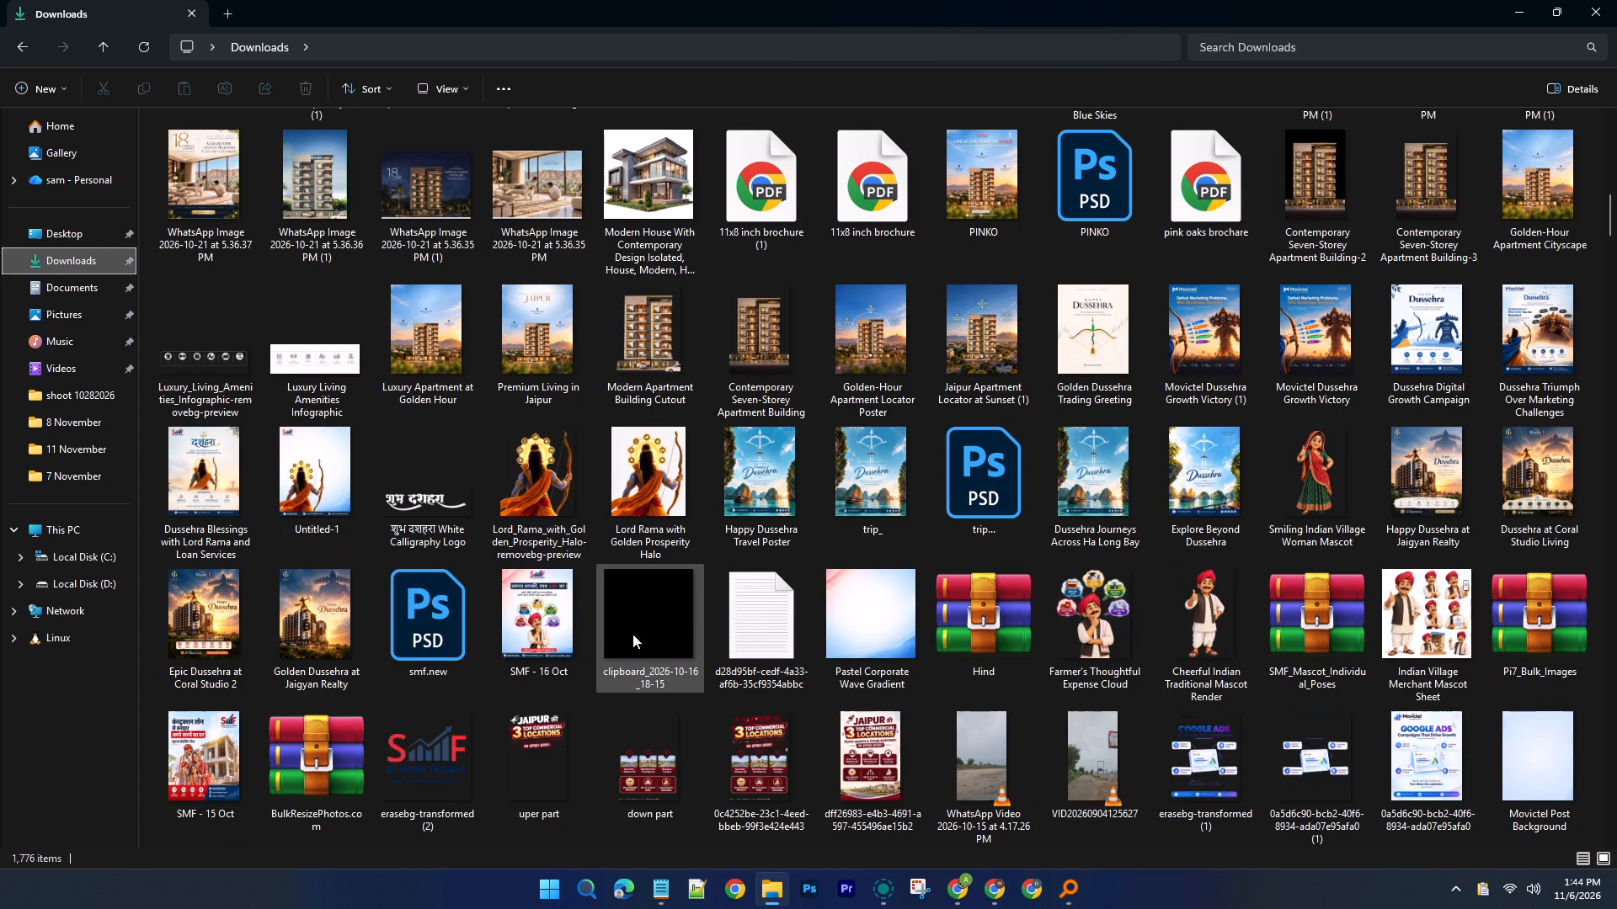
double_click(1424, 752)
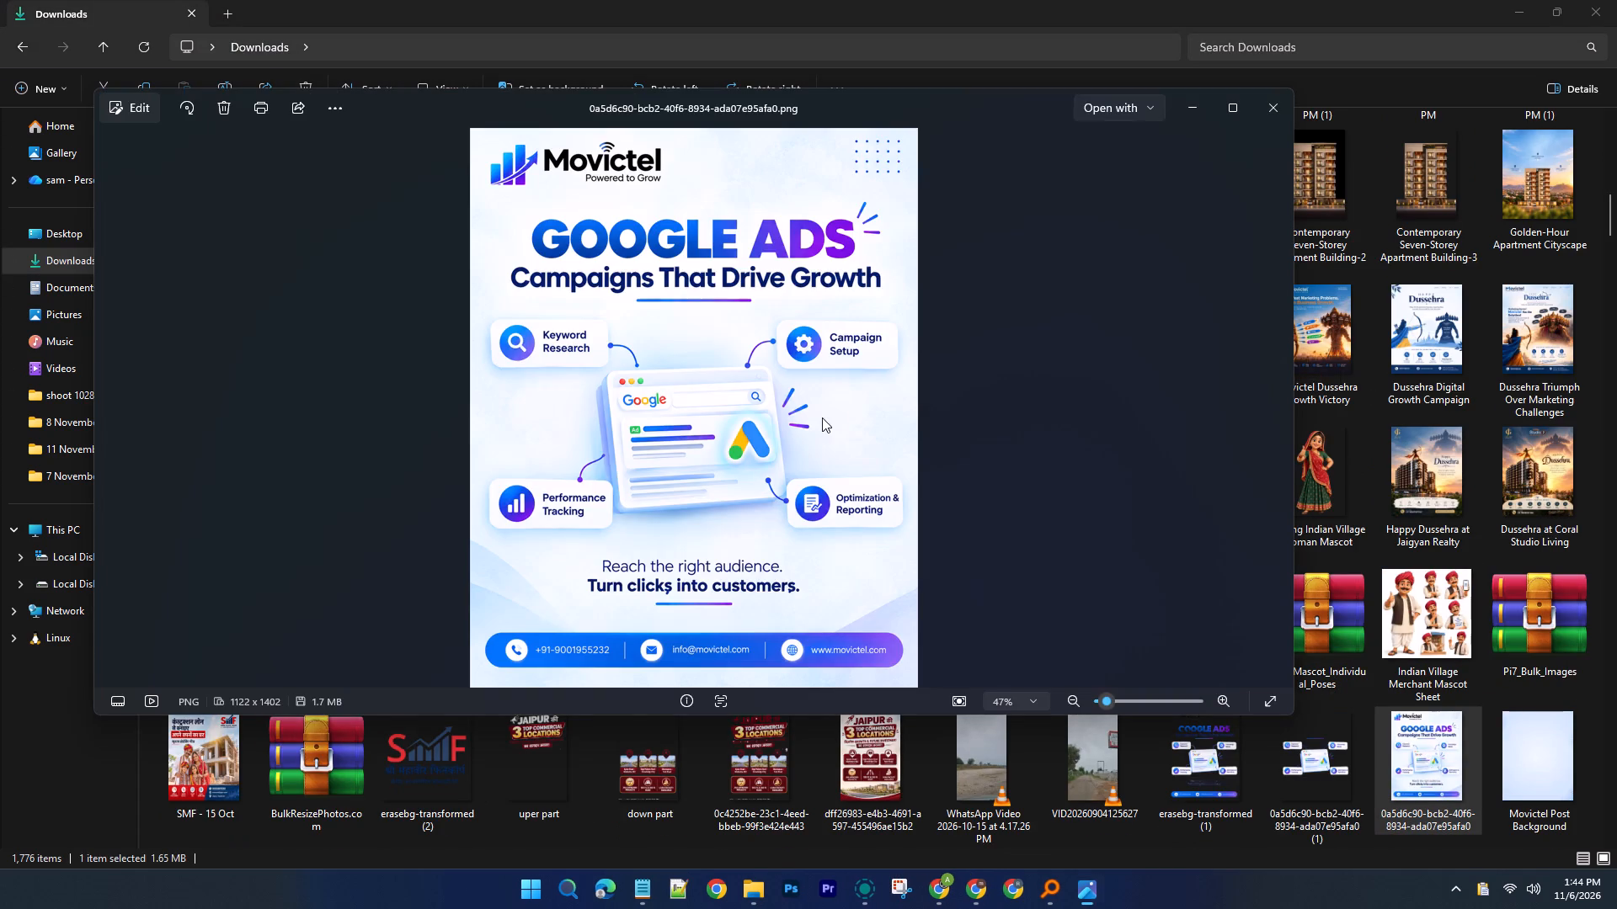
left_click(1269, 111)
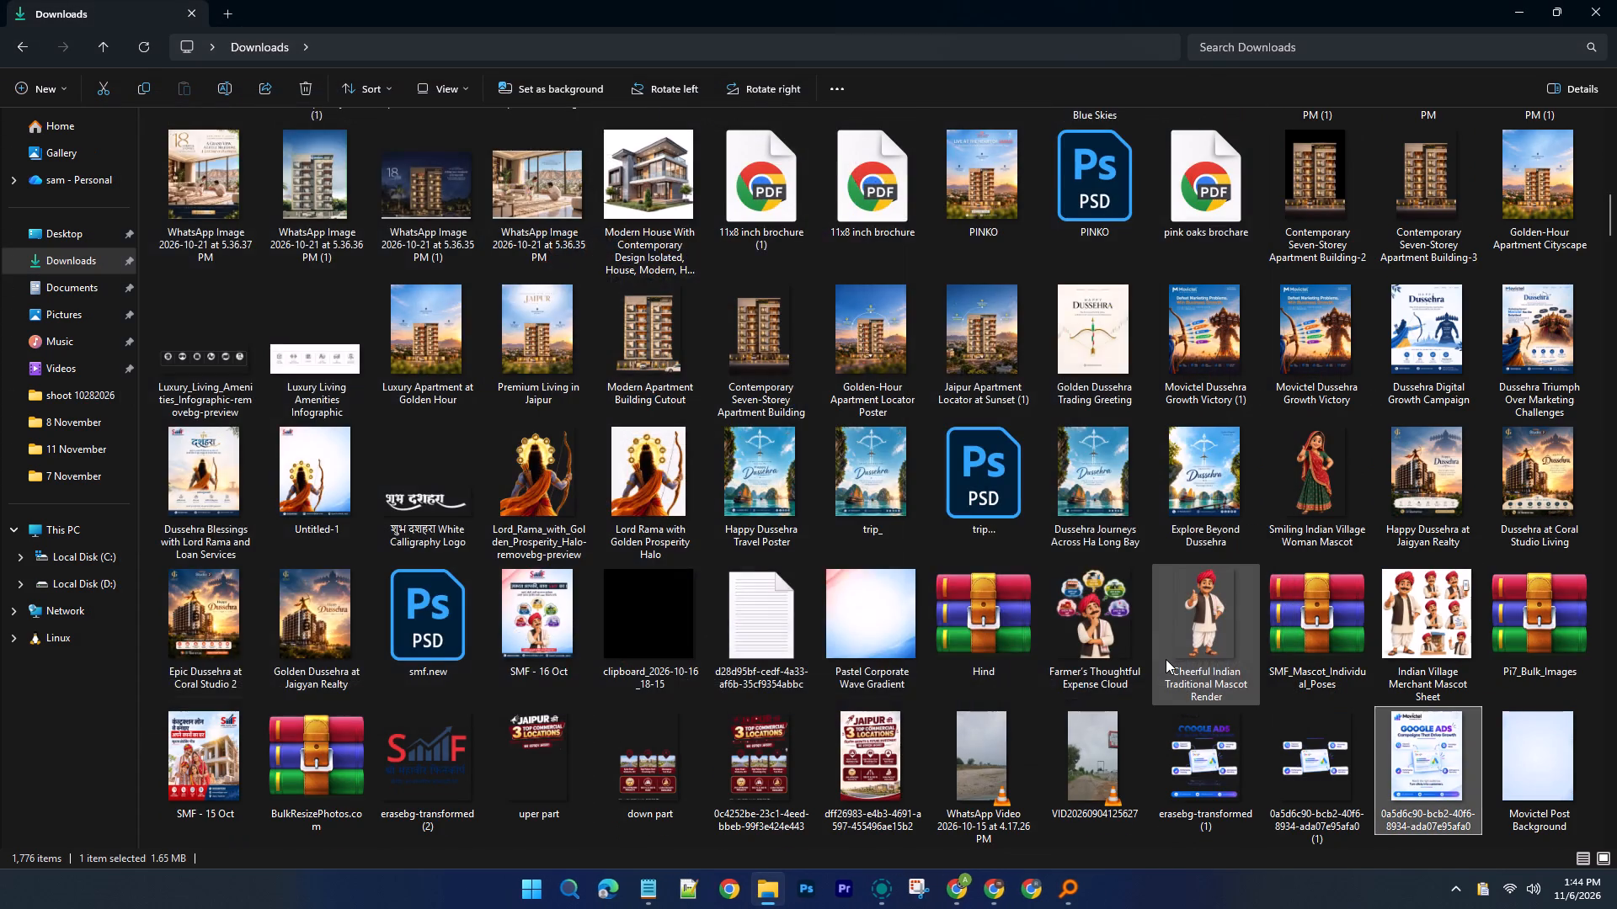
scroll(1166, 659, "down", 1)
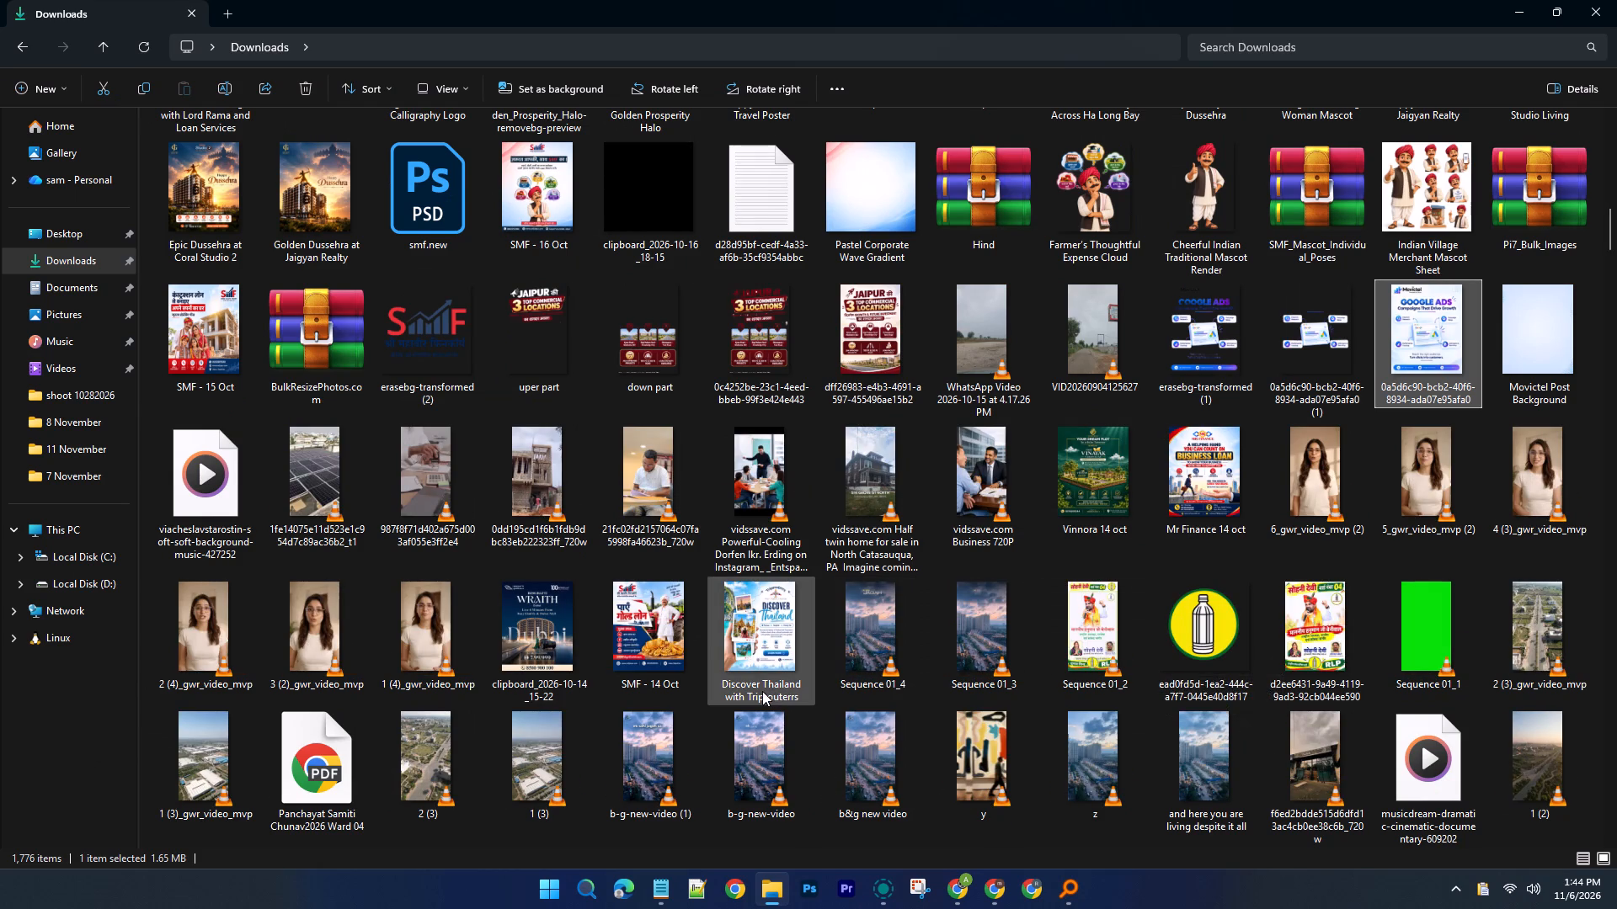
scroll(762, 691, "down", 1)
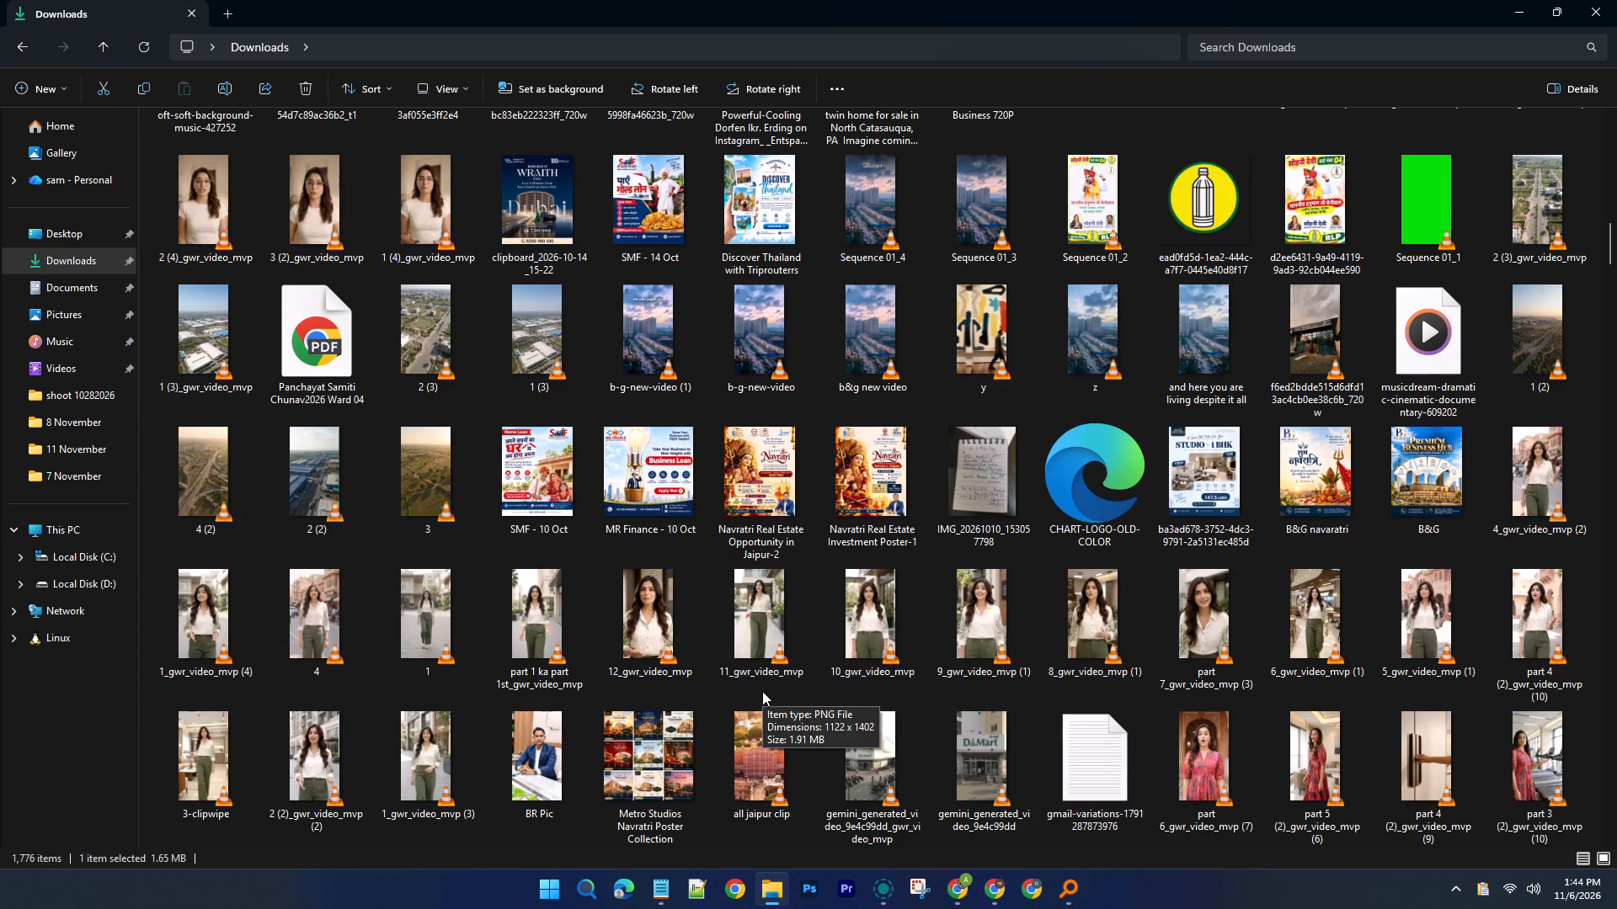
scroll(762, 691, "down", 1)
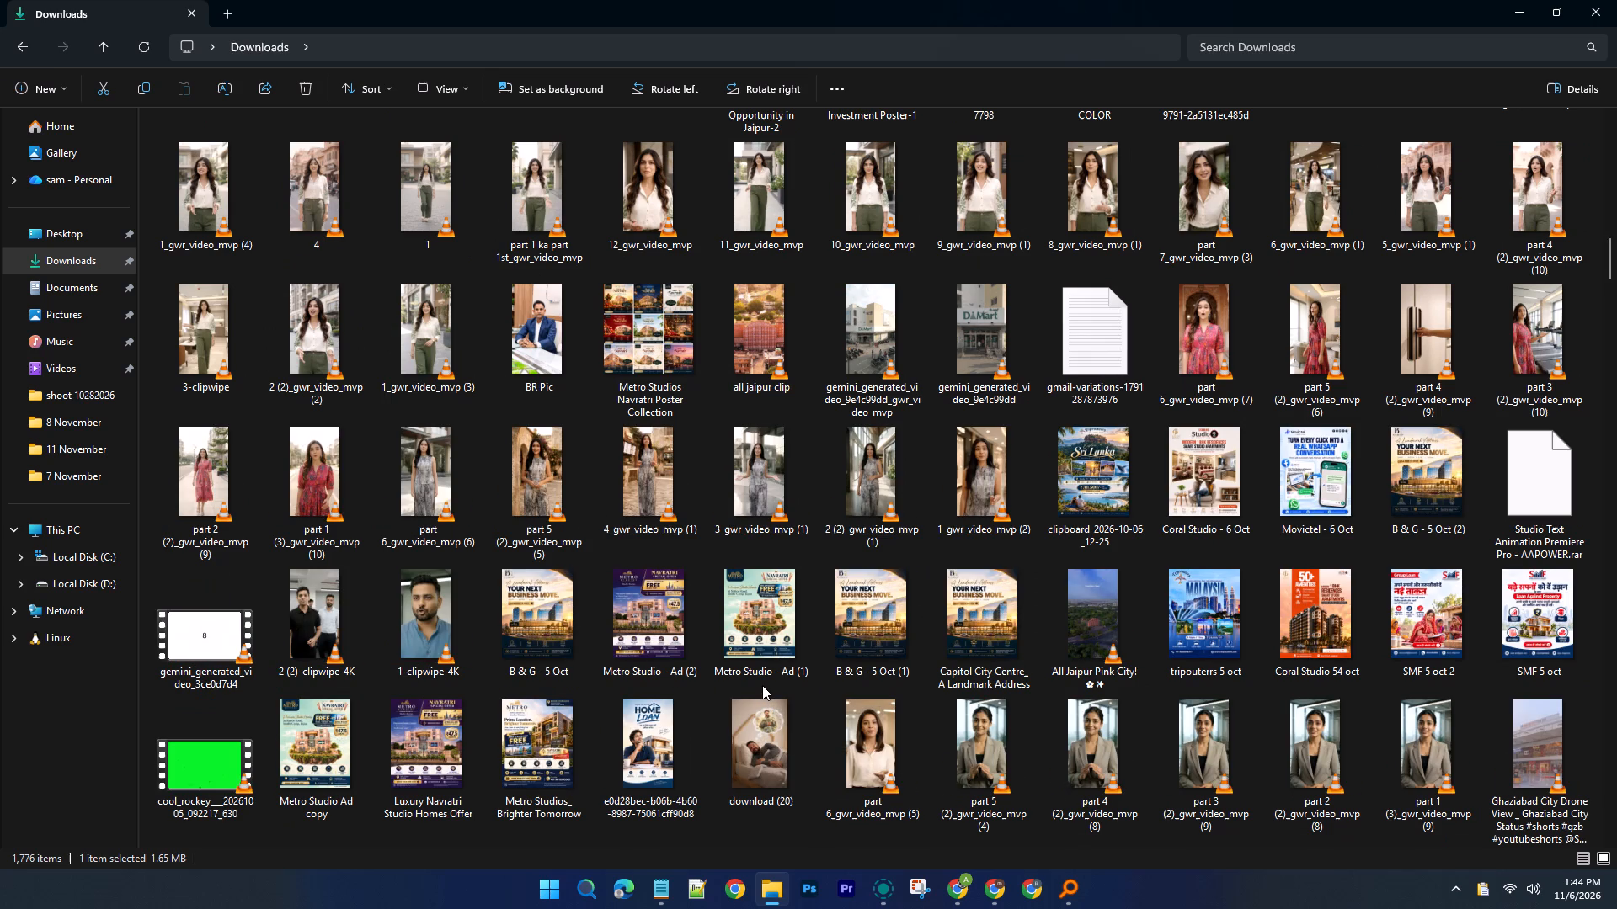
scroll(762, 685, "down", 1)
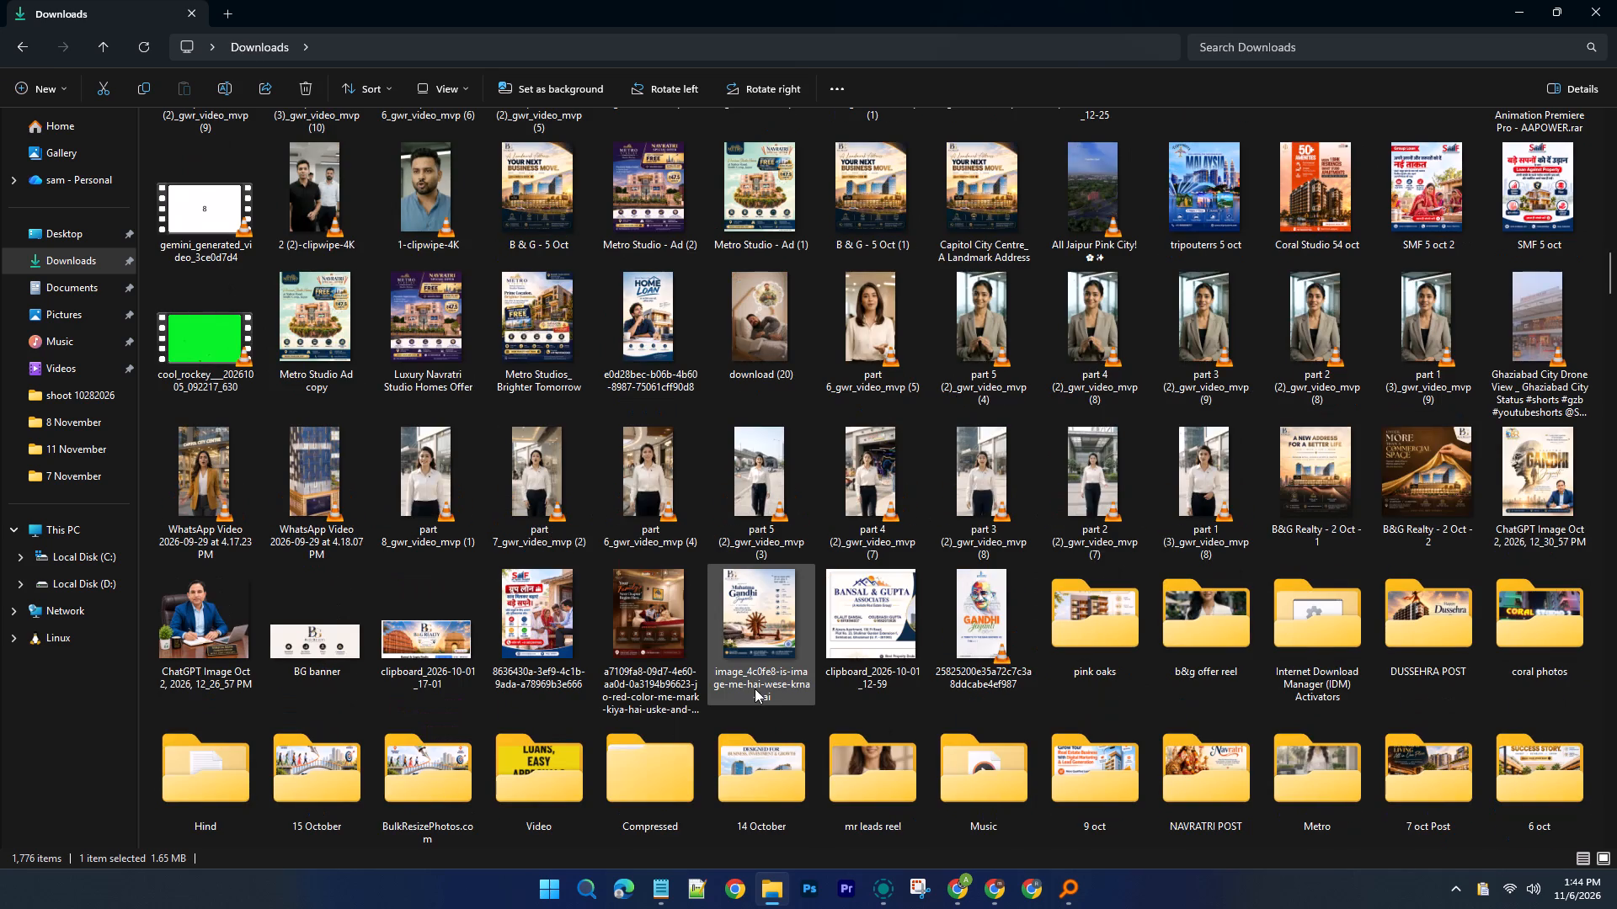
scroll(749, 691, "down", 1)
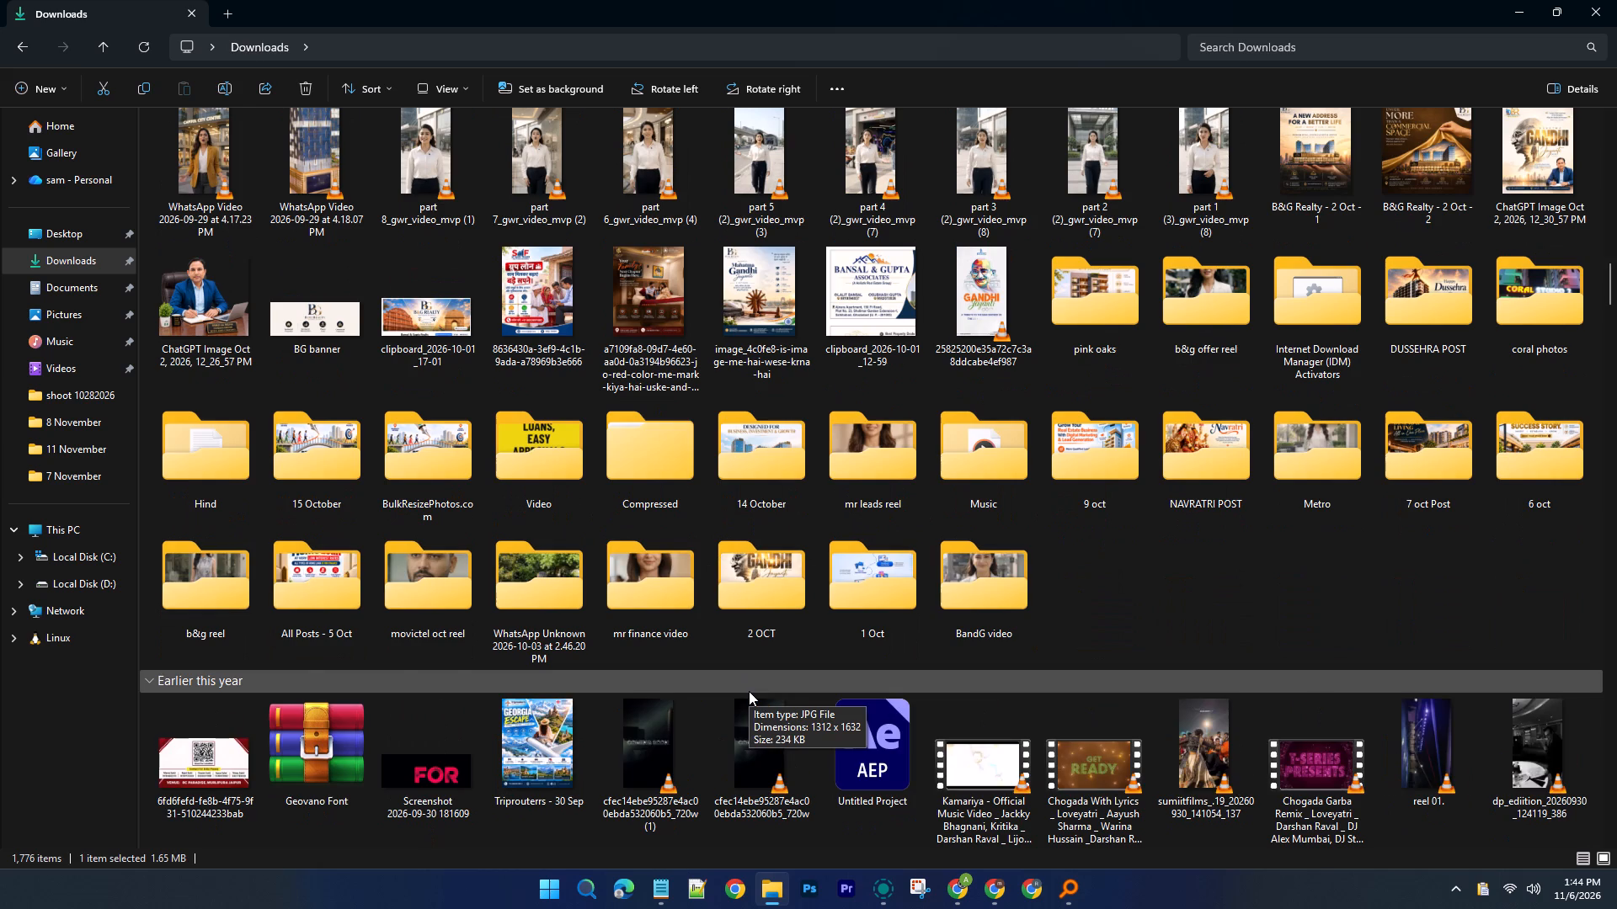
scroll(749, 691, "down", 1)
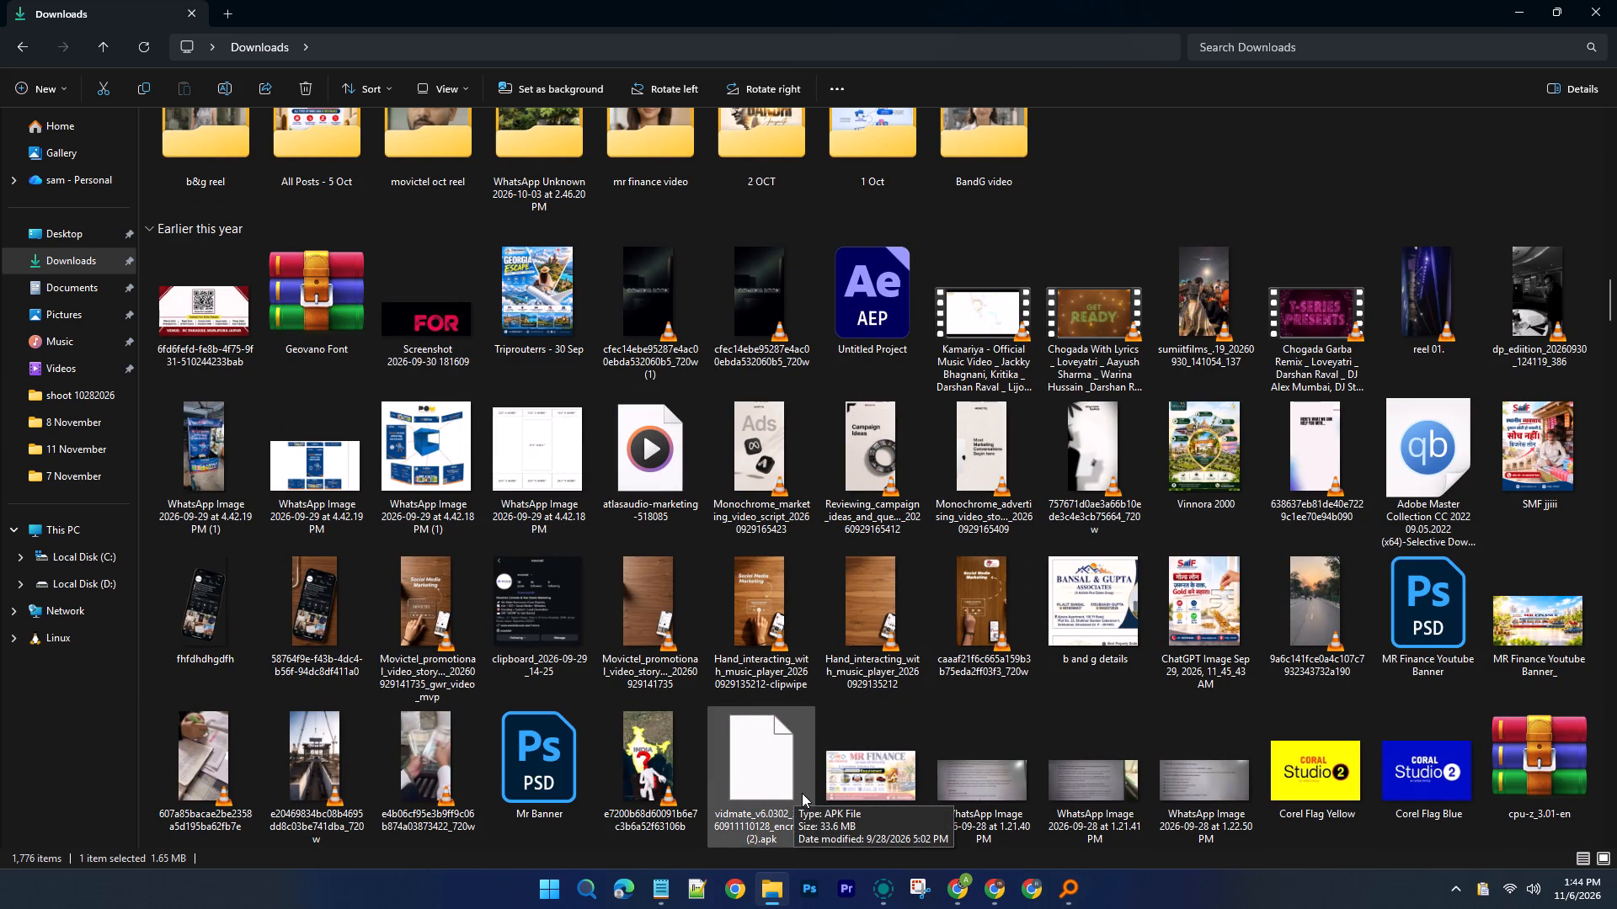
left_click(968, 885)
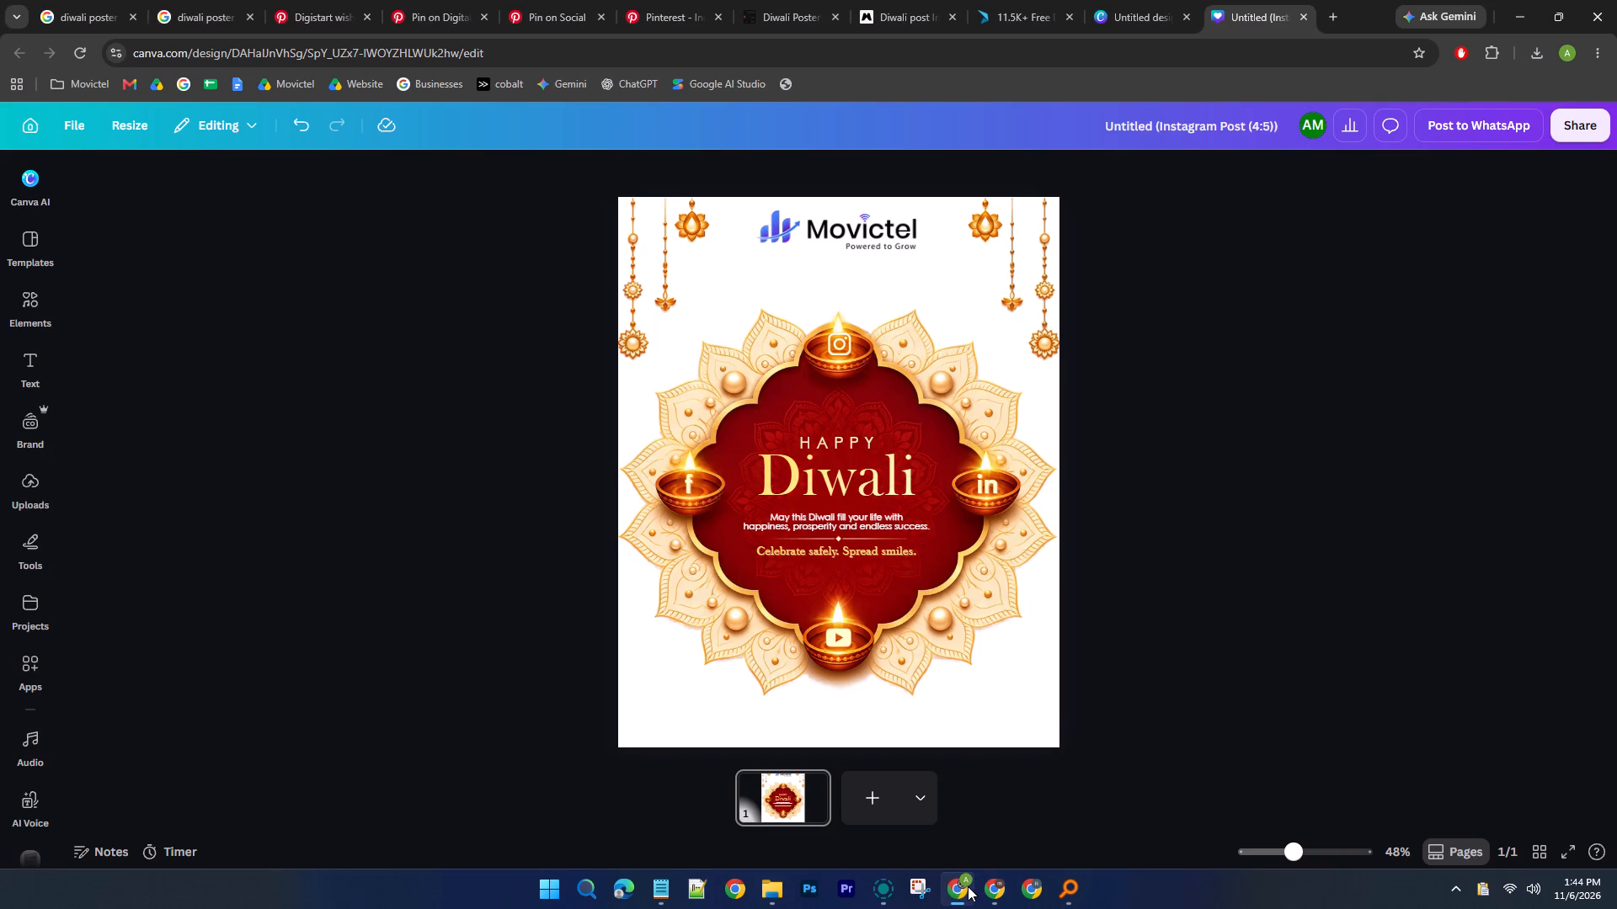
Paste the copied blue contact strip onto the Diwali poster and enlarge it to the full page width.
key("ctrl+v")
left_click_drag(965, 486, 987, 508)
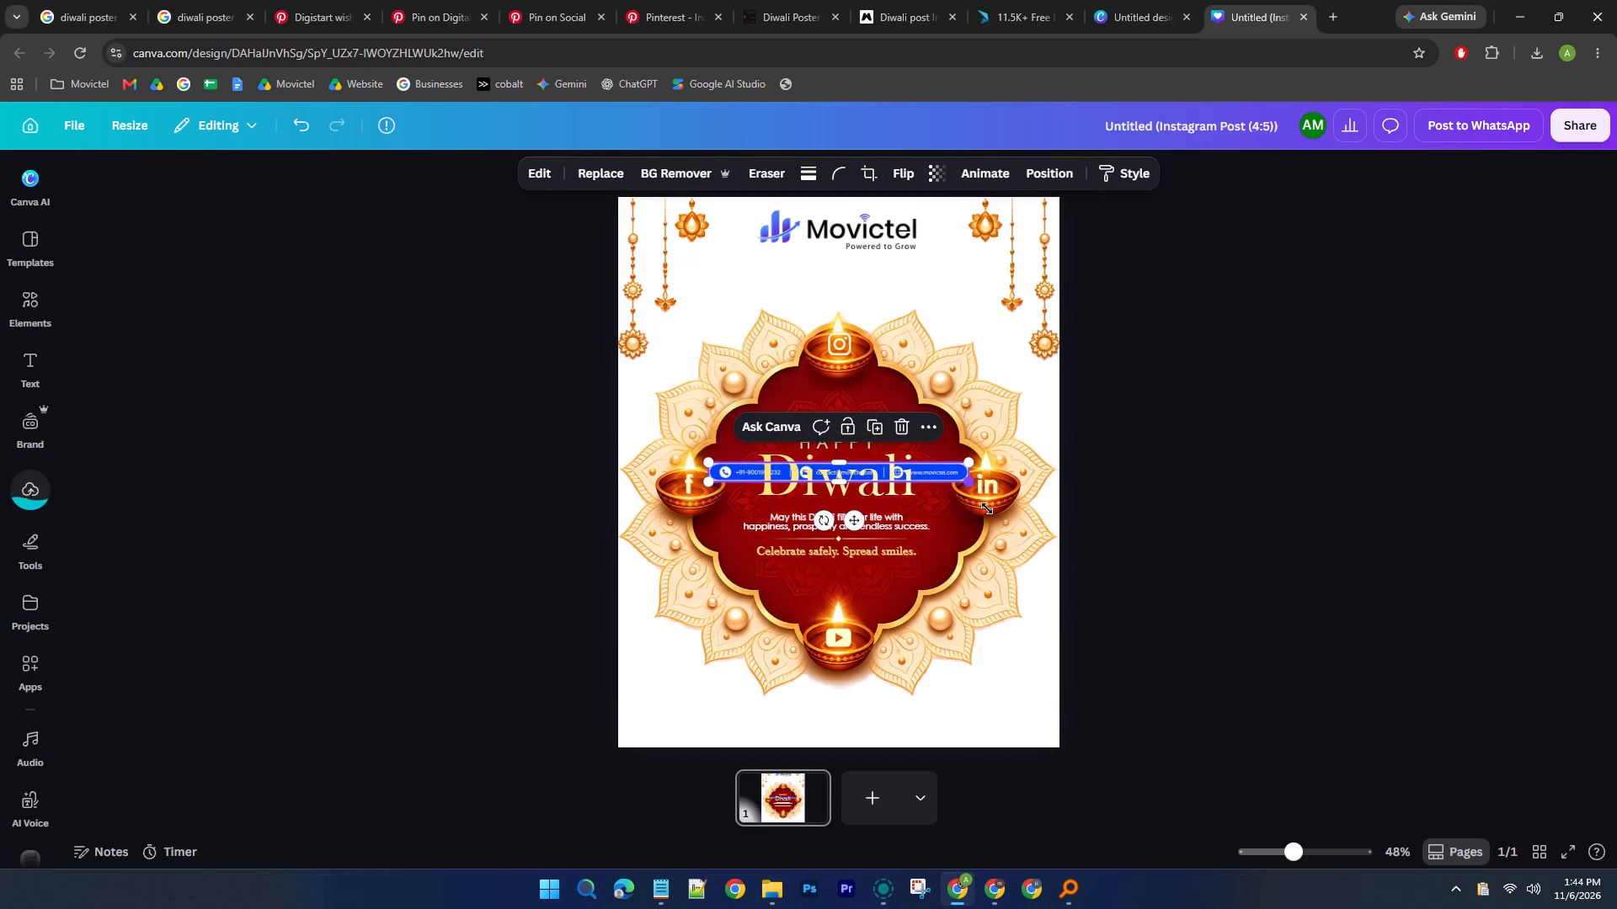
left_click_drag(987, 508, 1050, 550)
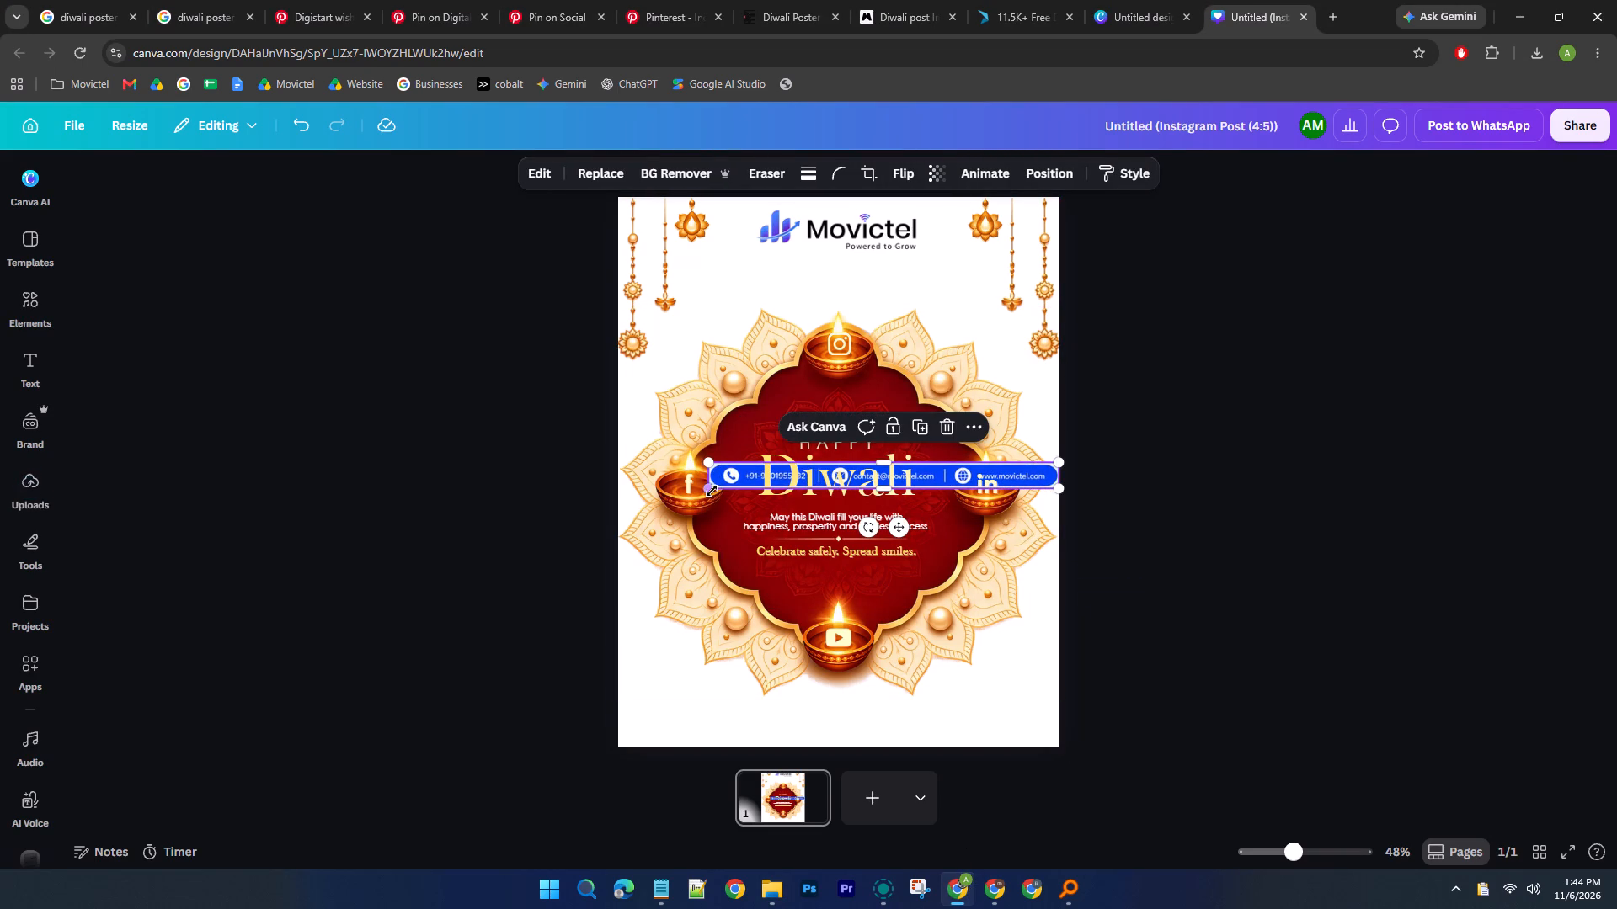
left_click_drag(712, 491, 625, 529)
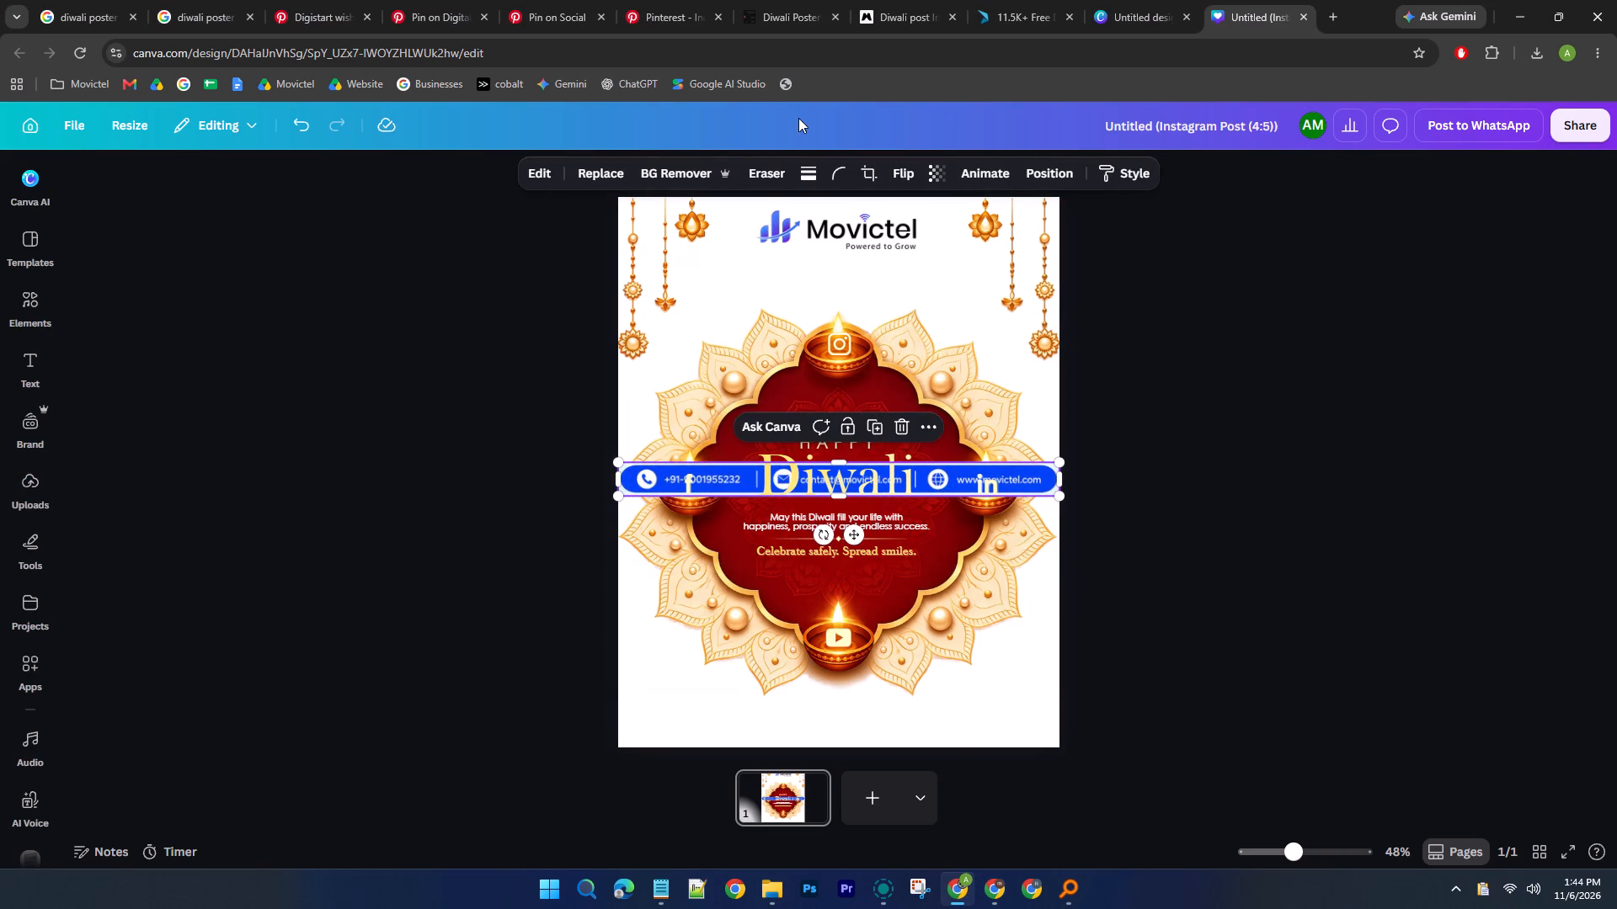
Remove the background from the contact strip image with BG Remover.
left_click(686, 173)
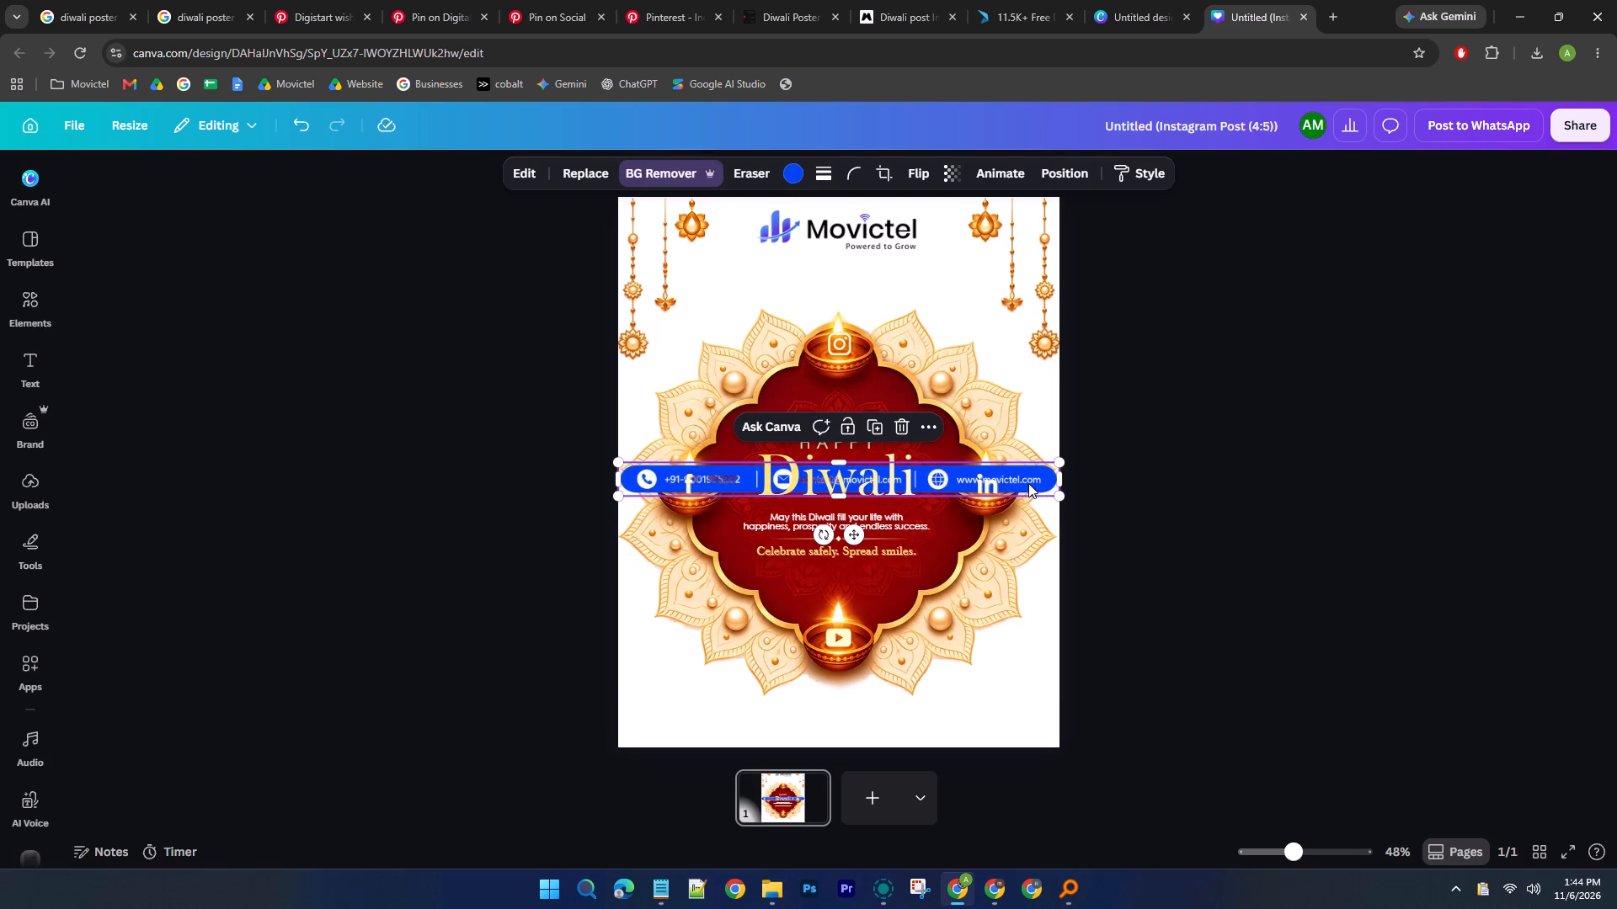
Move the contact strip down into the empty area below the mandala, centred horizontally near the page's bottom edge.
left_click_drag(1028, 483, 1028, 729)
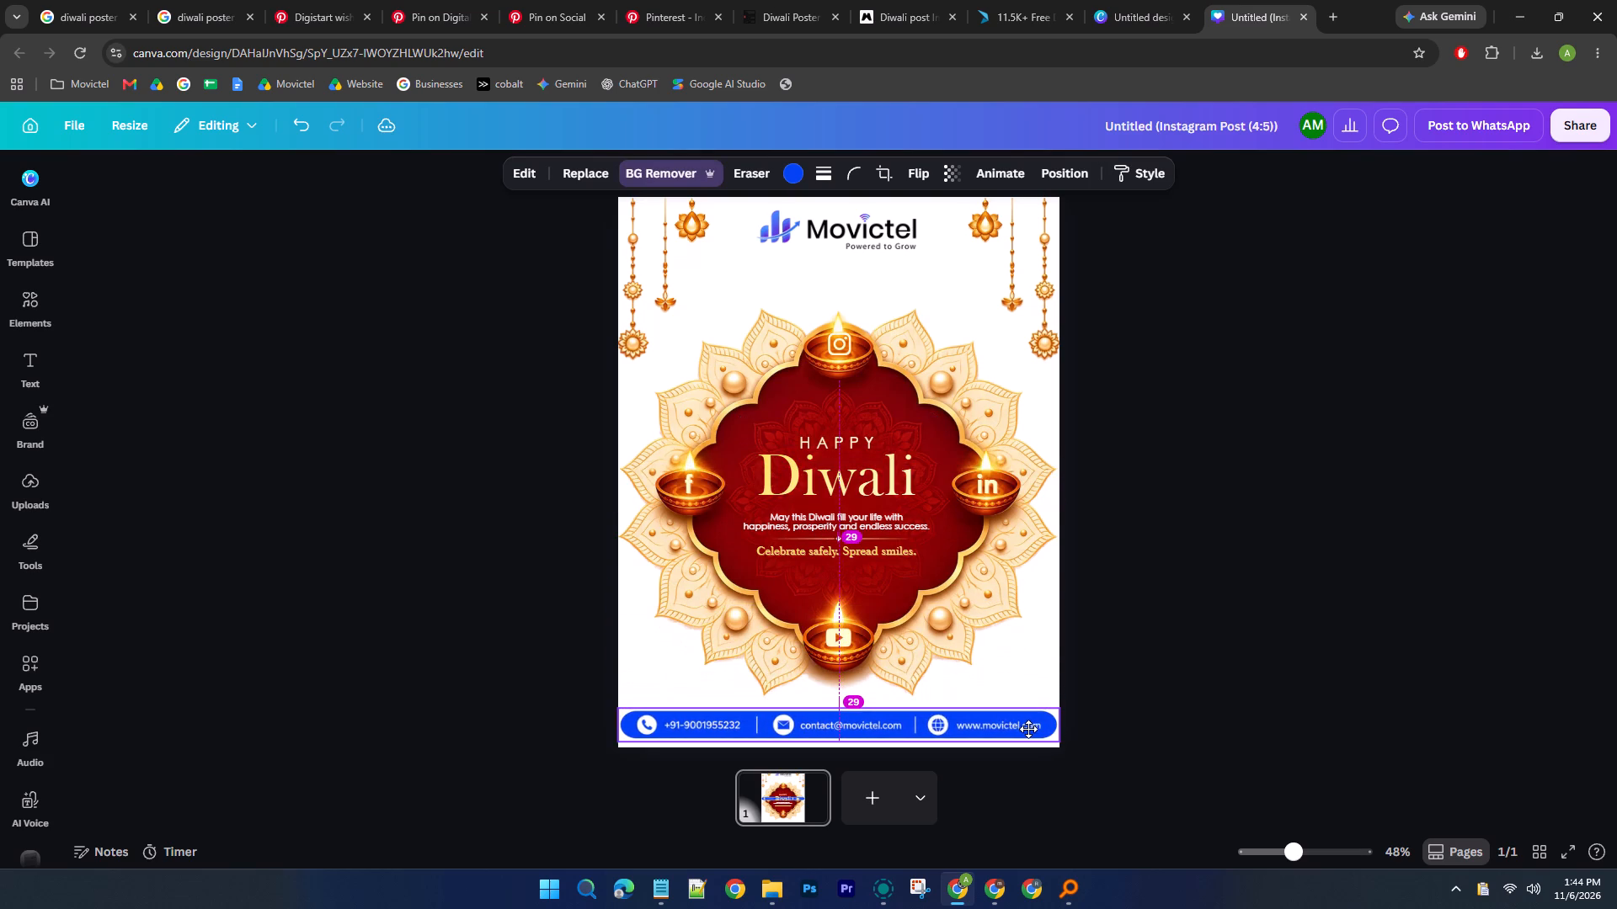
left_click_drag(1028, 729, 1027, 729)
left_click(1262, 620)
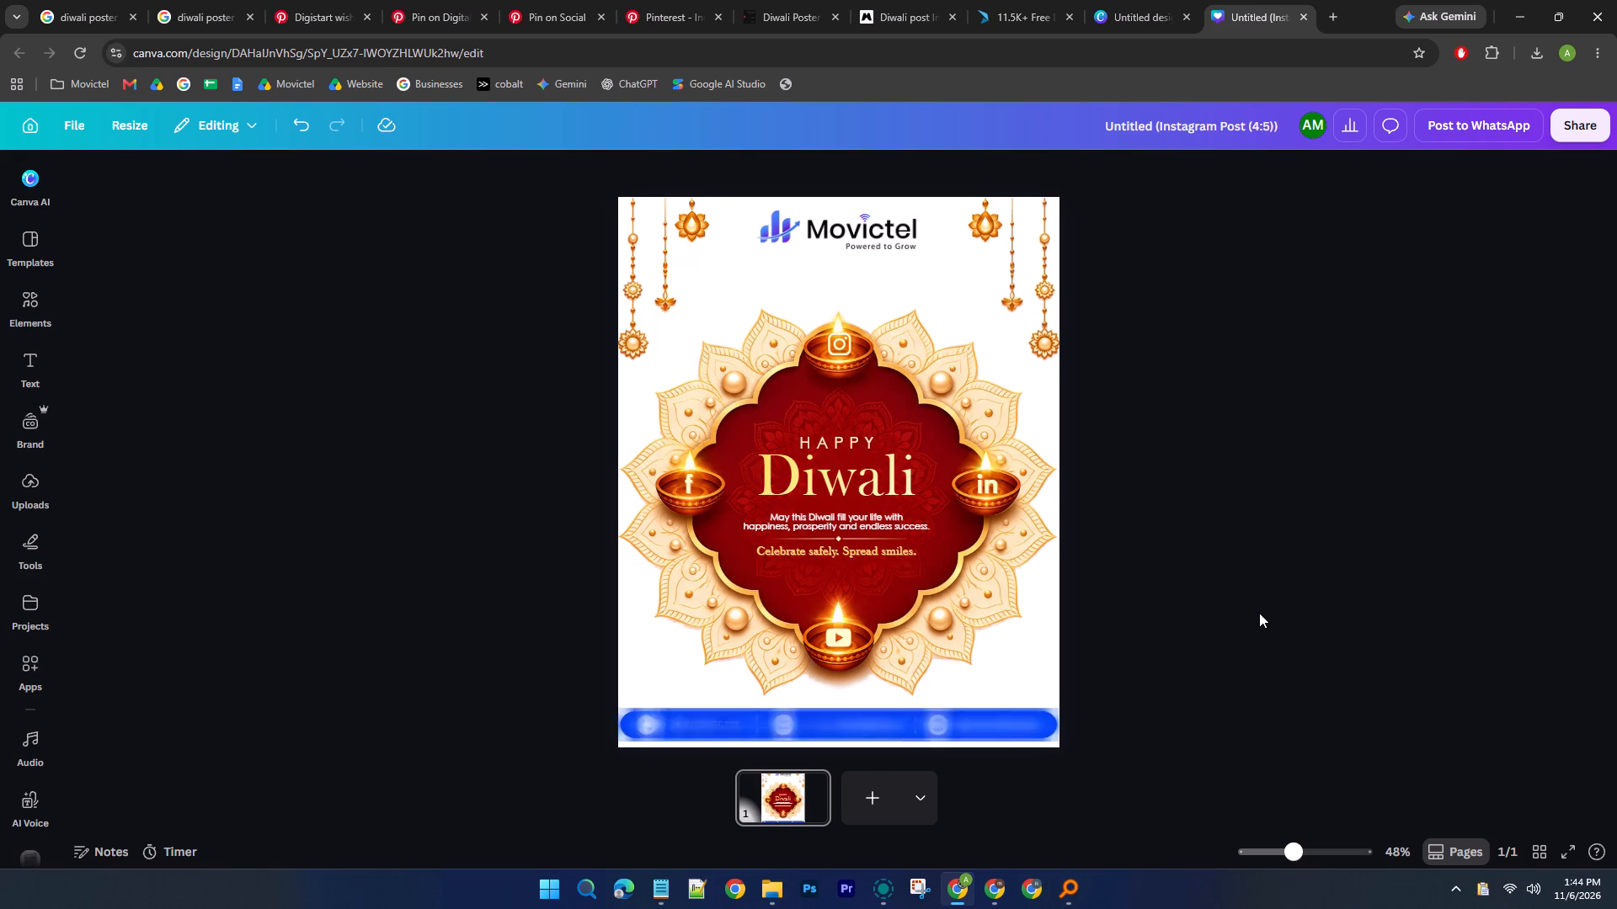
left_click(1370, 506)
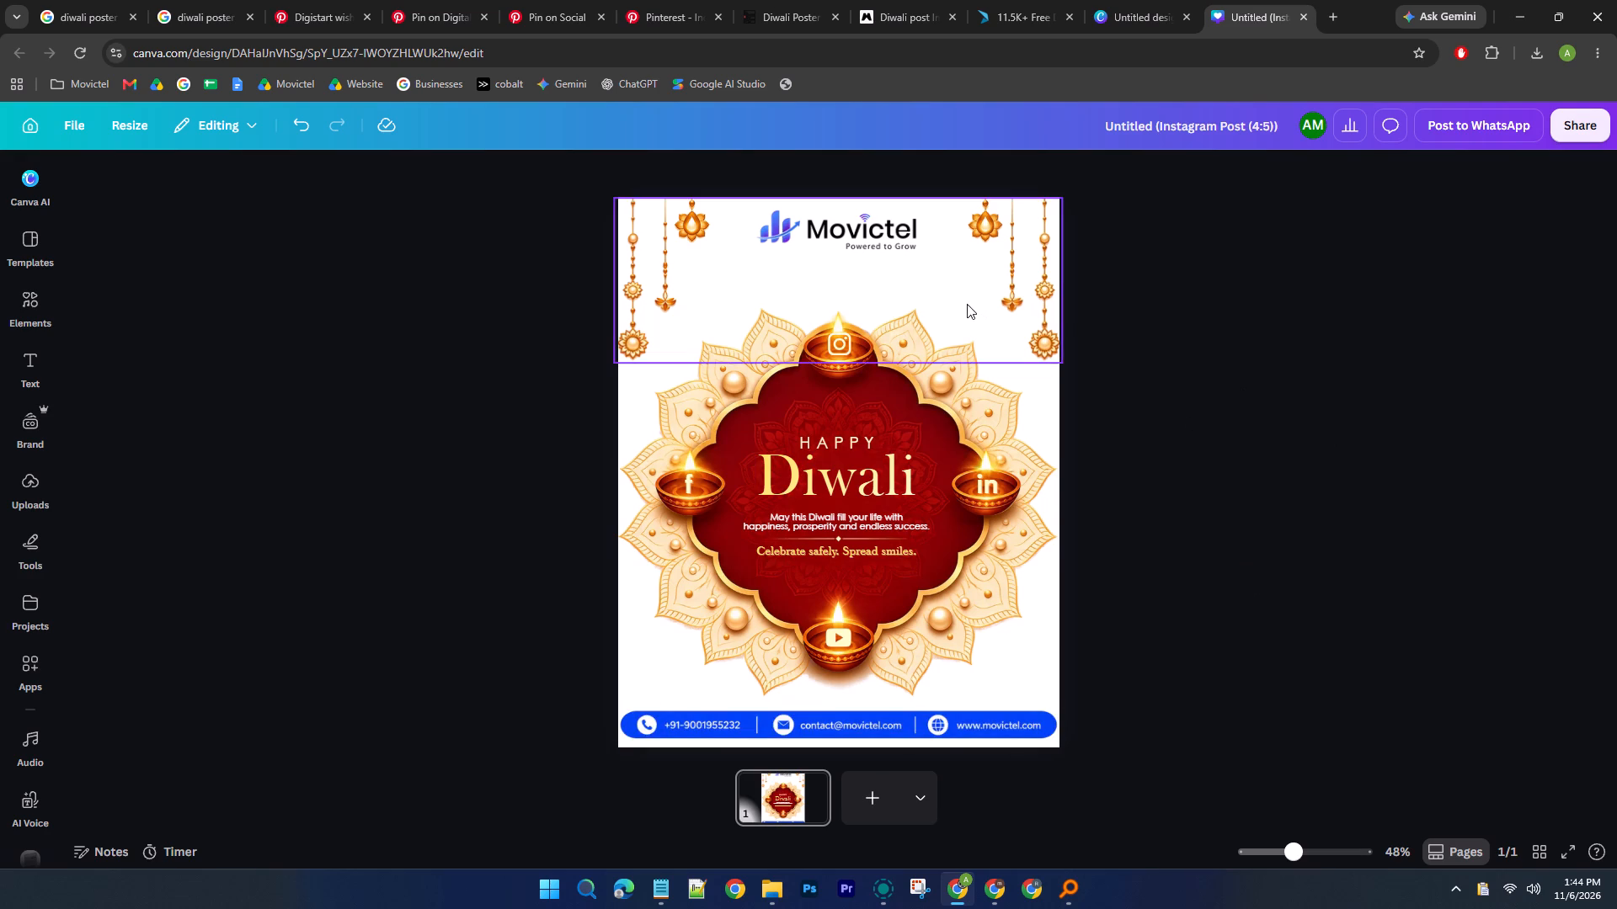
Select all the elements on the Diwali poster page together.
left_click(618, 408)
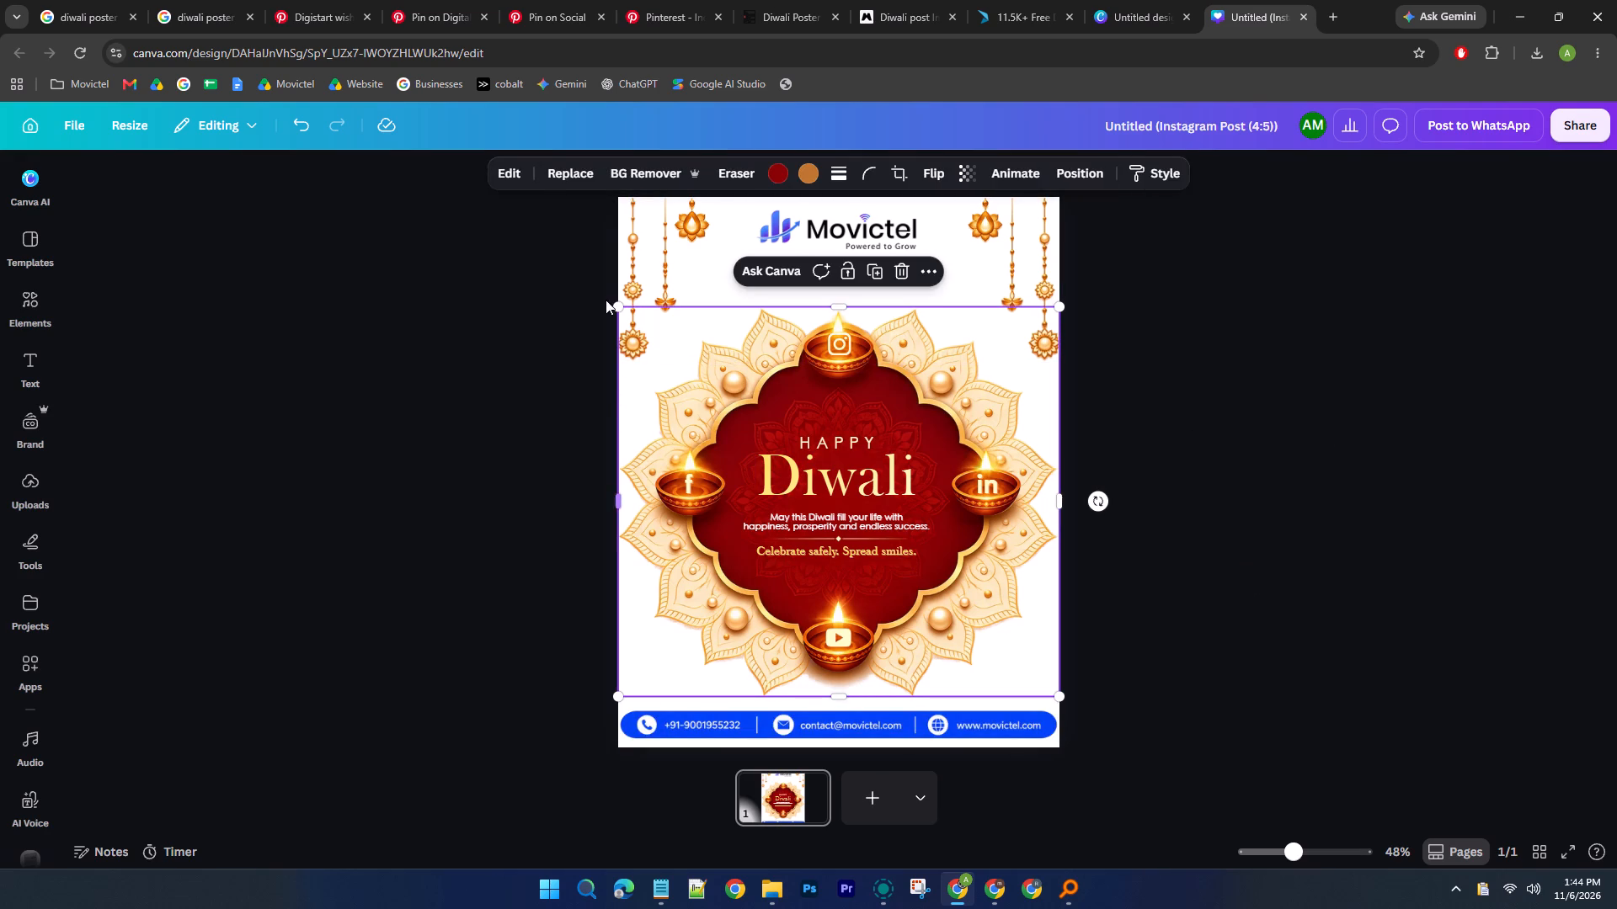
left_click(561, 272)
key("ctrl+a")
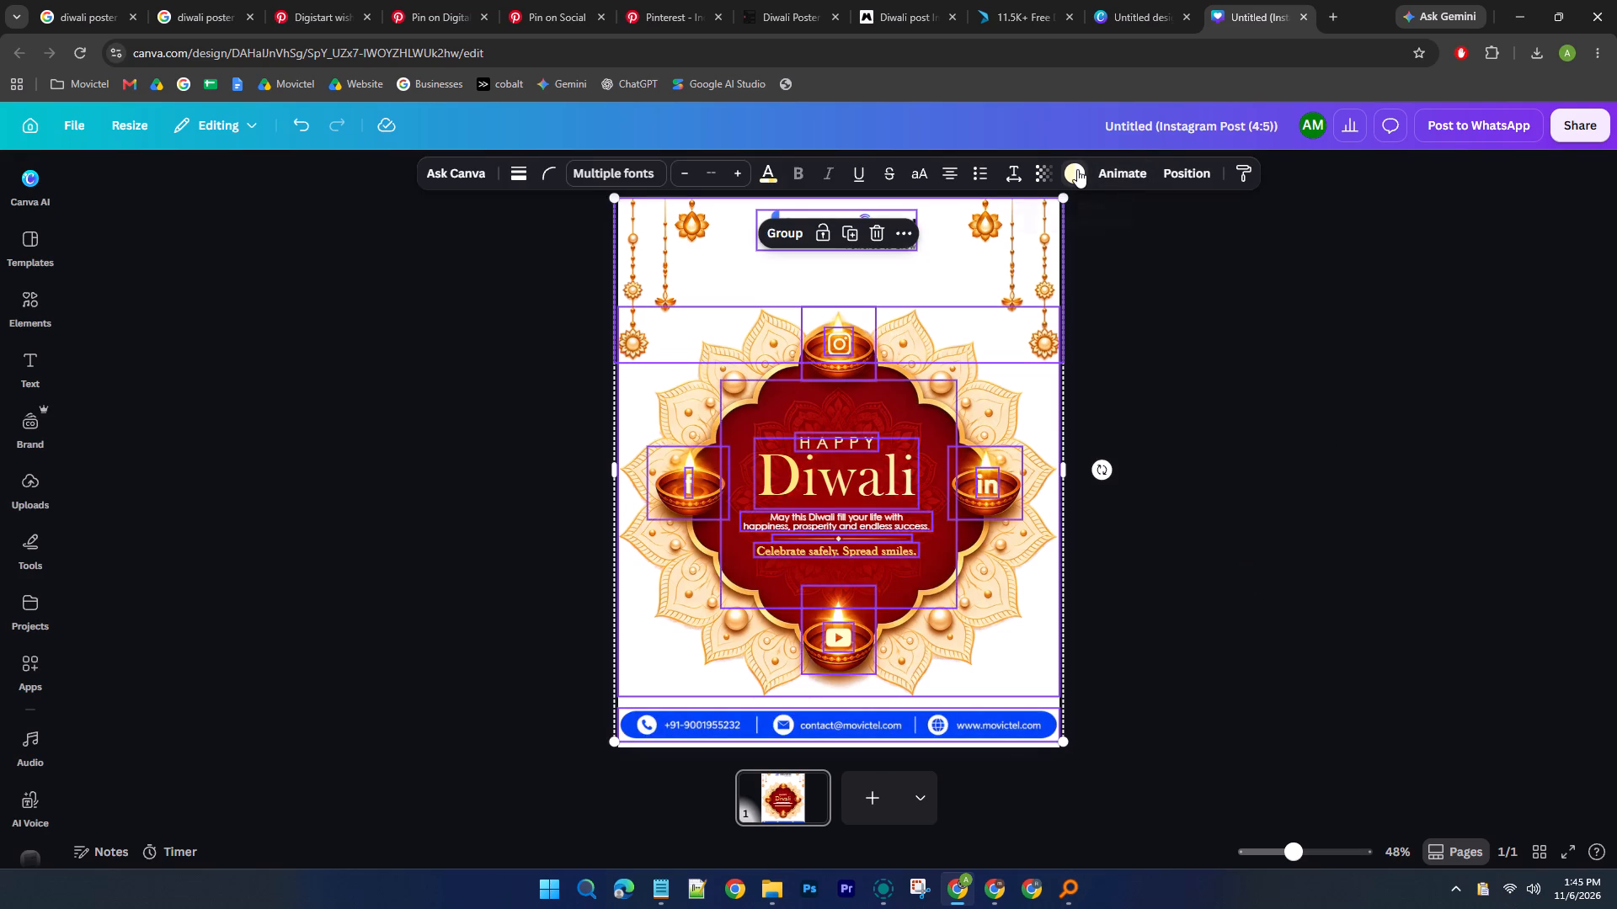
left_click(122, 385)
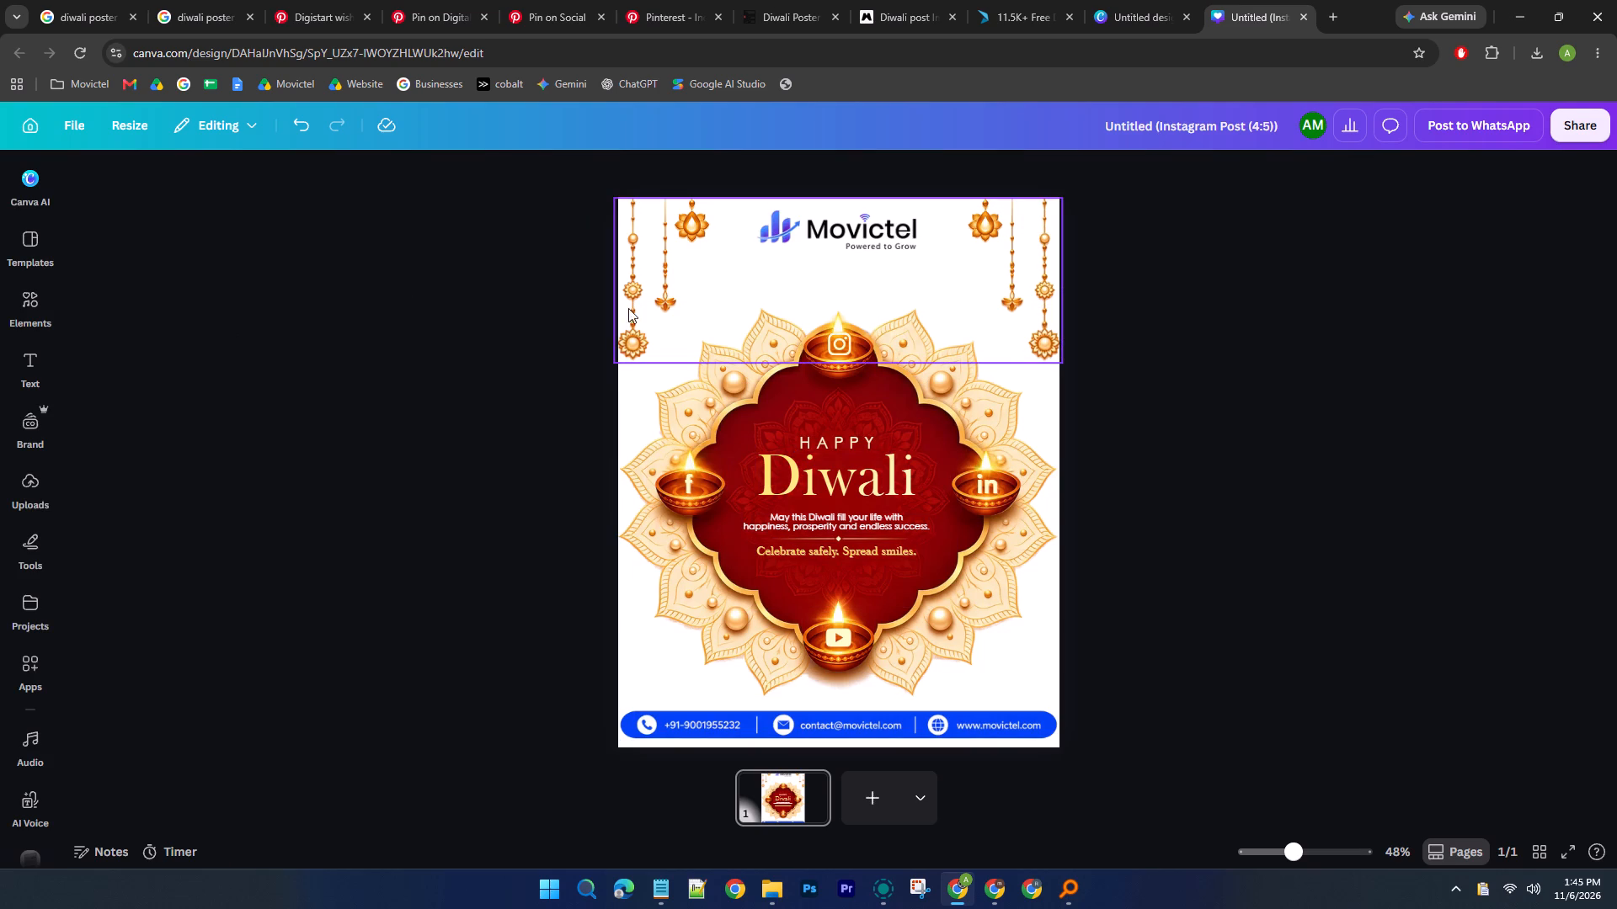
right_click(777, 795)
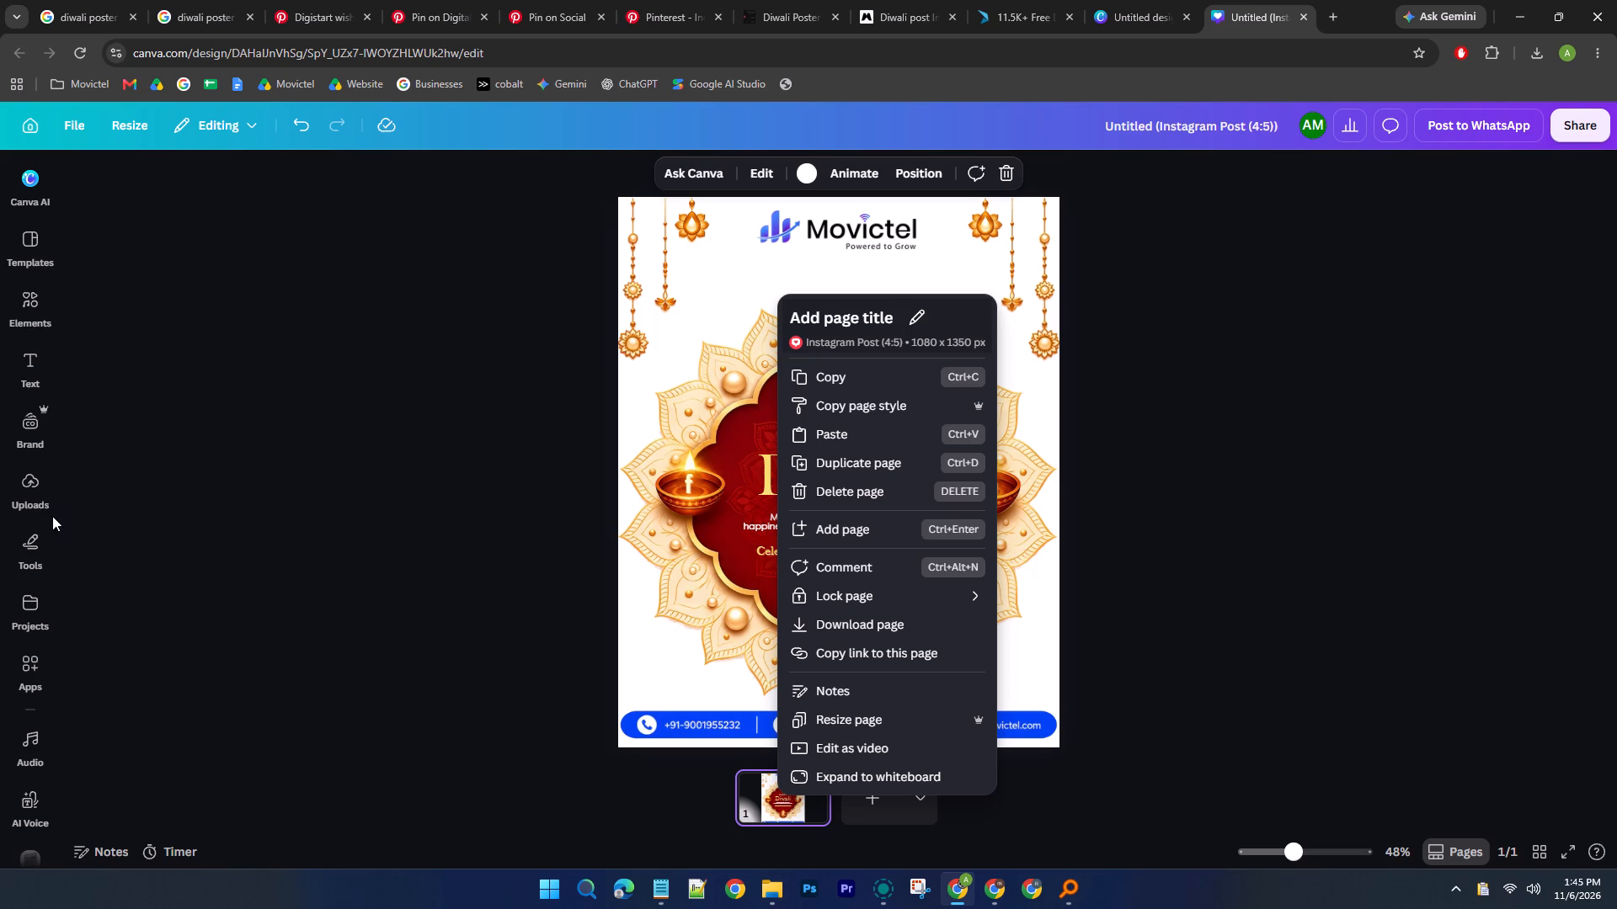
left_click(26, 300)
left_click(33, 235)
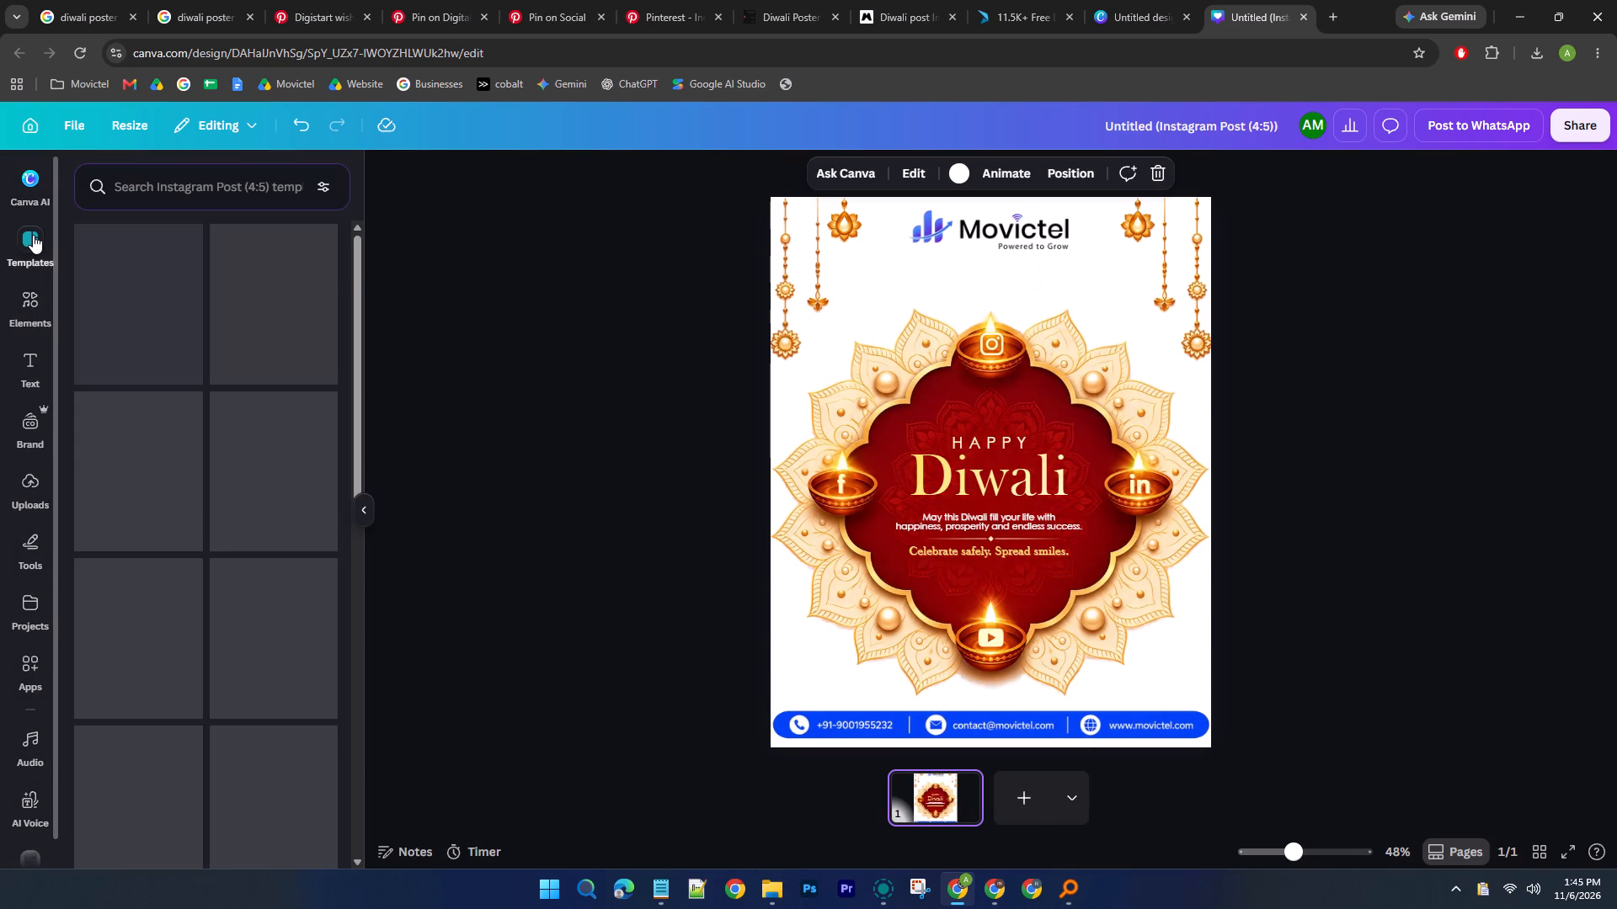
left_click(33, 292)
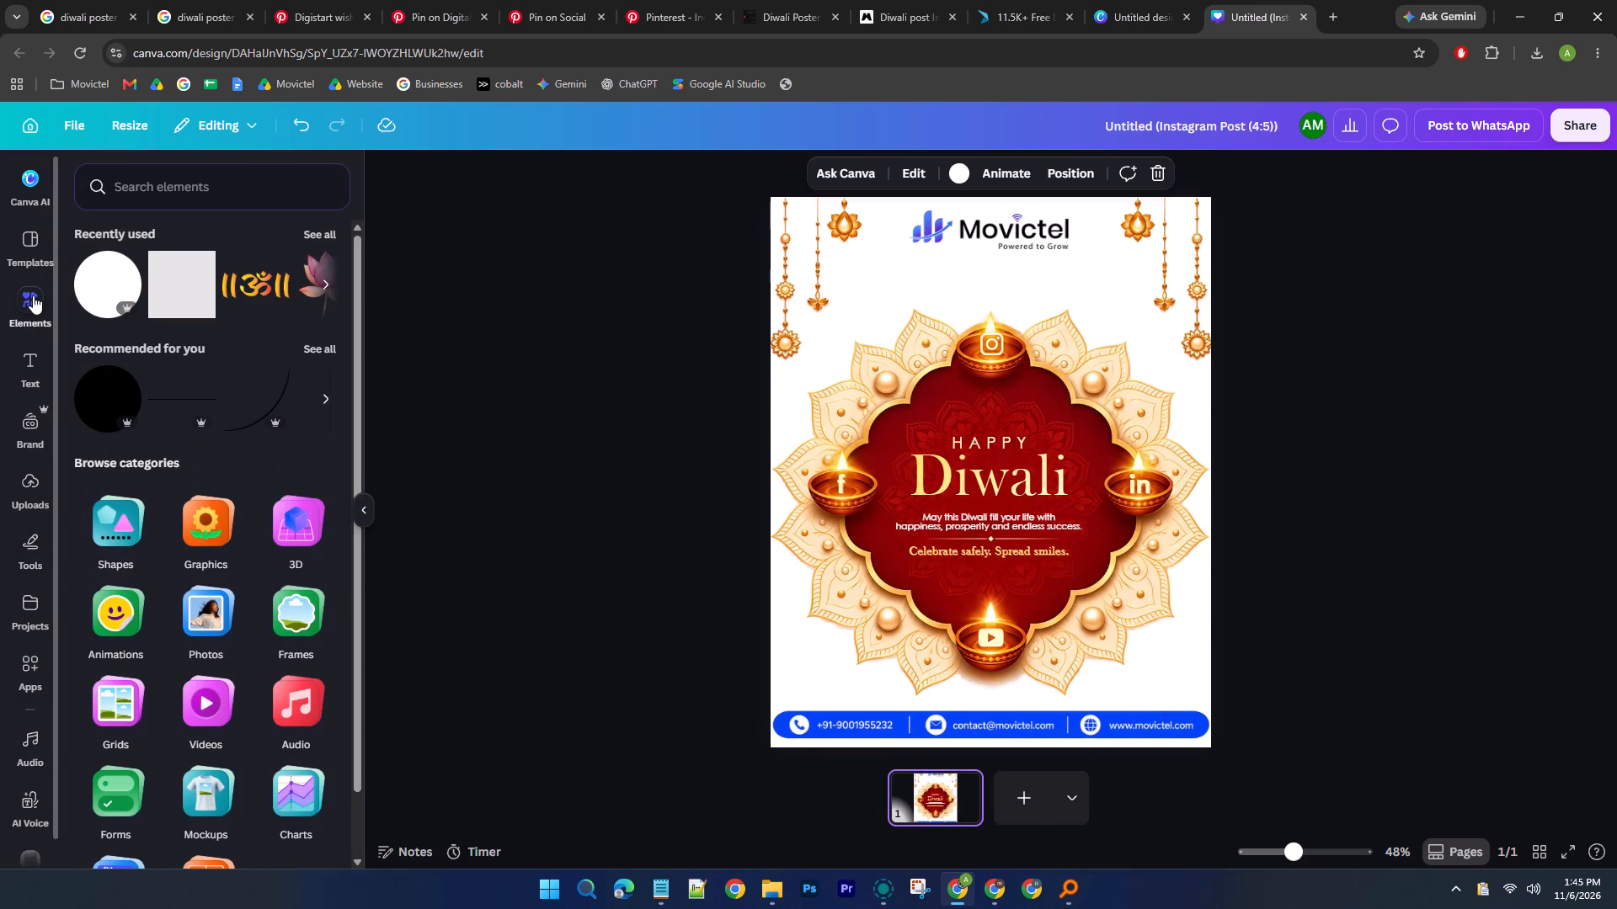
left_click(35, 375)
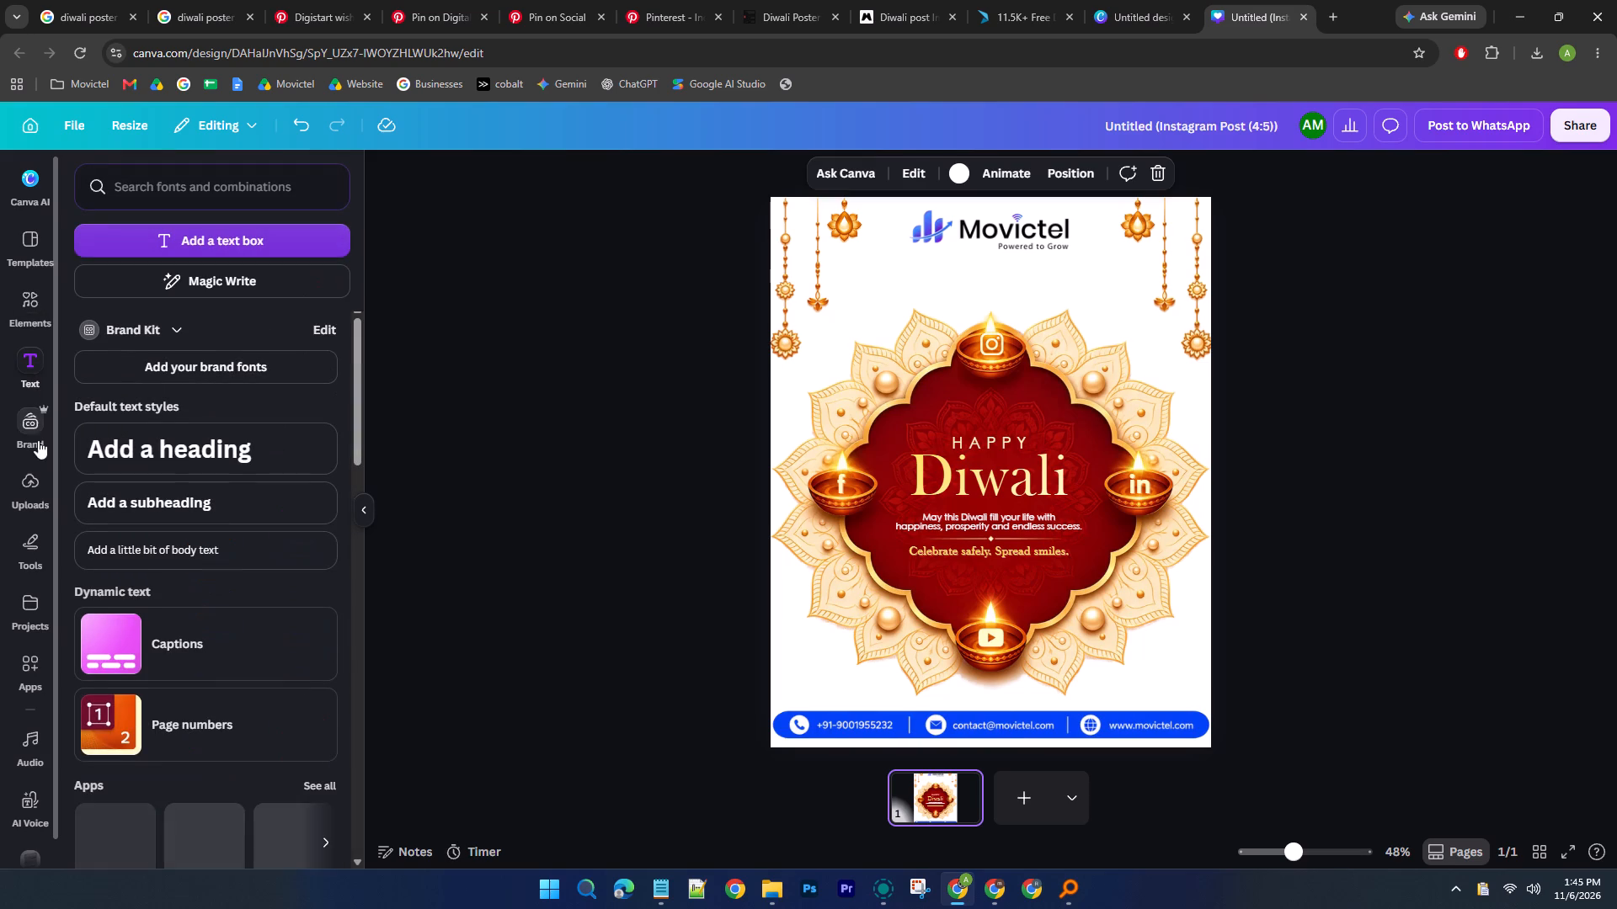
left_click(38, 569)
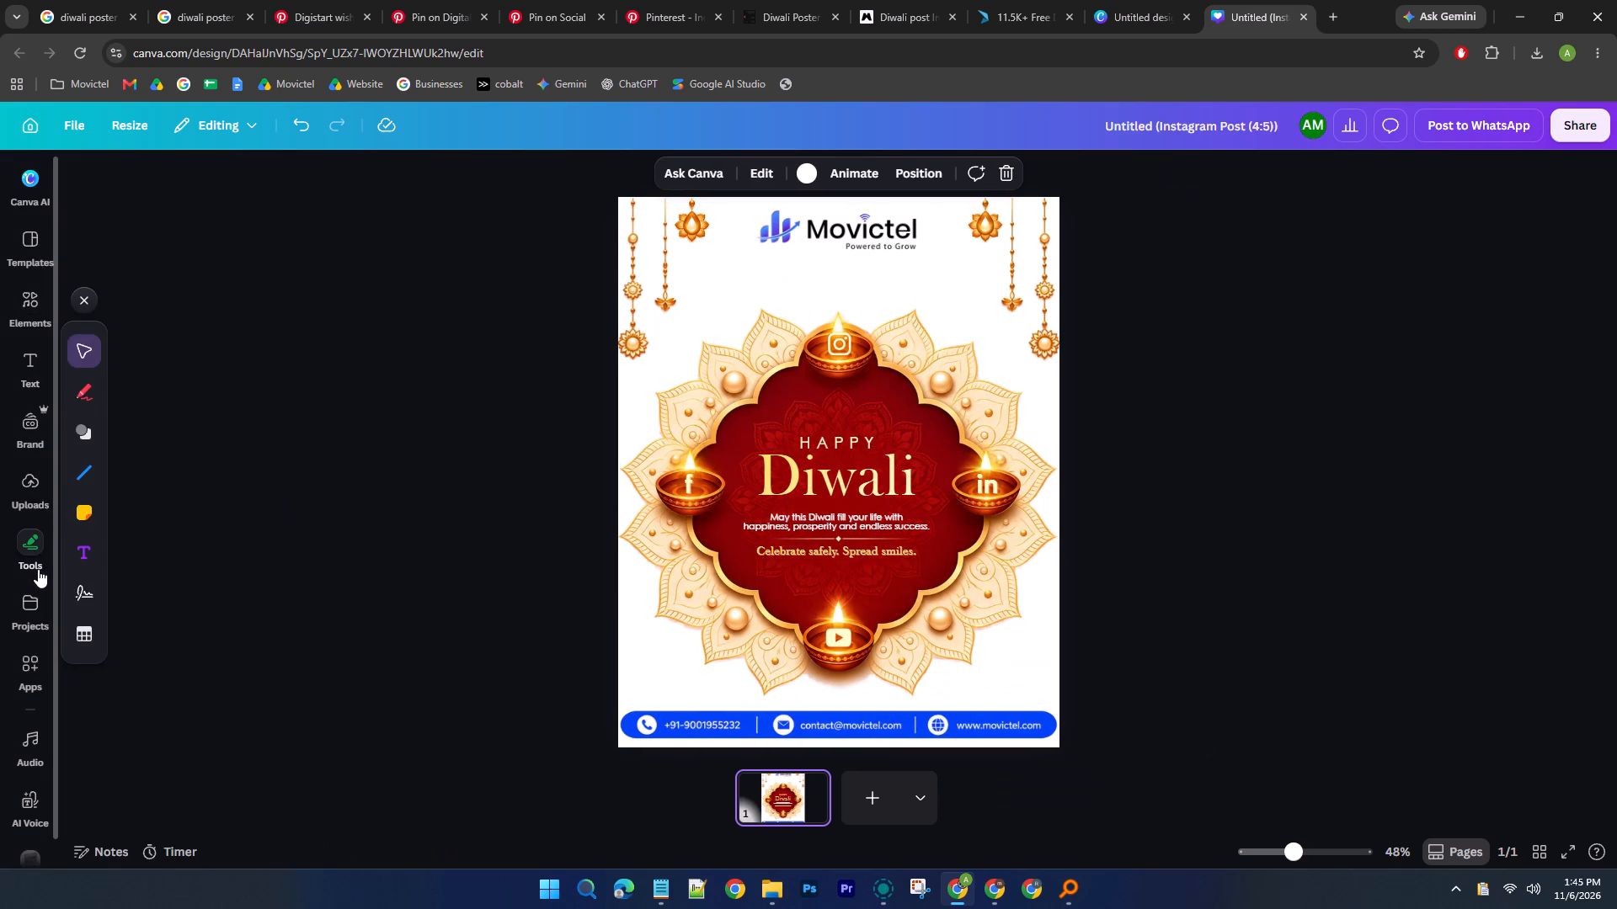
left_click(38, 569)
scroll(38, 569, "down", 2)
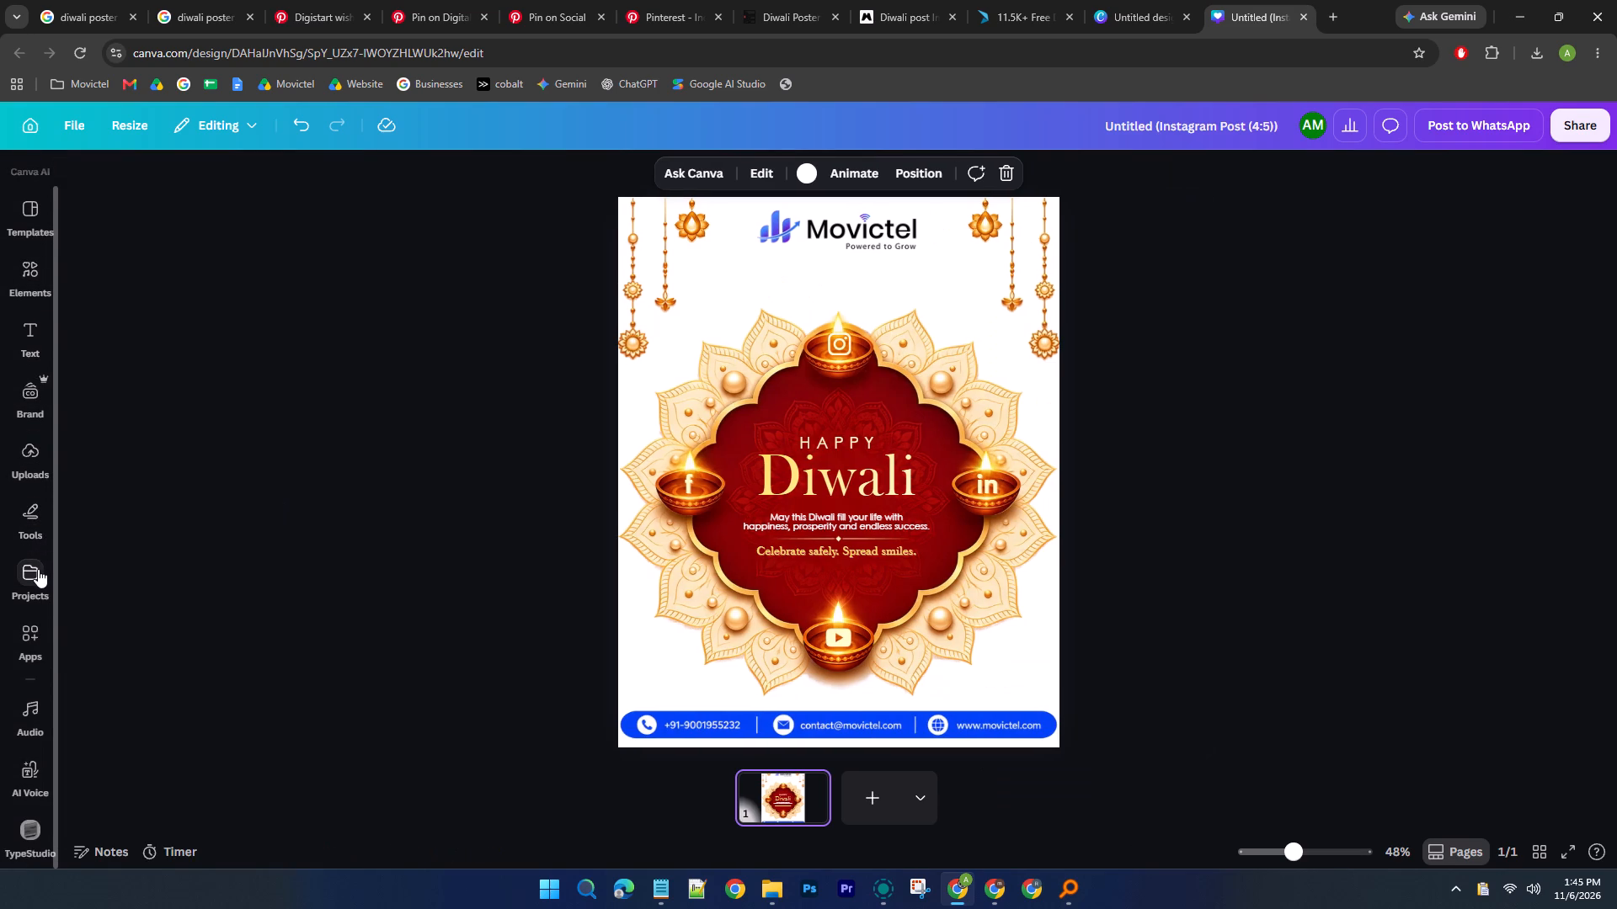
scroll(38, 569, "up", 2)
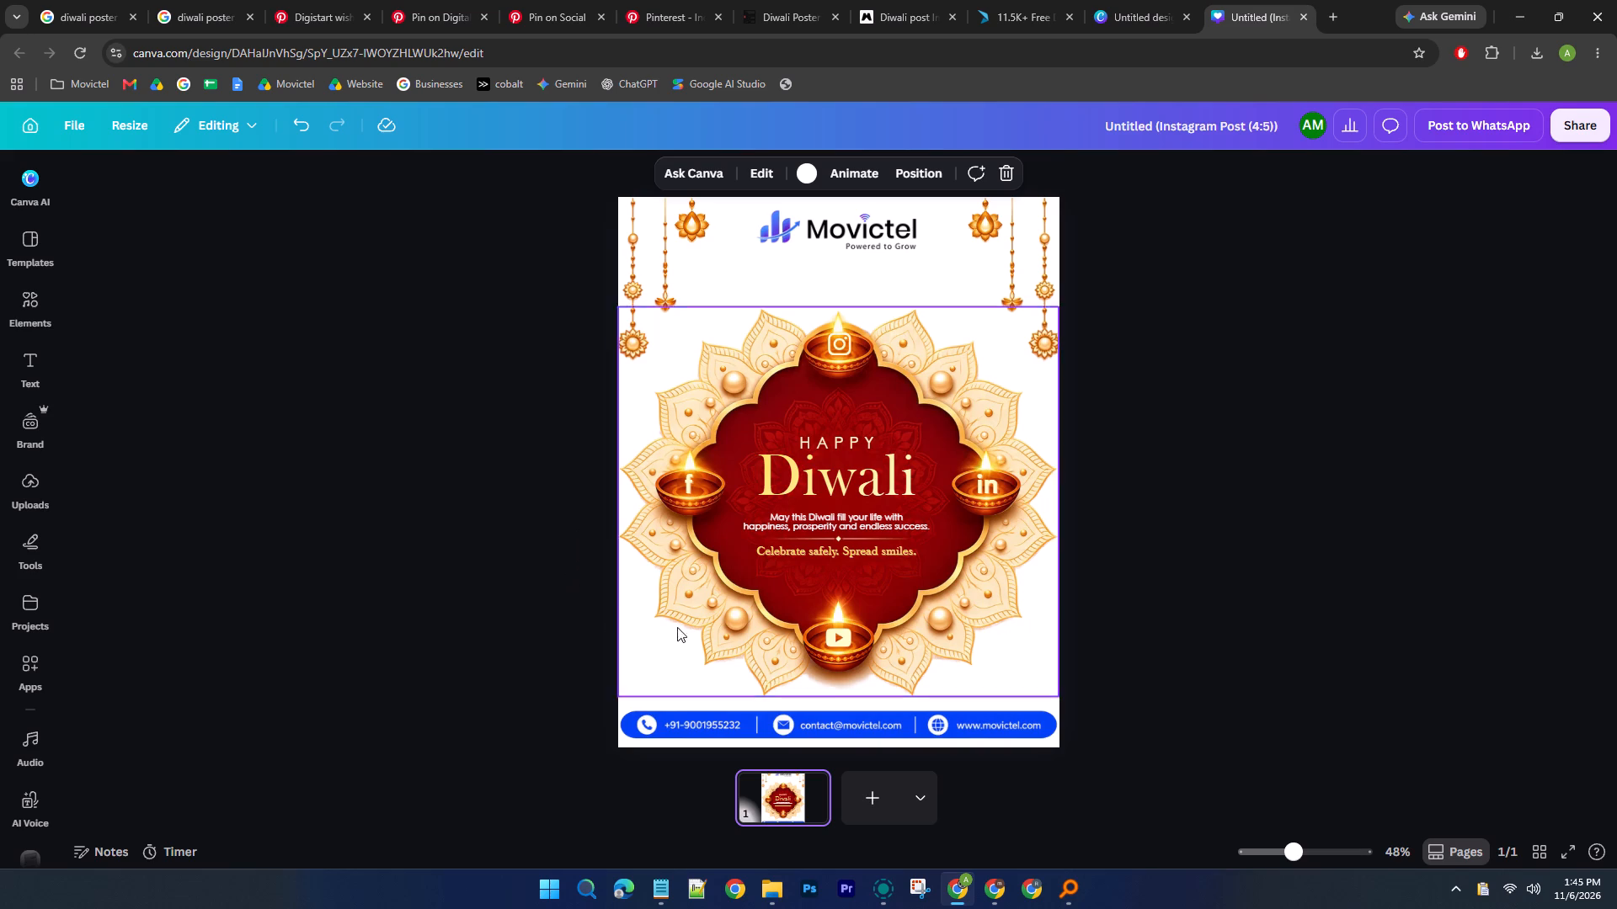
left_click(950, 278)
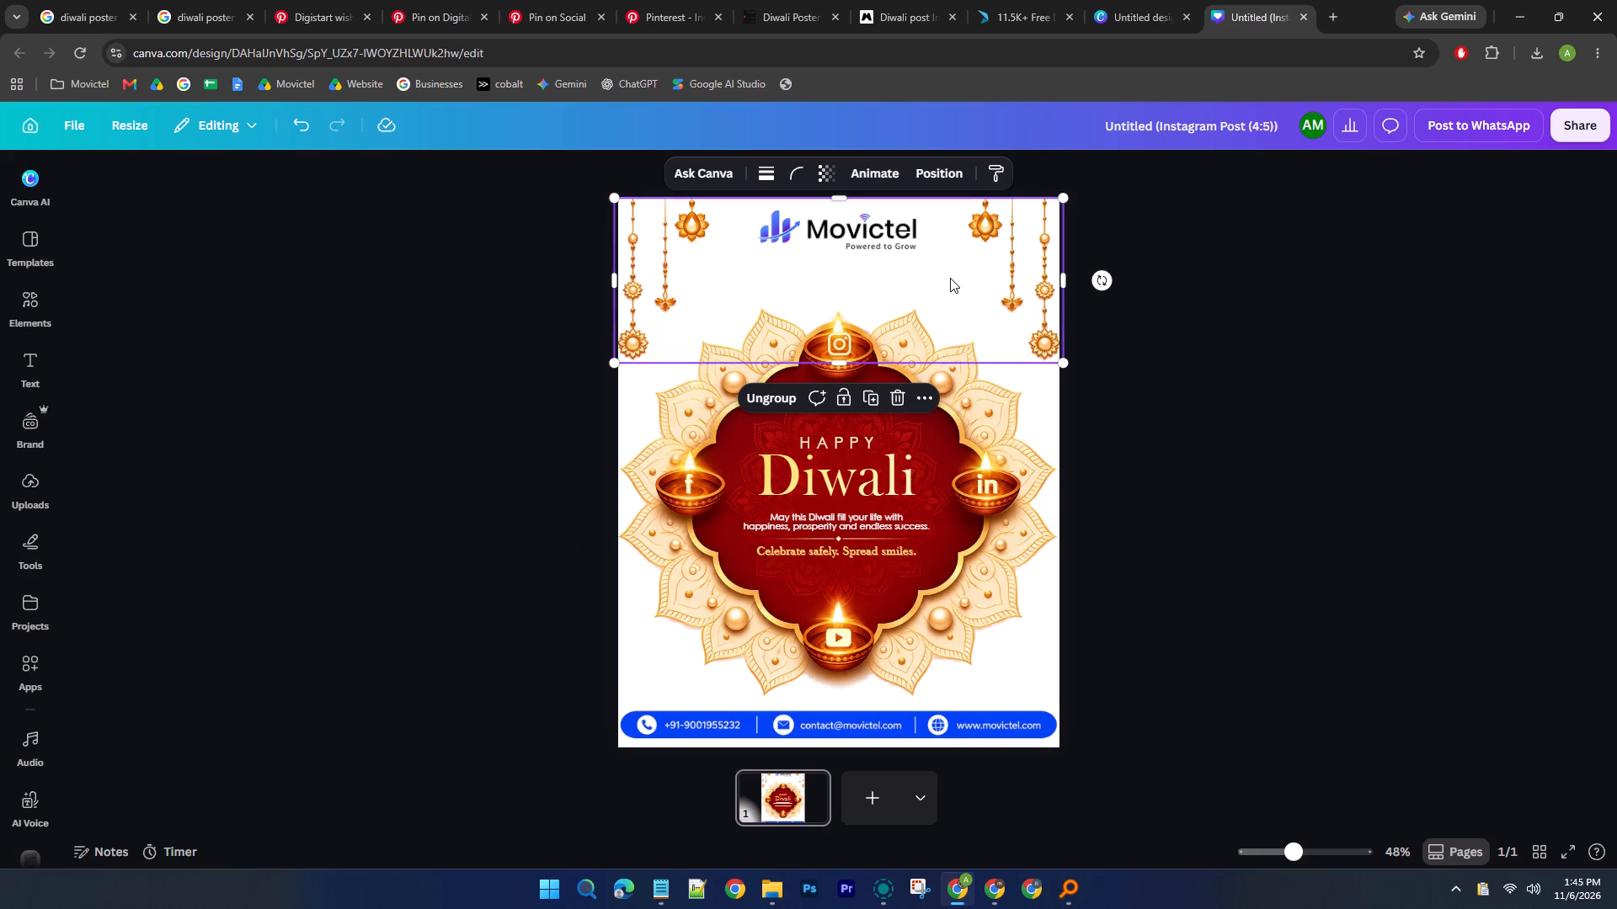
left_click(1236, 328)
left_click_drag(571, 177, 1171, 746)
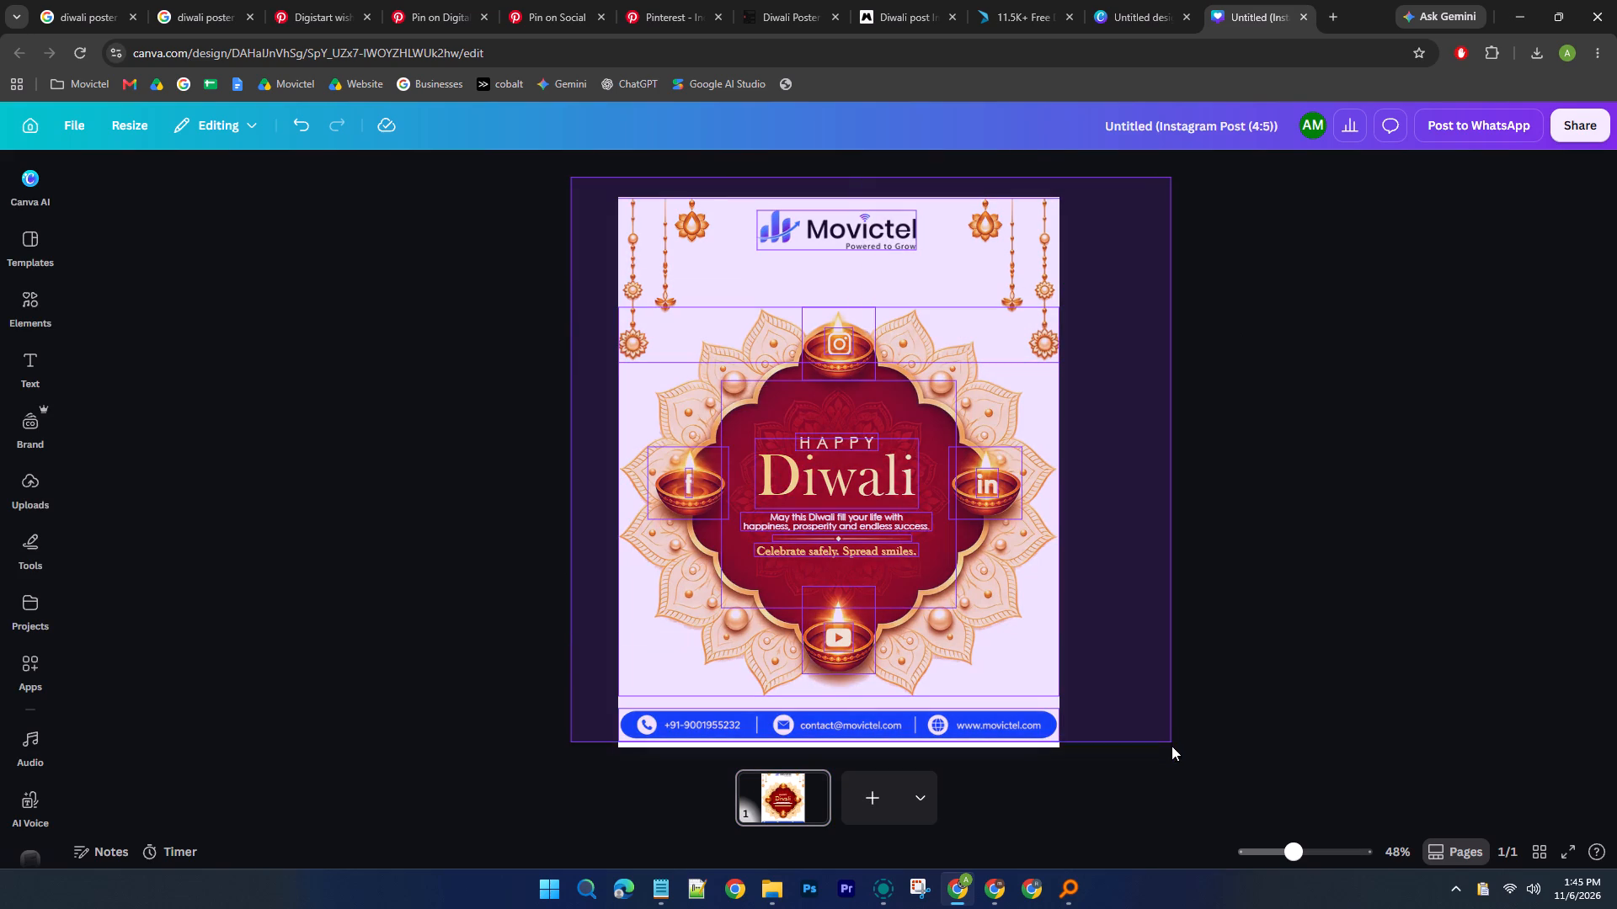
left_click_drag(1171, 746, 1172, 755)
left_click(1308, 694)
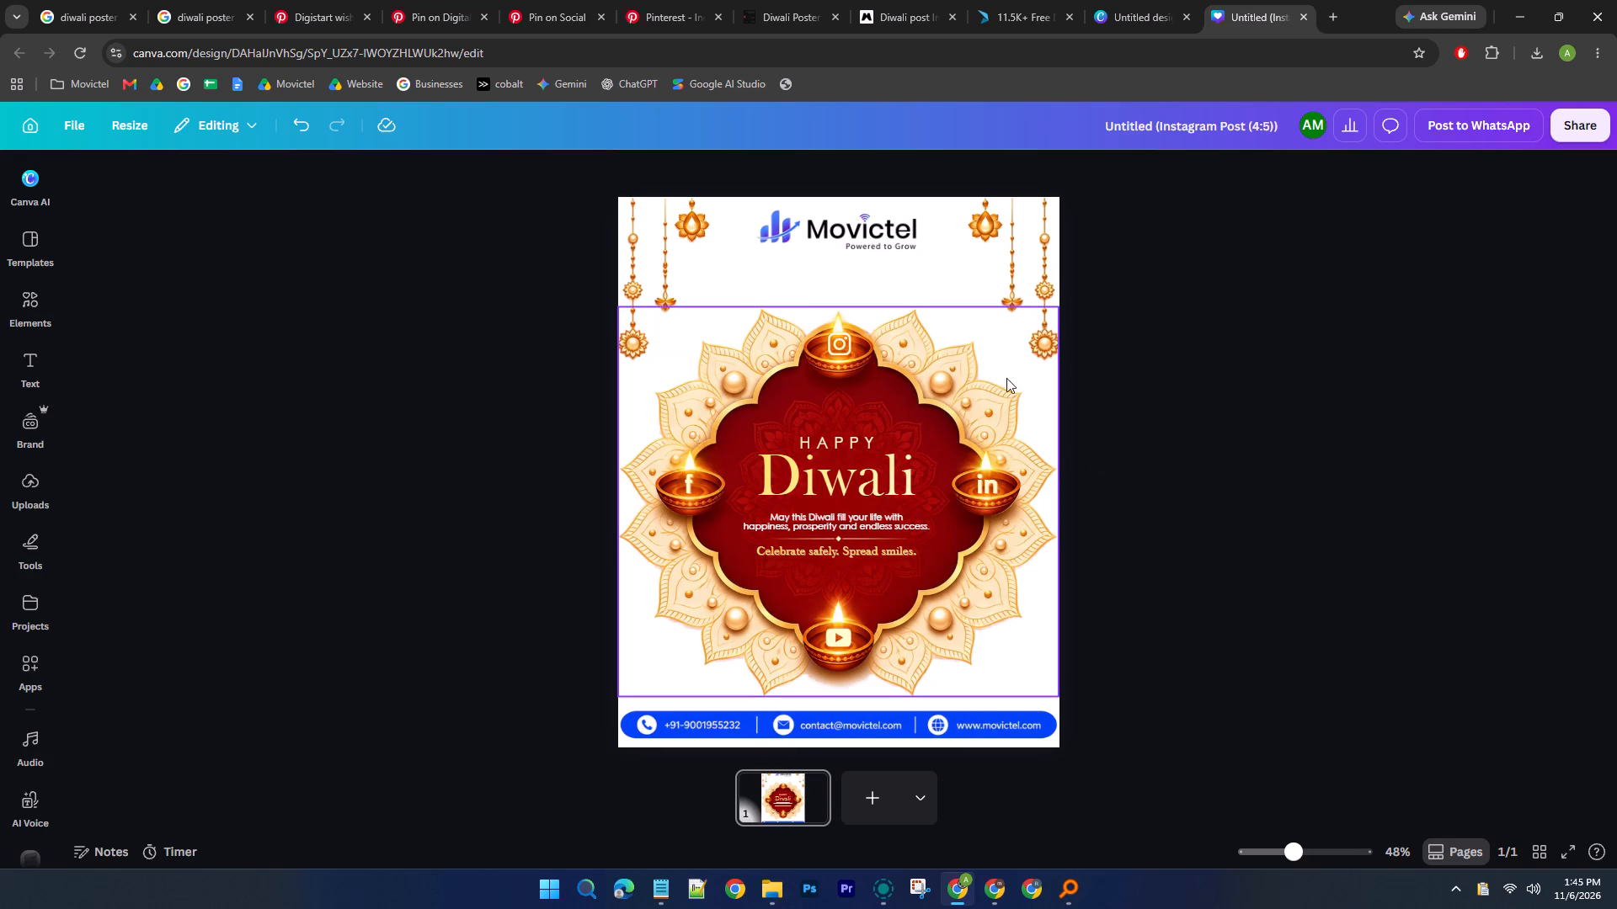
Try the cyan-to-blue default gradient as the poster's background, then apply the pale green-to-light-blue gradient instead.
left_click(1055, 704)
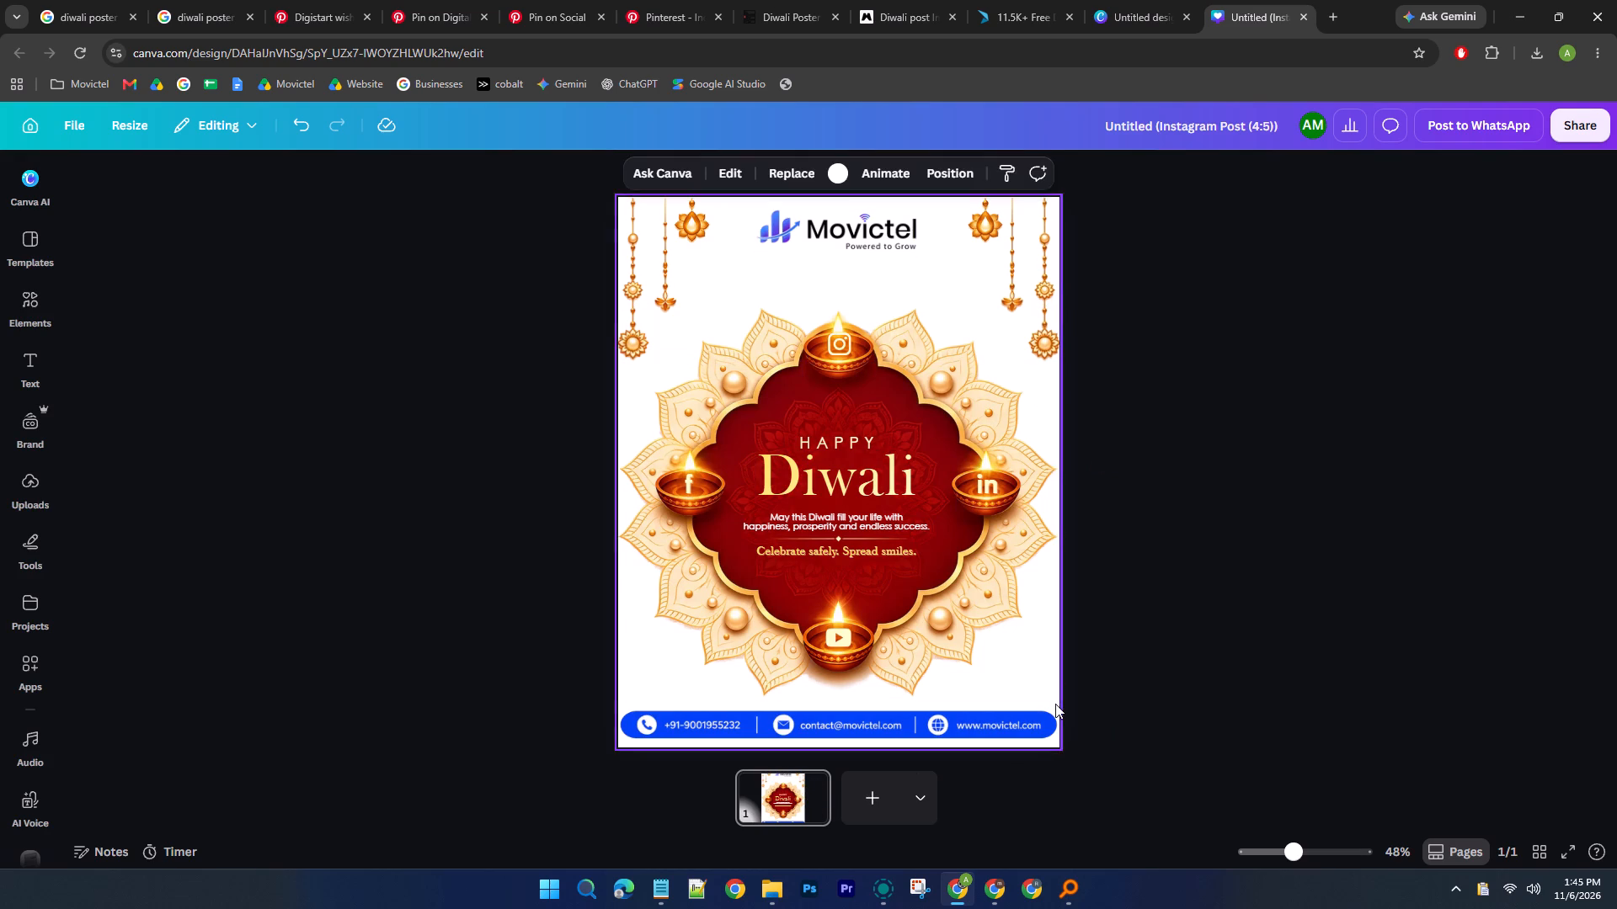
left_click(833, 167)
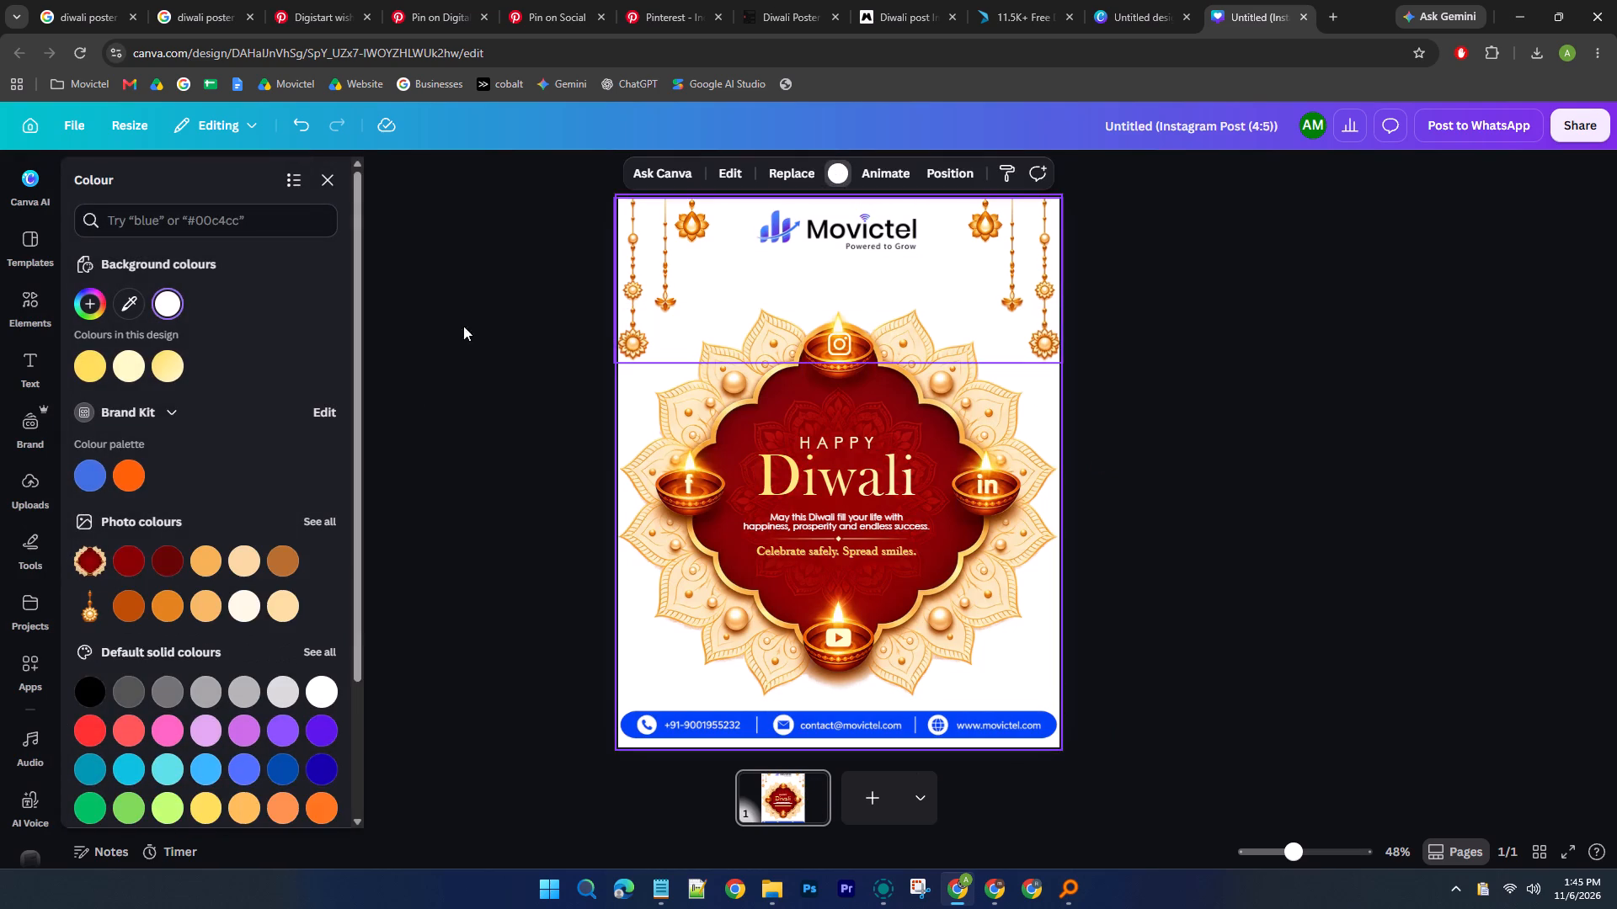
scroll(312, 524, "down", 2)
scroll(243, 666, "down", 3)
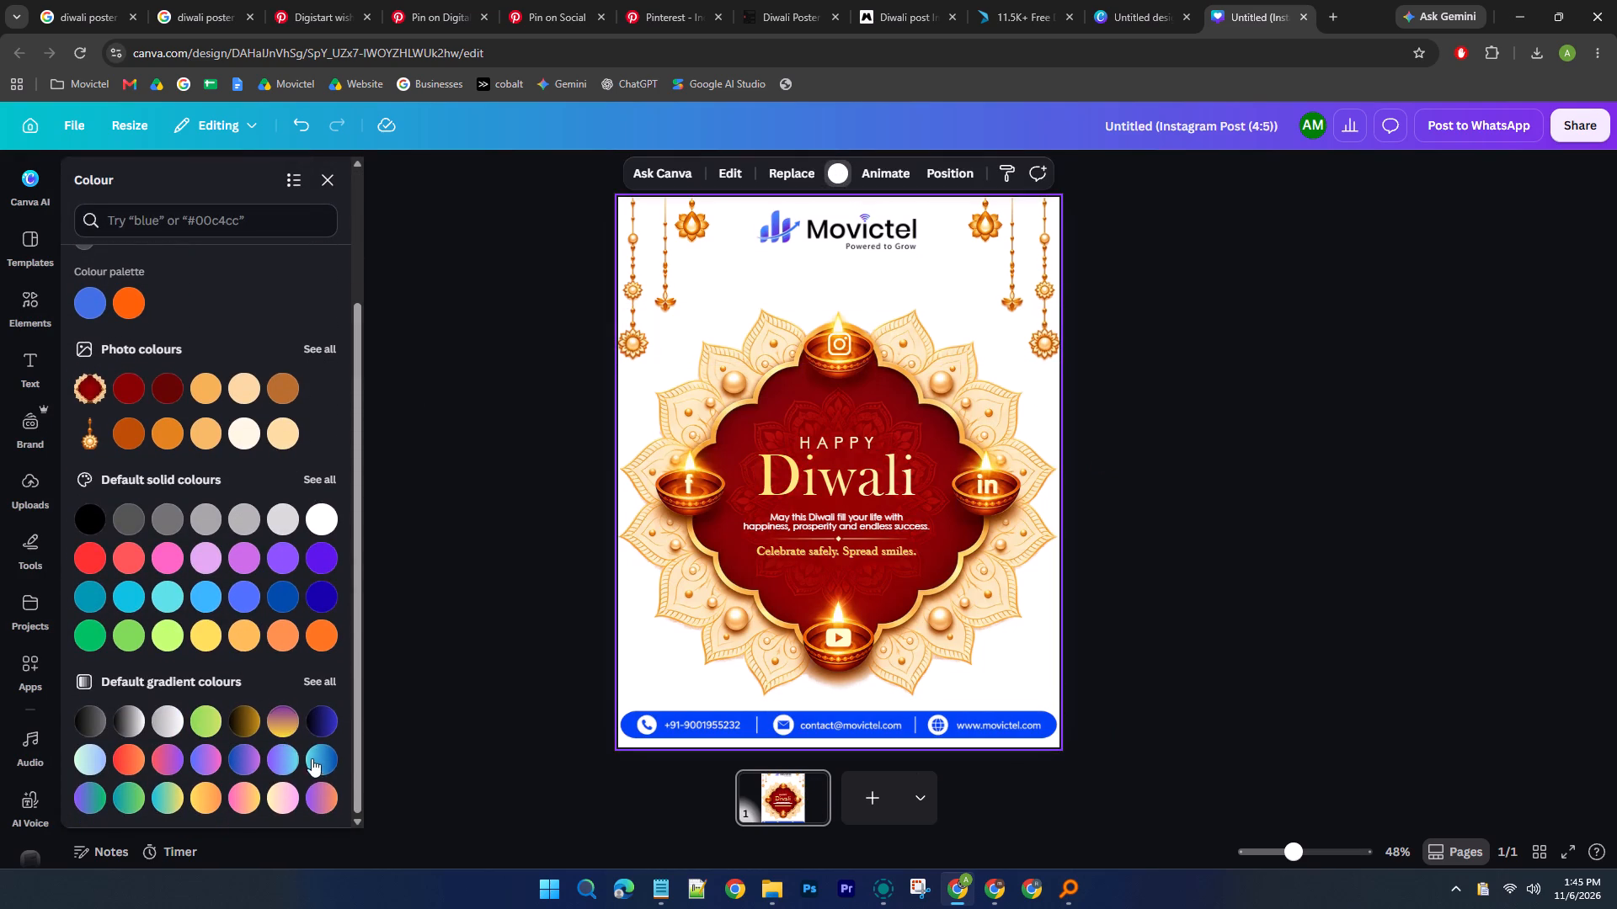
left_click(318, 759)
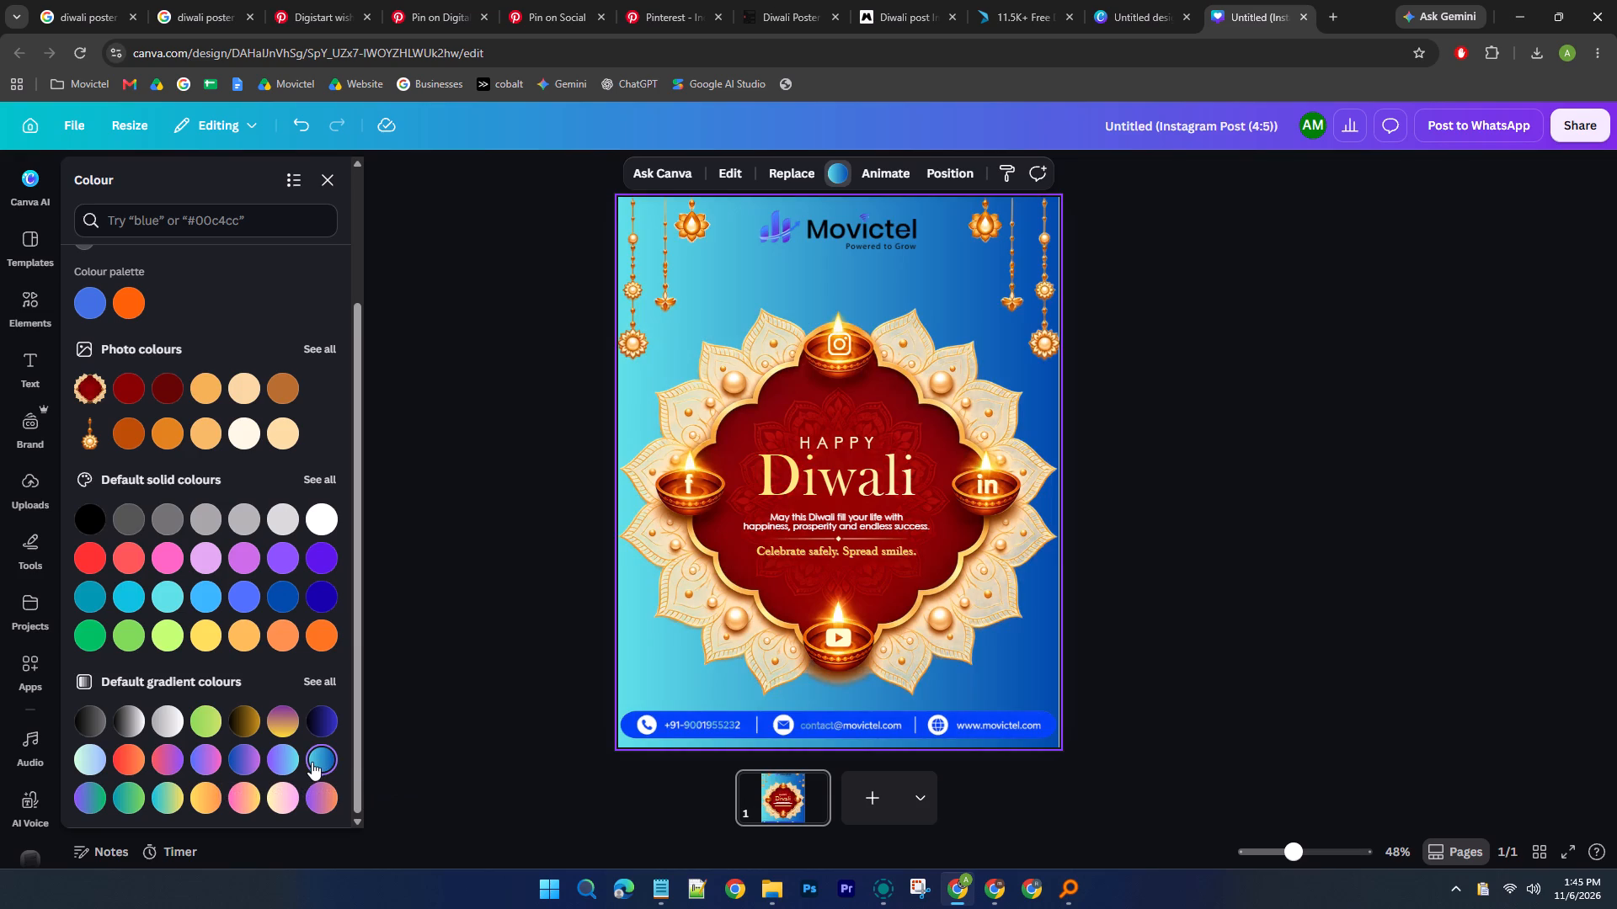
left_click(96, 763)
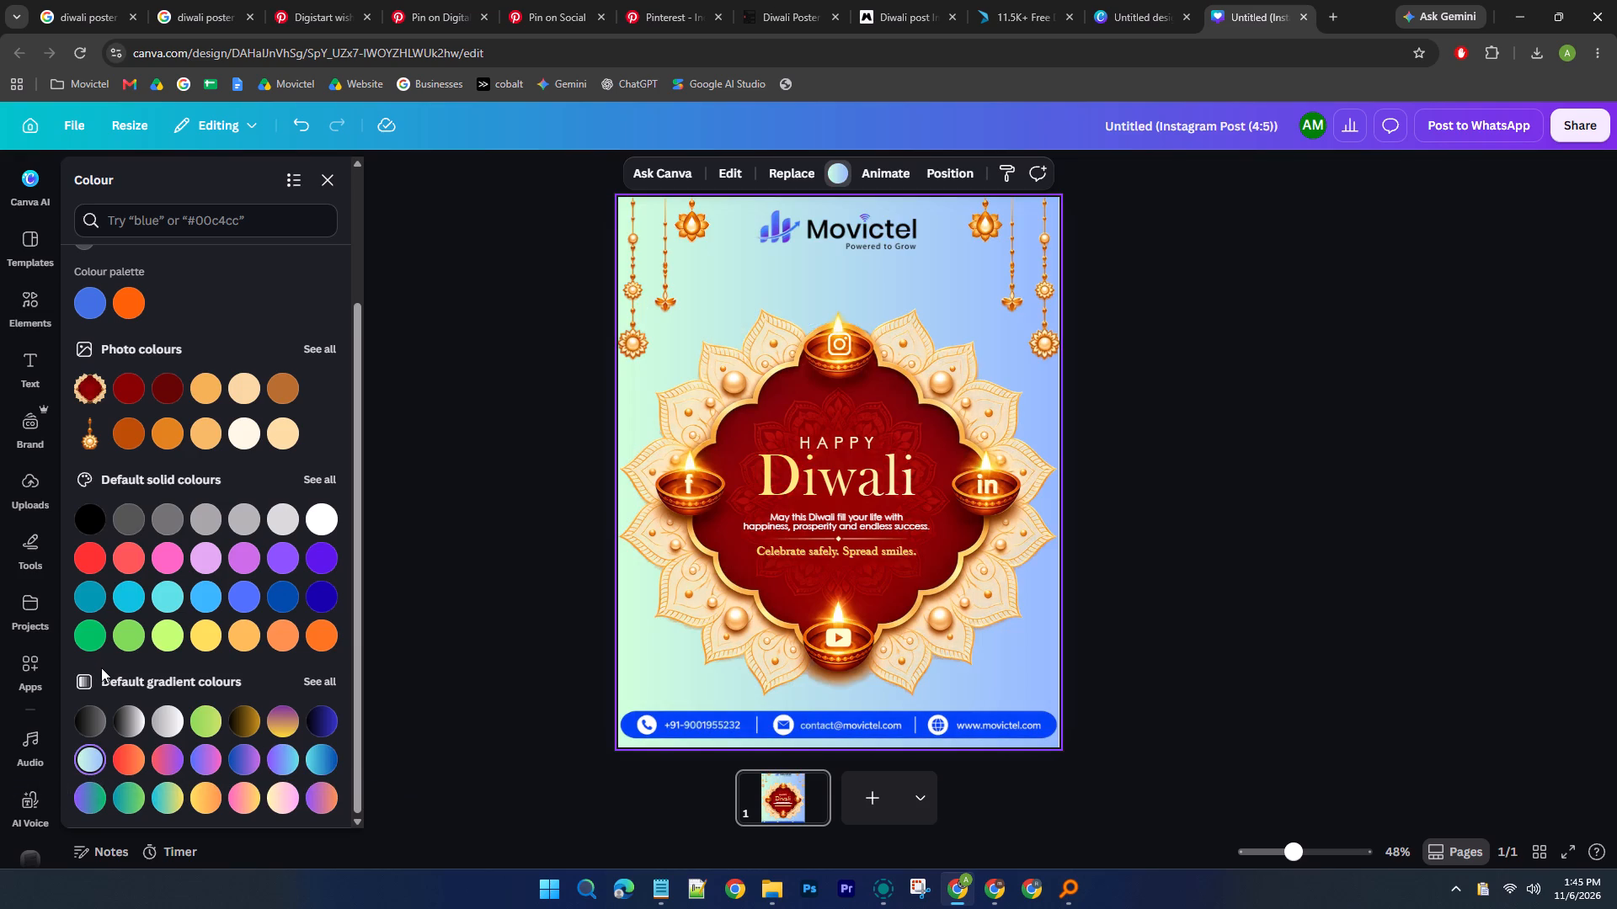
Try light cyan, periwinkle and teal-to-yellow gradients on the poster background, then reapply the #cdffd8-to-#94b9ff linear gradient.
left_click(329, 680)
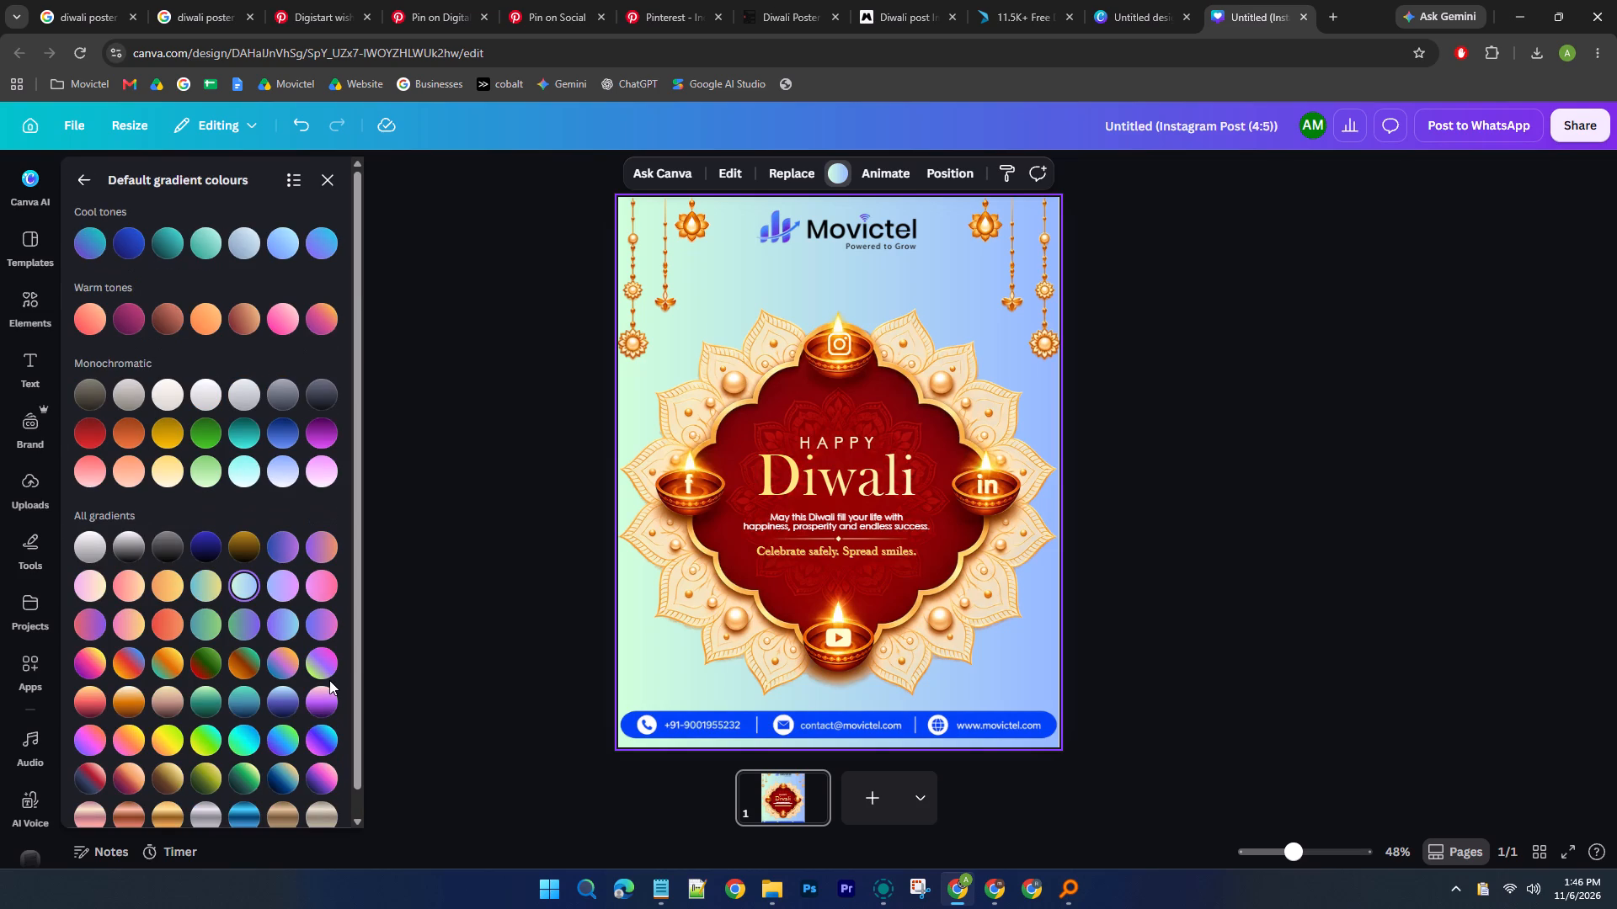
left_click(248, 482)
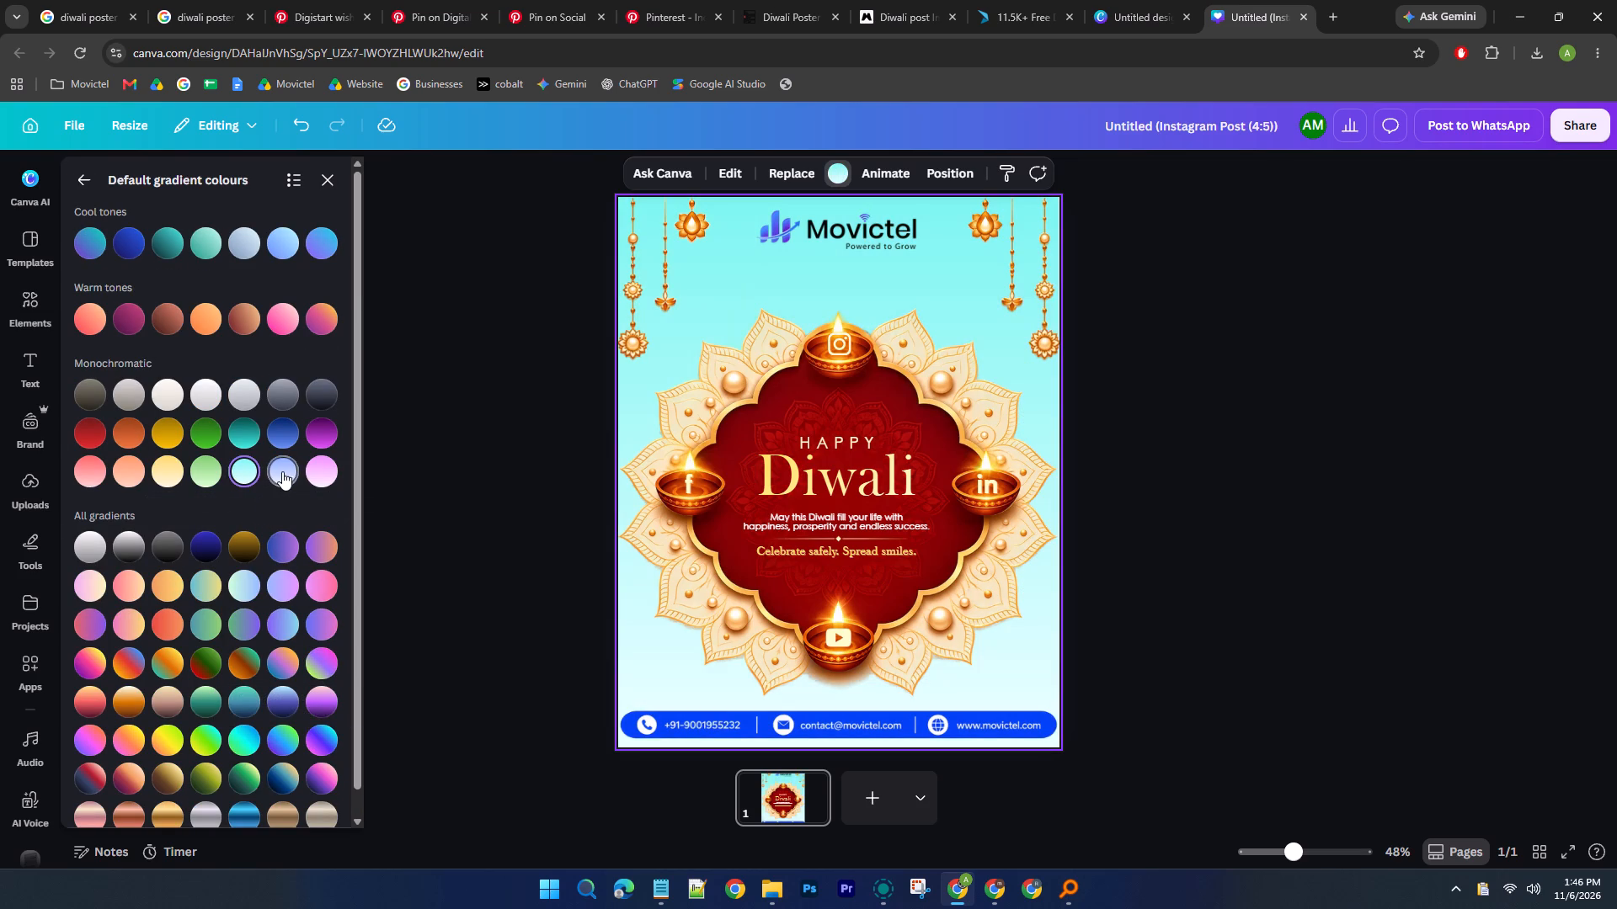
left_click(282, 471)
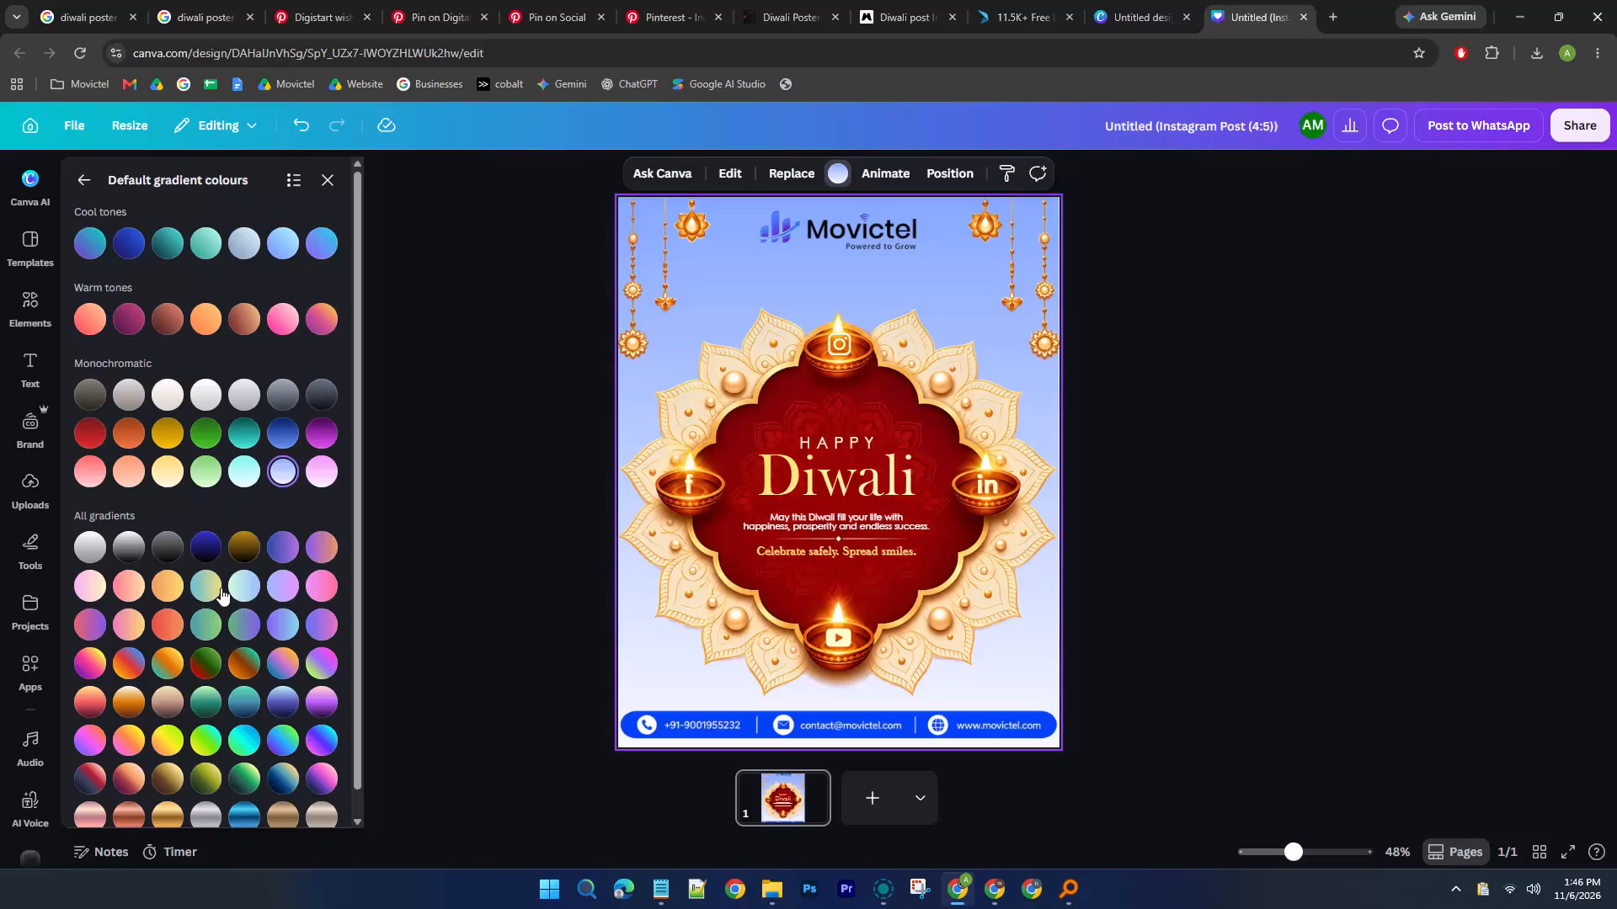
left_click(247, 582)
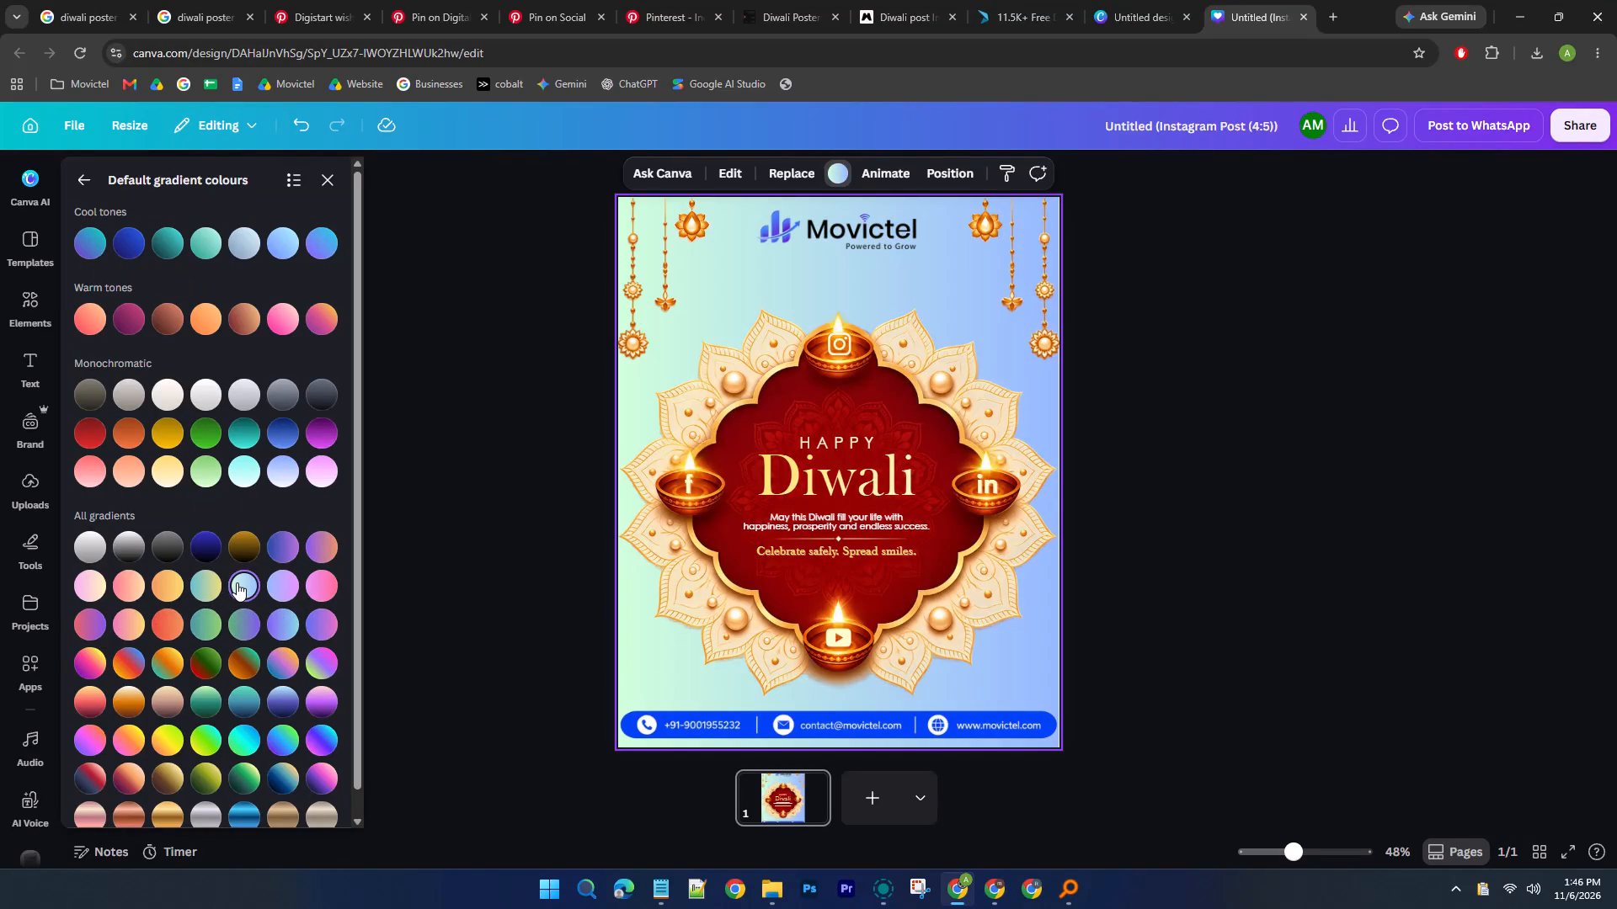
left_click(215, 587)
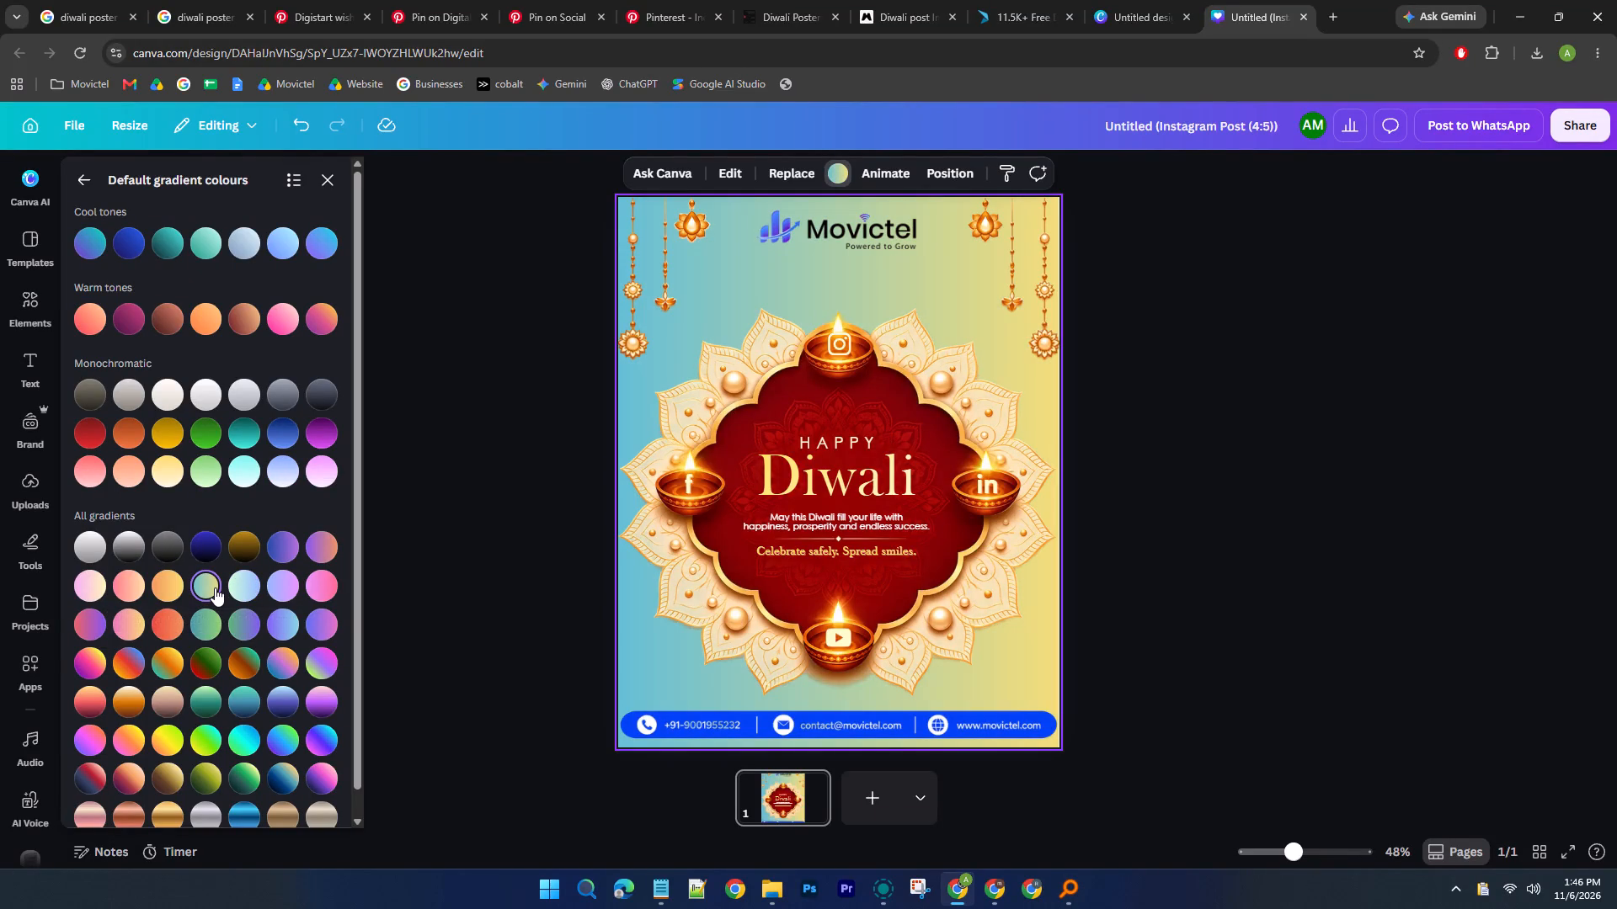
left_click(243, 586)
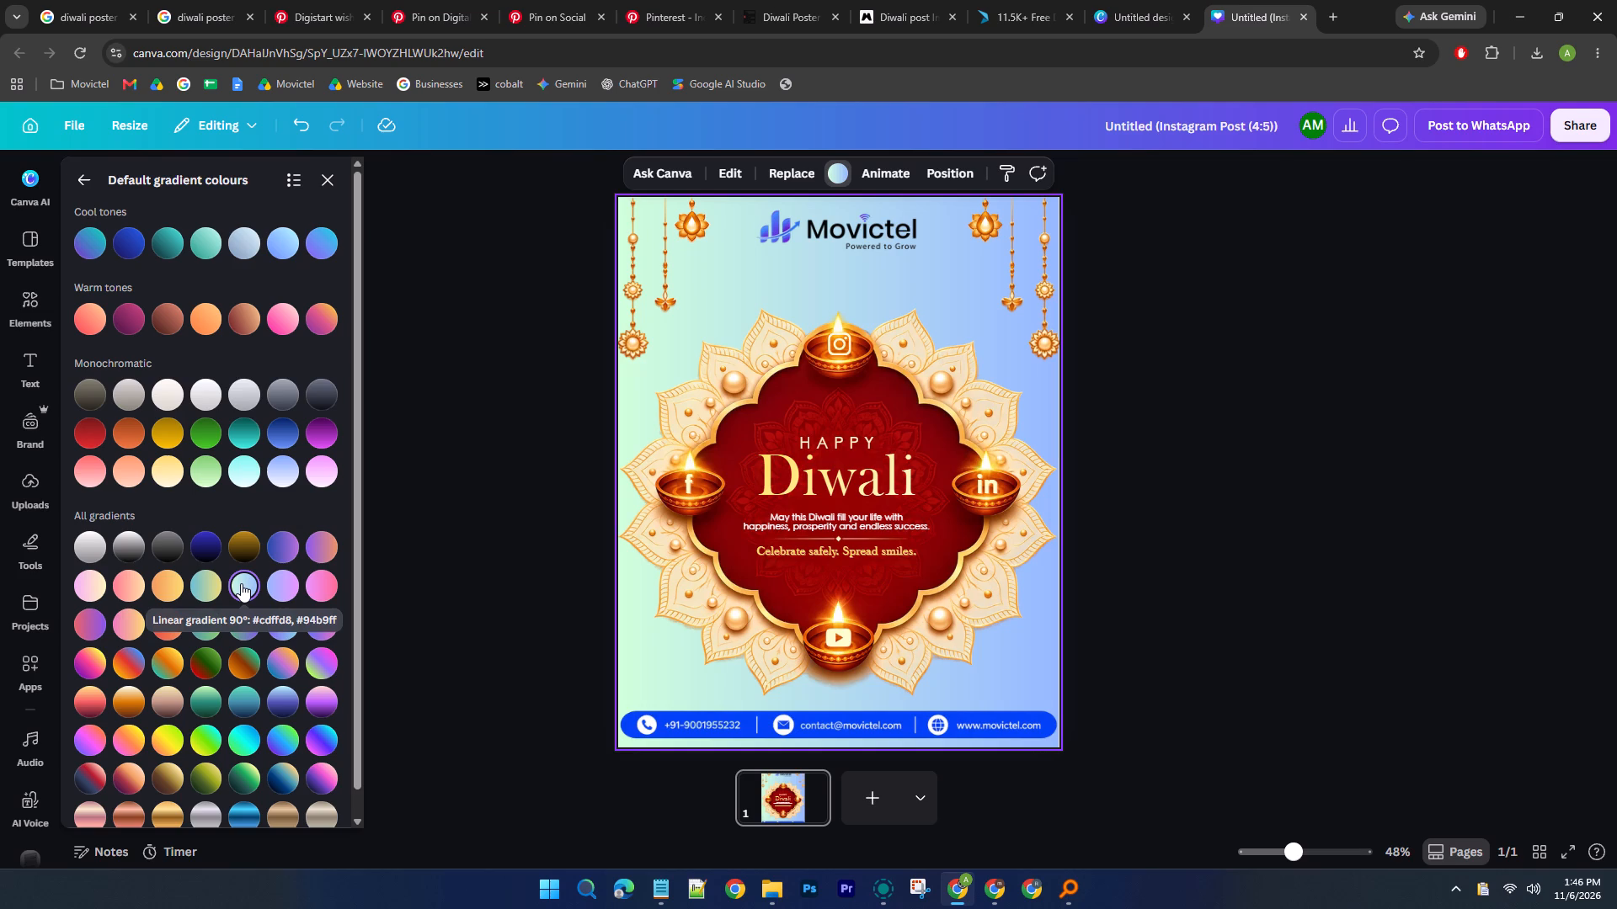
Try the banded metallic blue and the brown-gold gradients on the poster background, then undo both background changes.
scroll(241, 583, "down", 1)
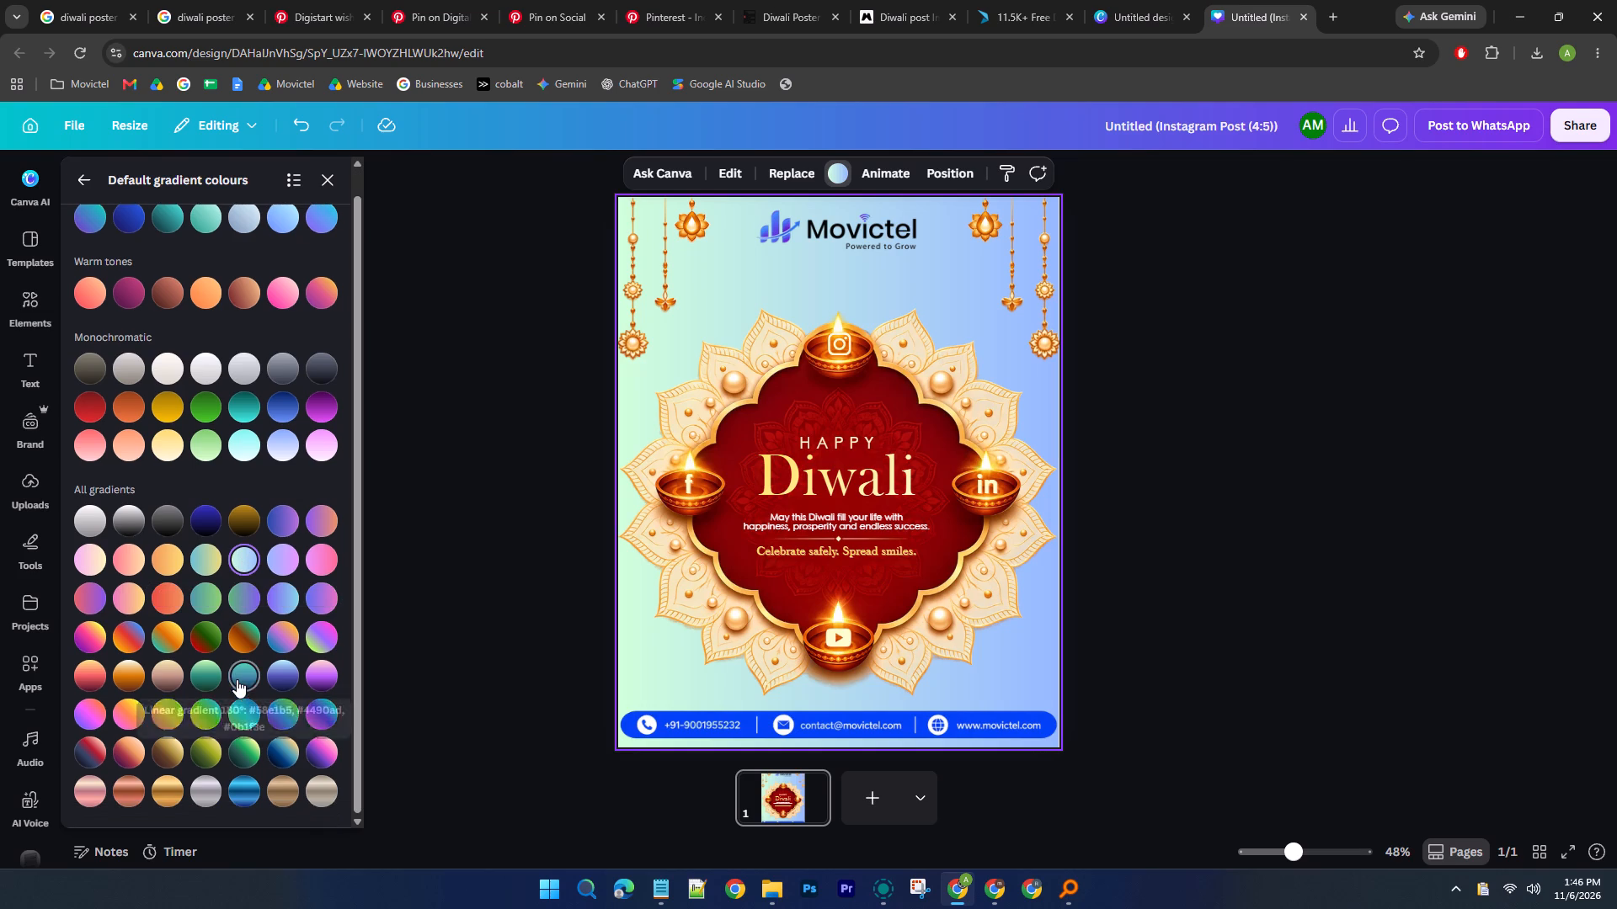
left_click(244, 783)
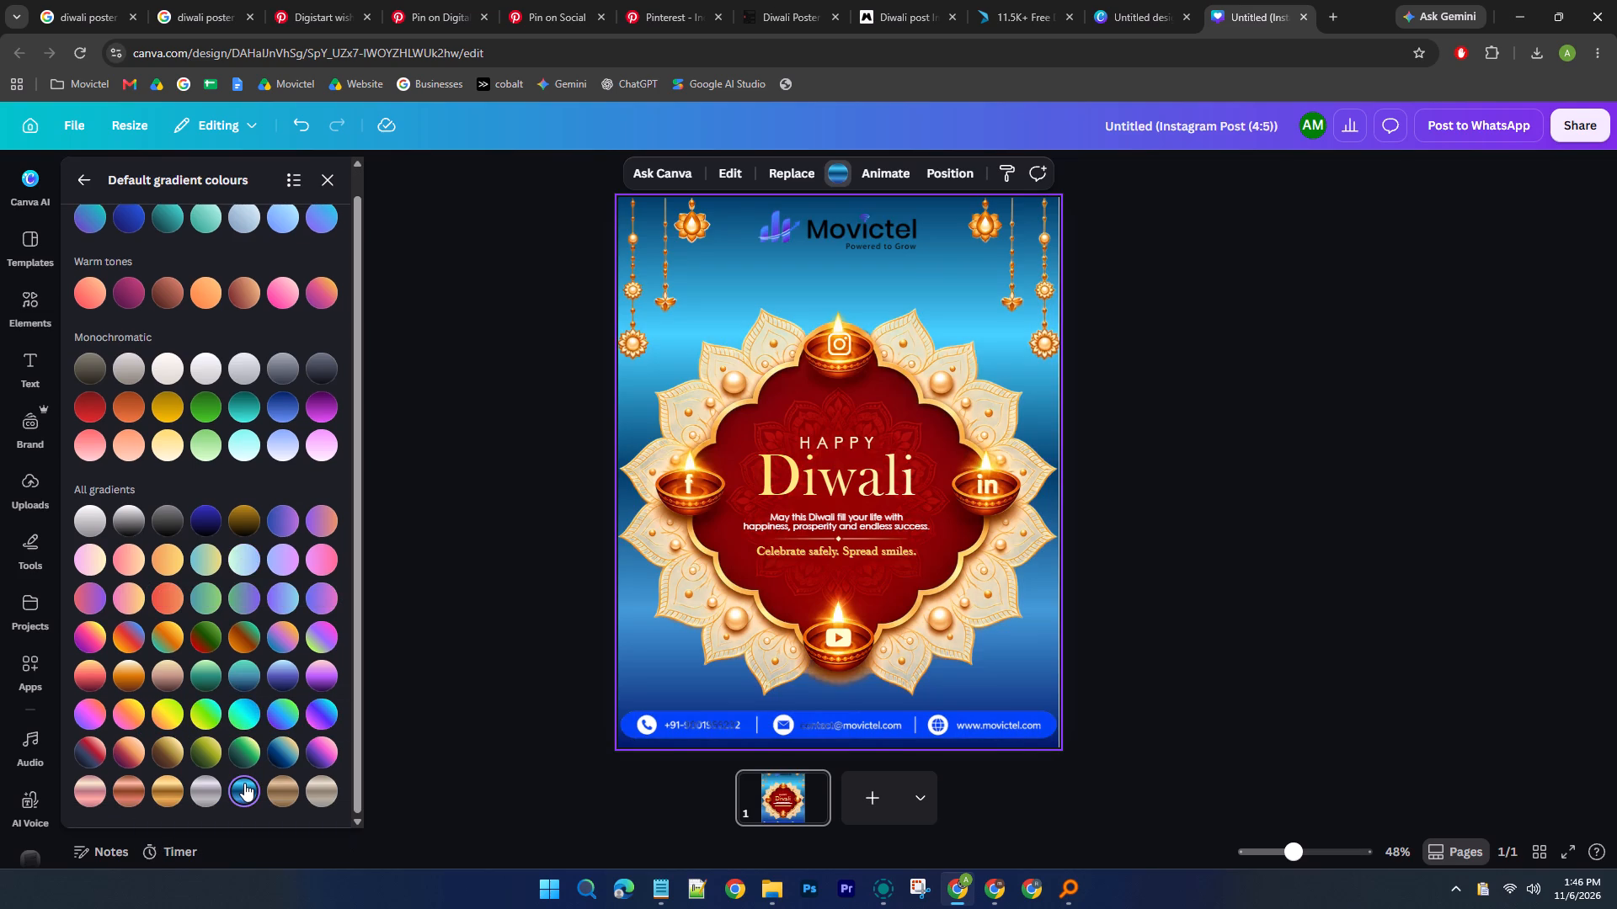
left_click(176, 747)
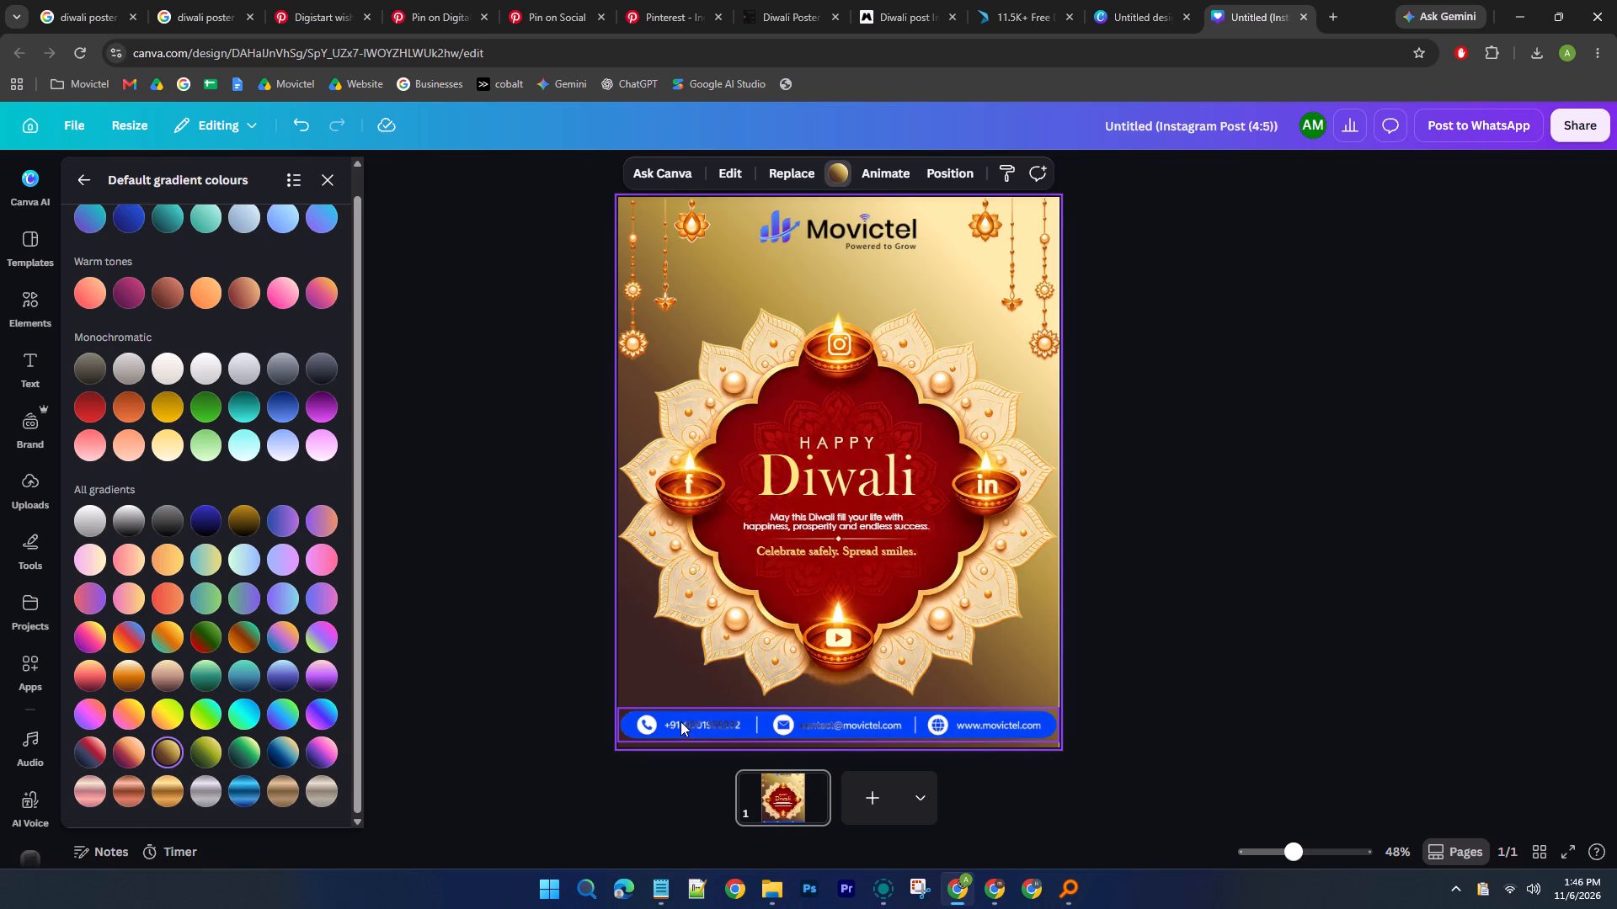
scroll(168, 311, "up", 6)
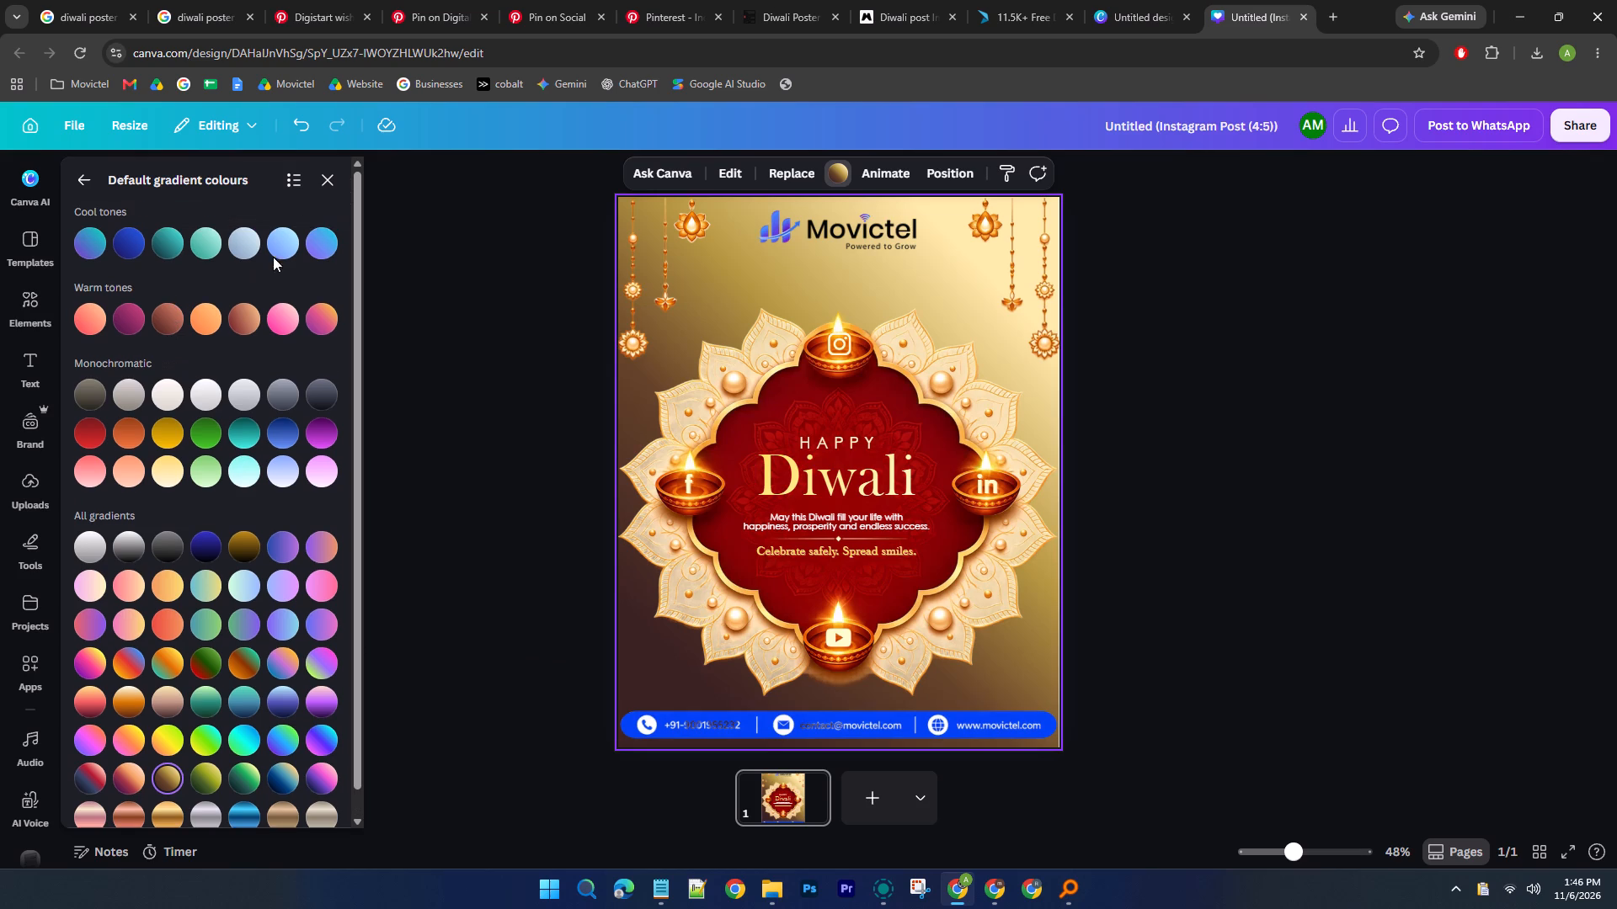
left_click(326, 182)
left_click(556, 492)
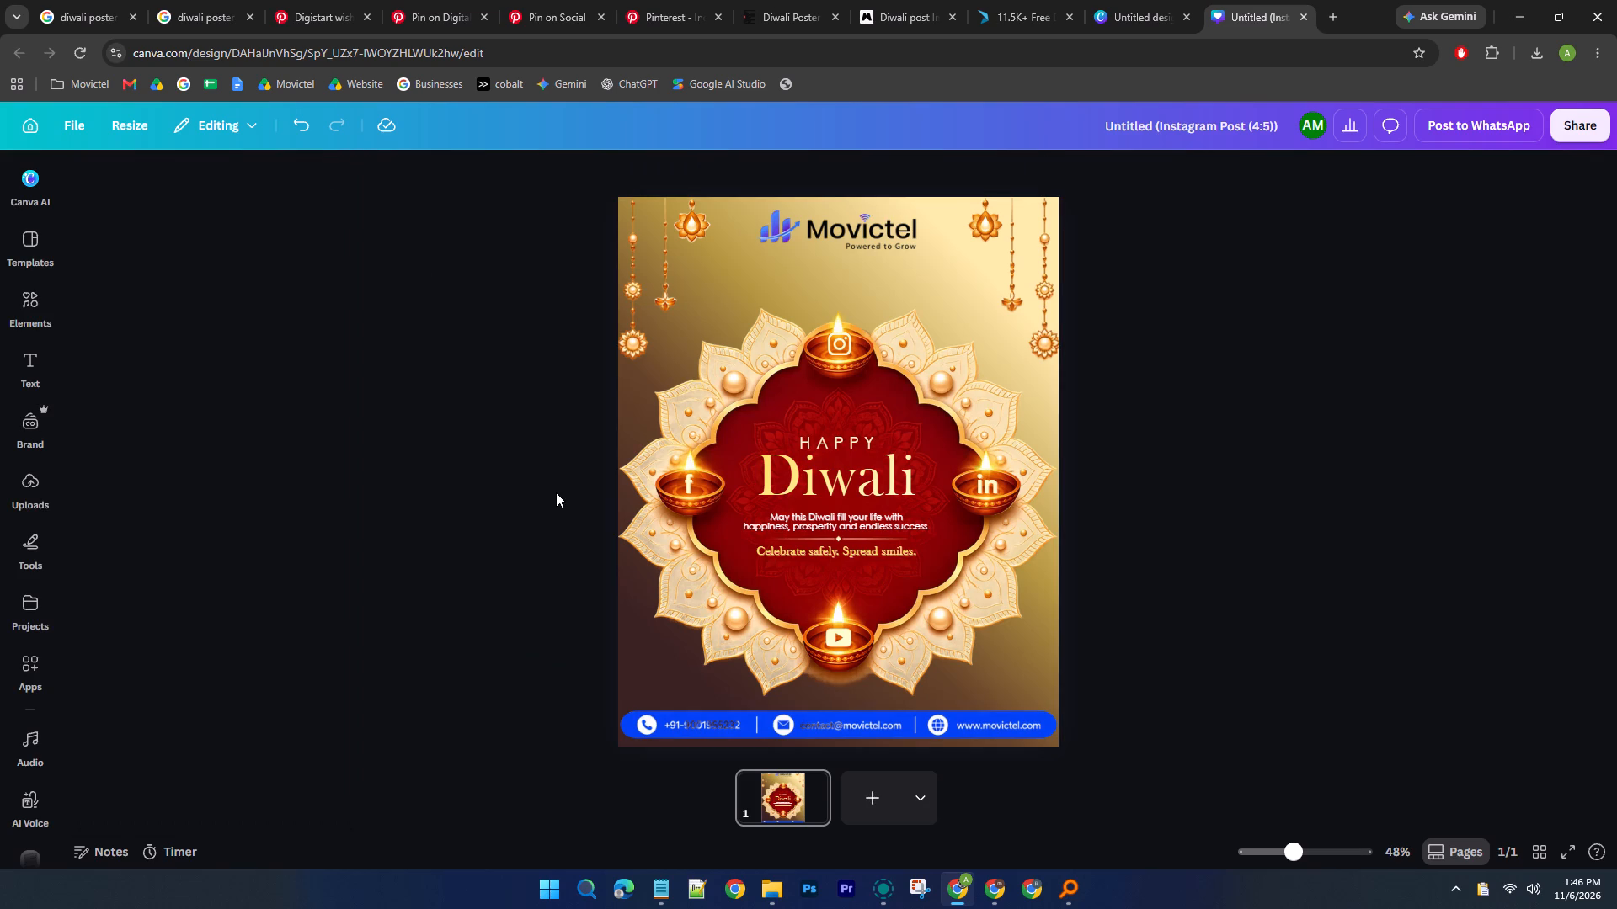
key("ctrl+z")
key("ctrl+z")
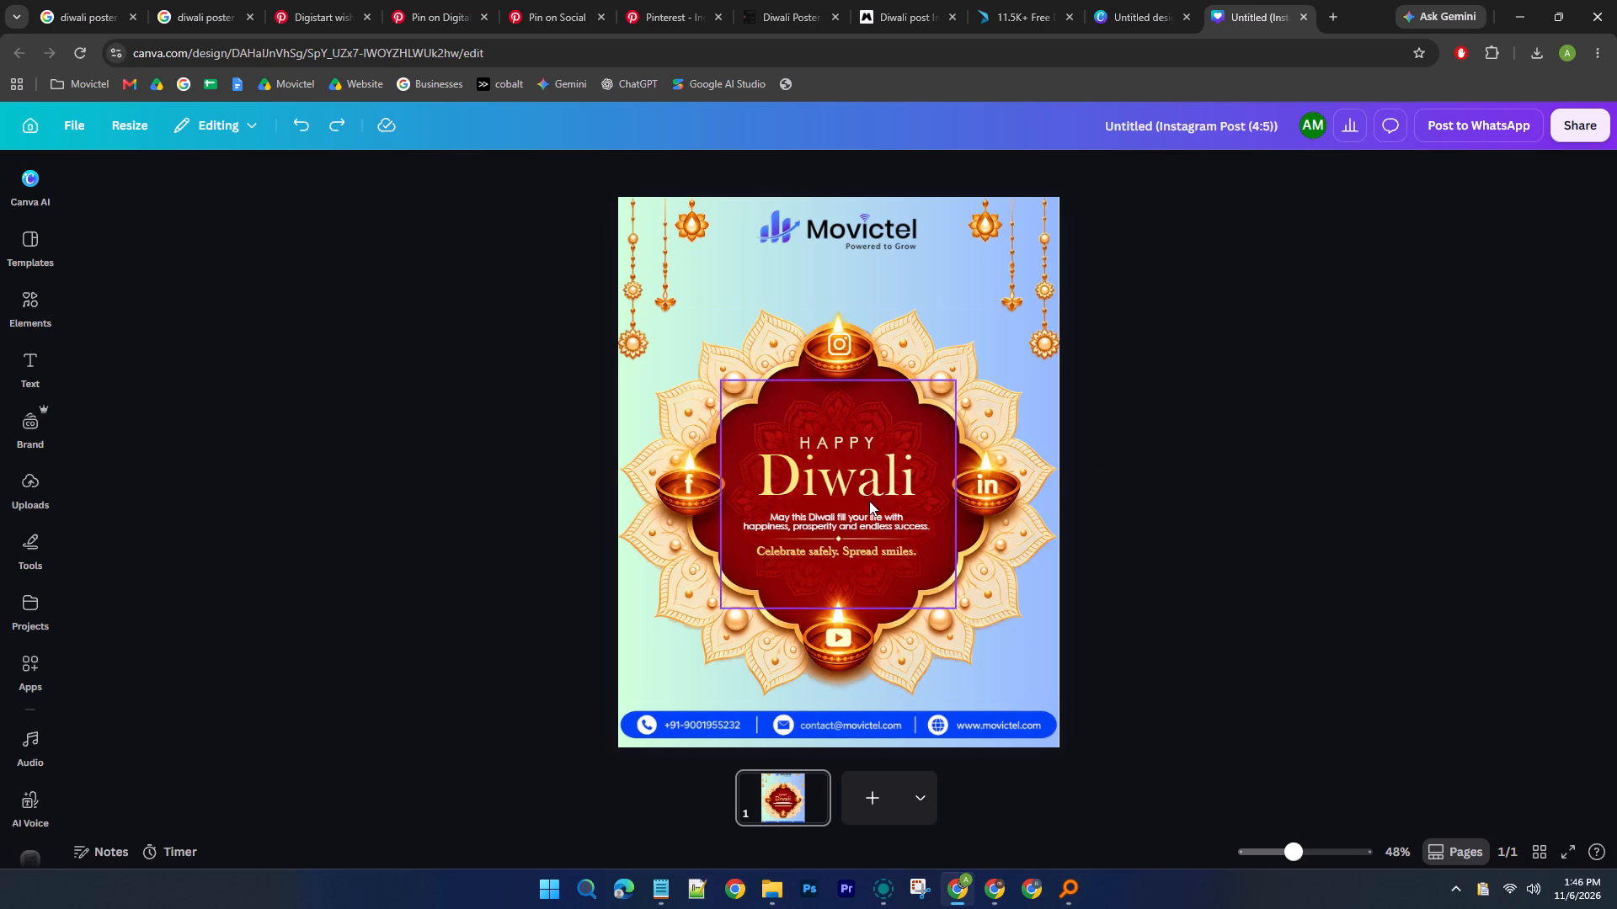
Lock the hanging ornaments group.
left_click(1012, 246)
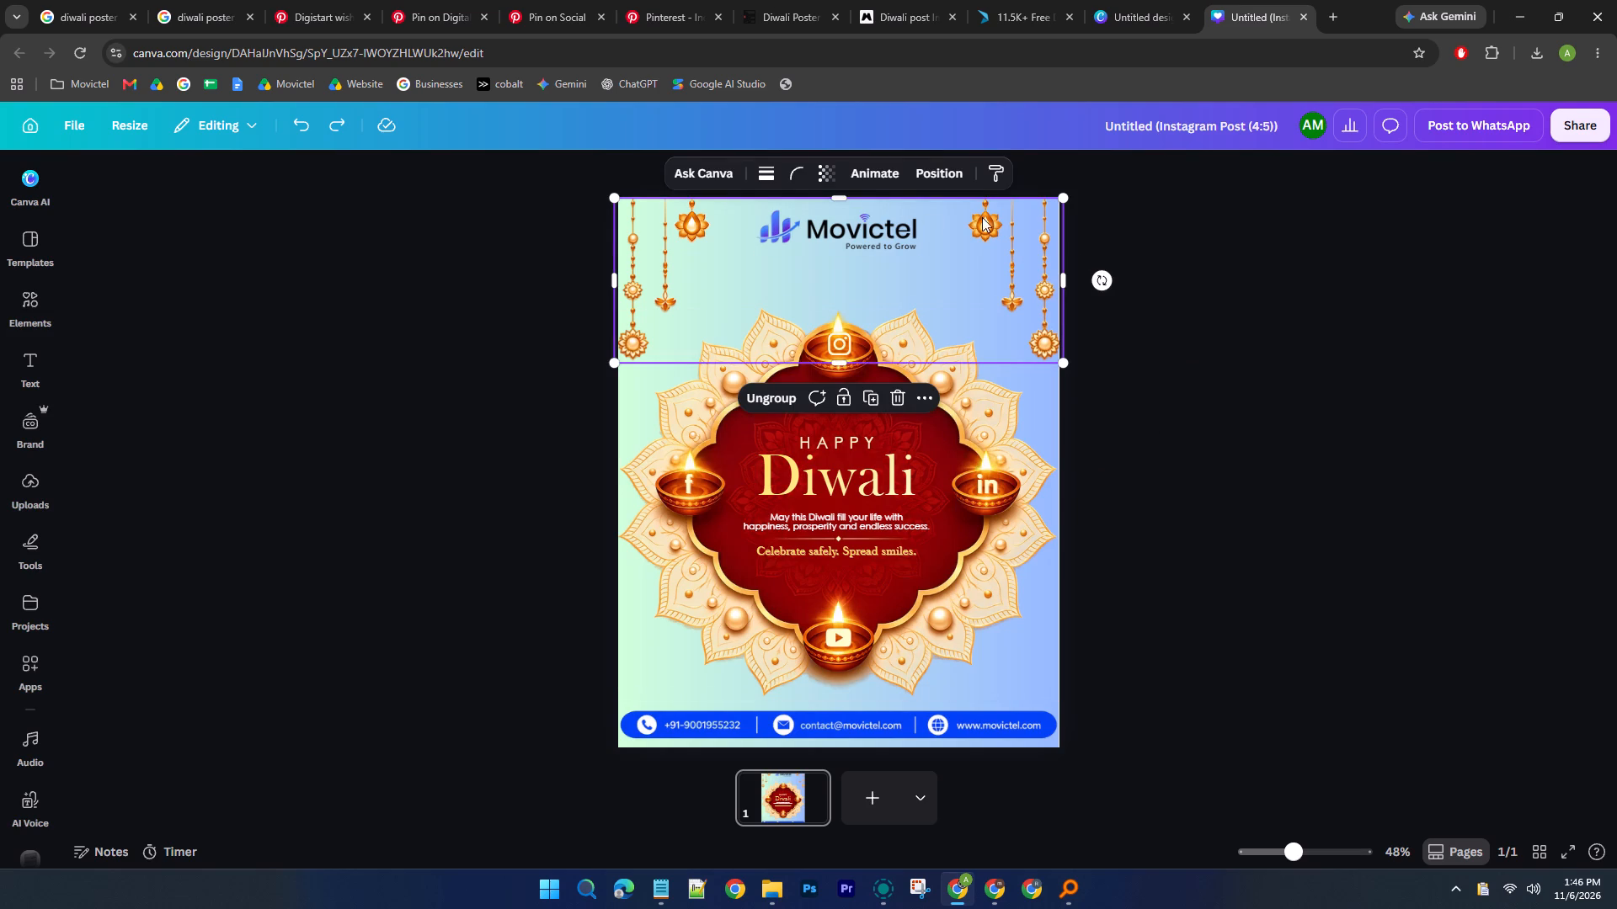
left_click(851, 396)
left_click(1210, 472)
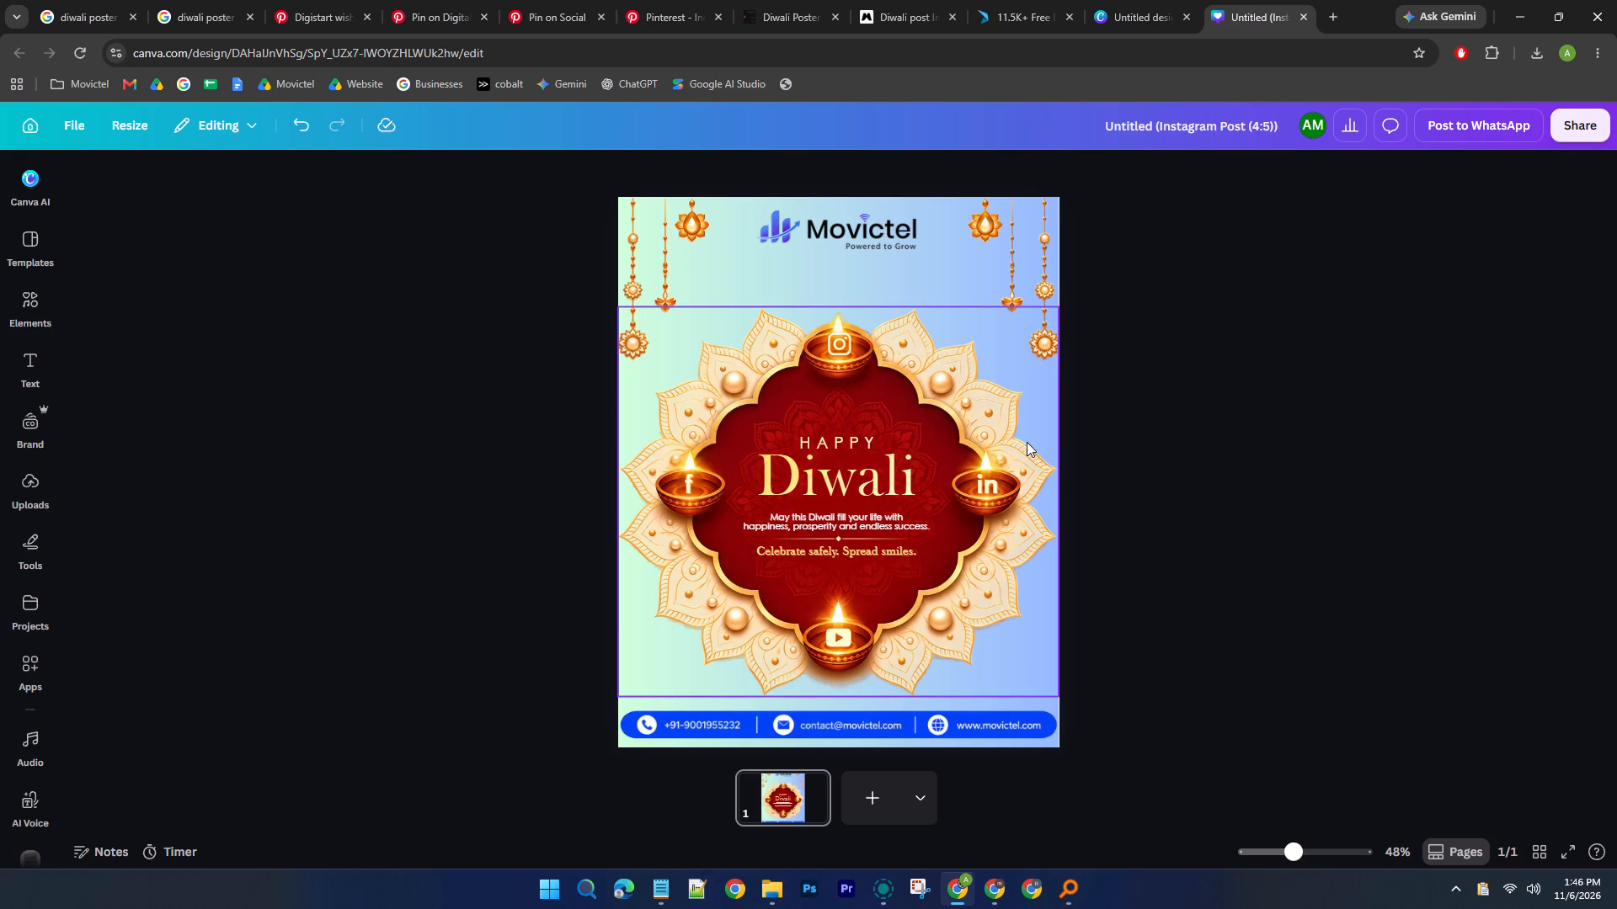
Move the mandala with its diyas, social icons and greeting text slightly up together, keeping them horizontally centred on the page.
left_click_drag(1292, 298, 424, 661)
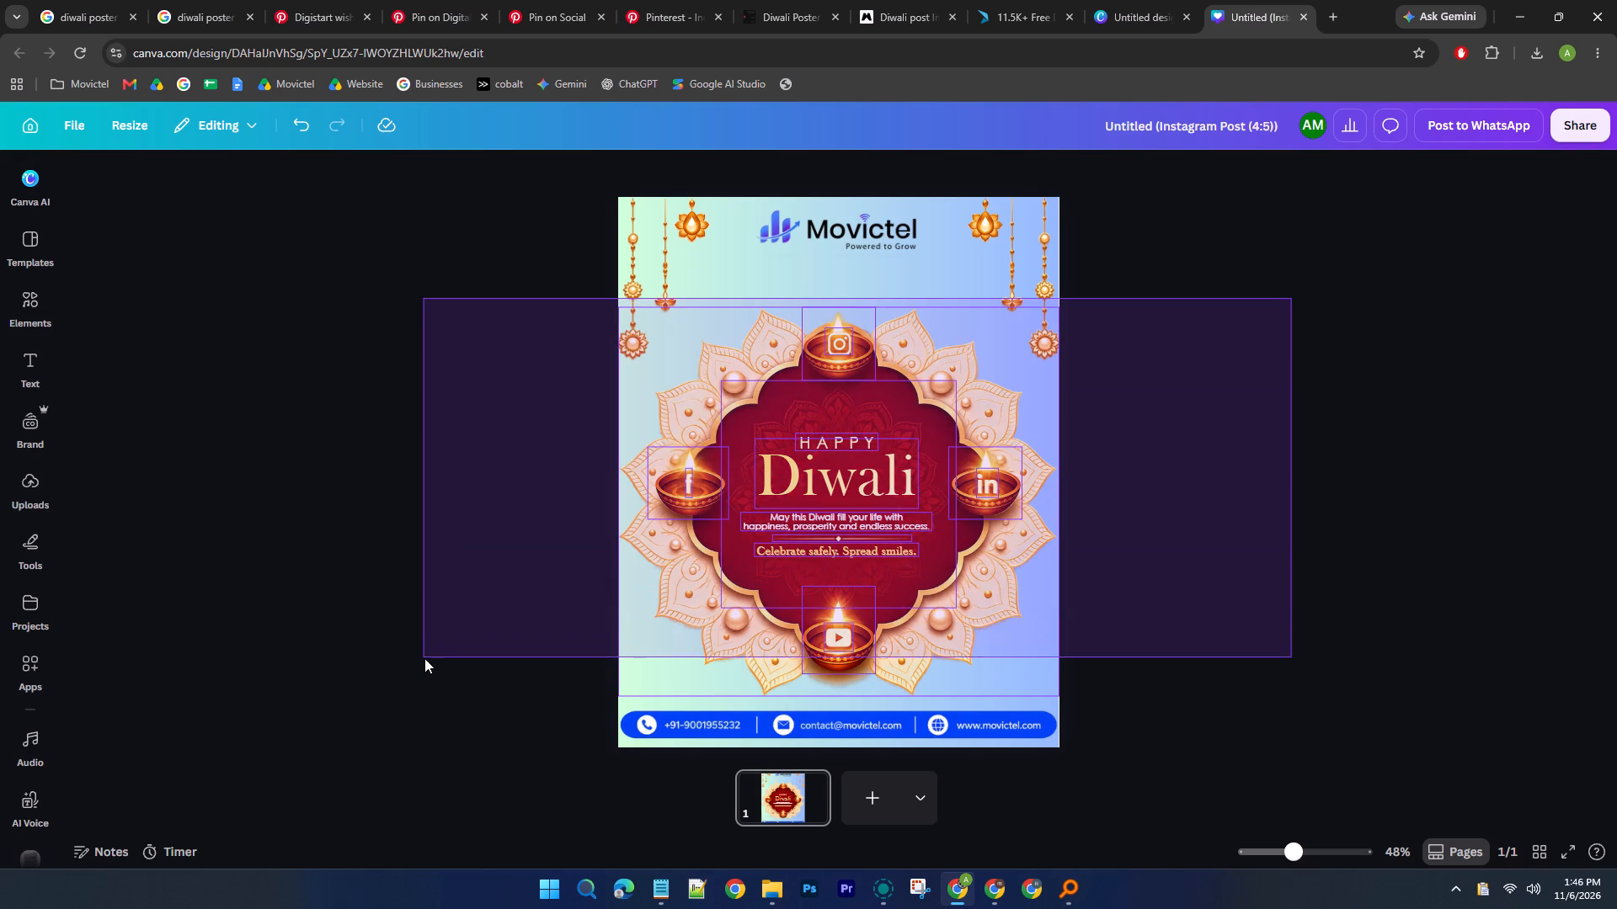
left_click_drag(879, 473, 879, 456)
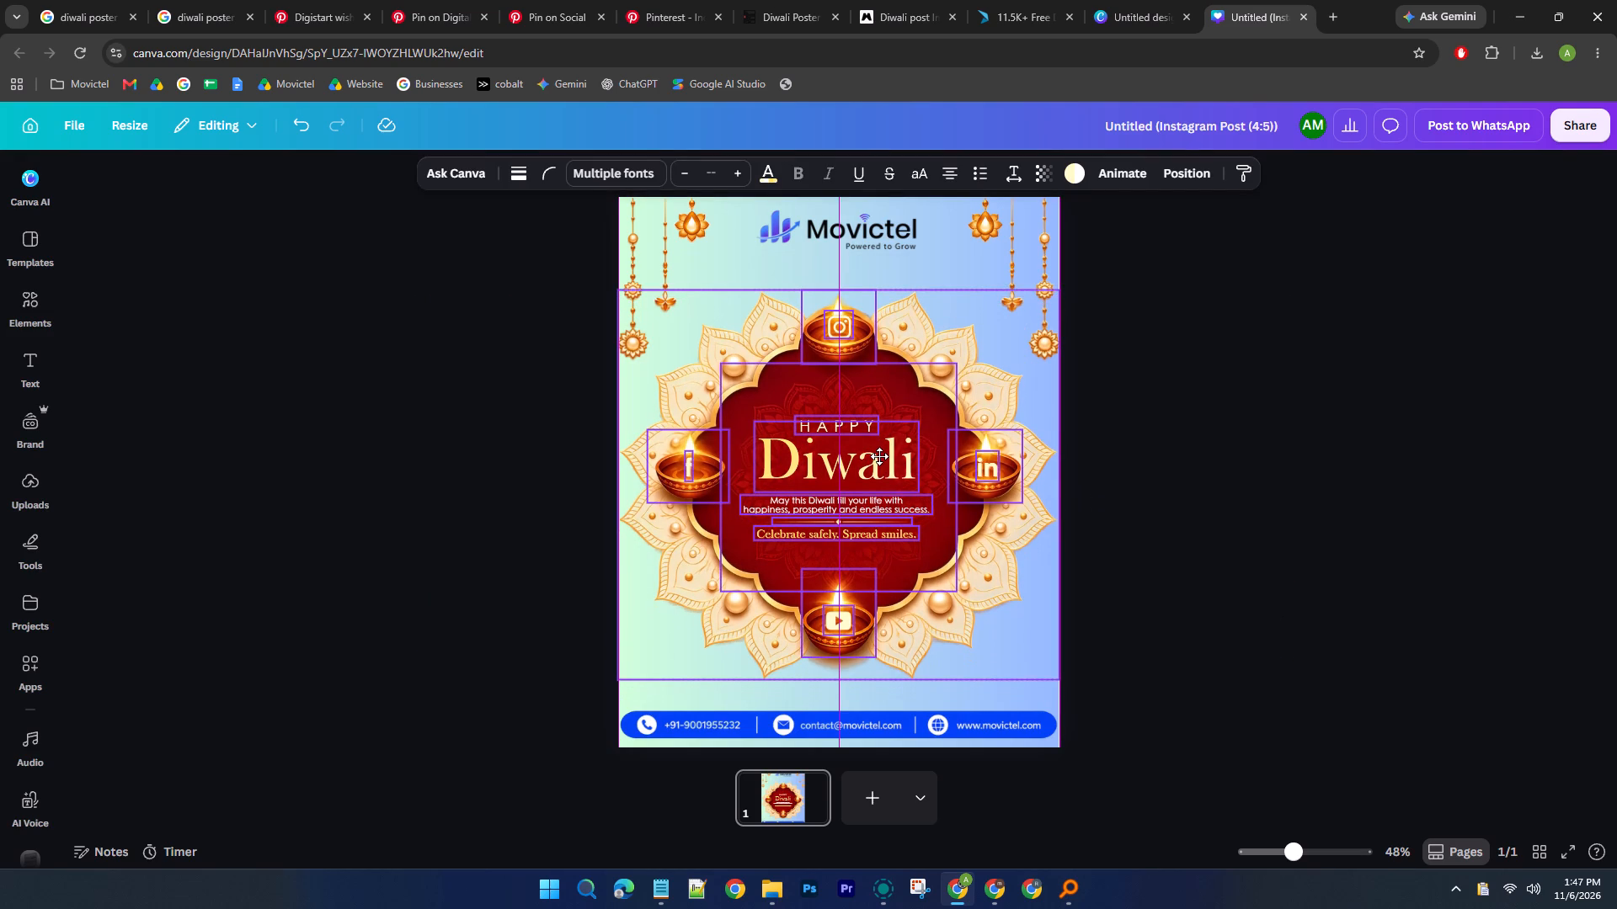
left_click_drag(879, 456, 879, 454)
left_click(1371, 415)
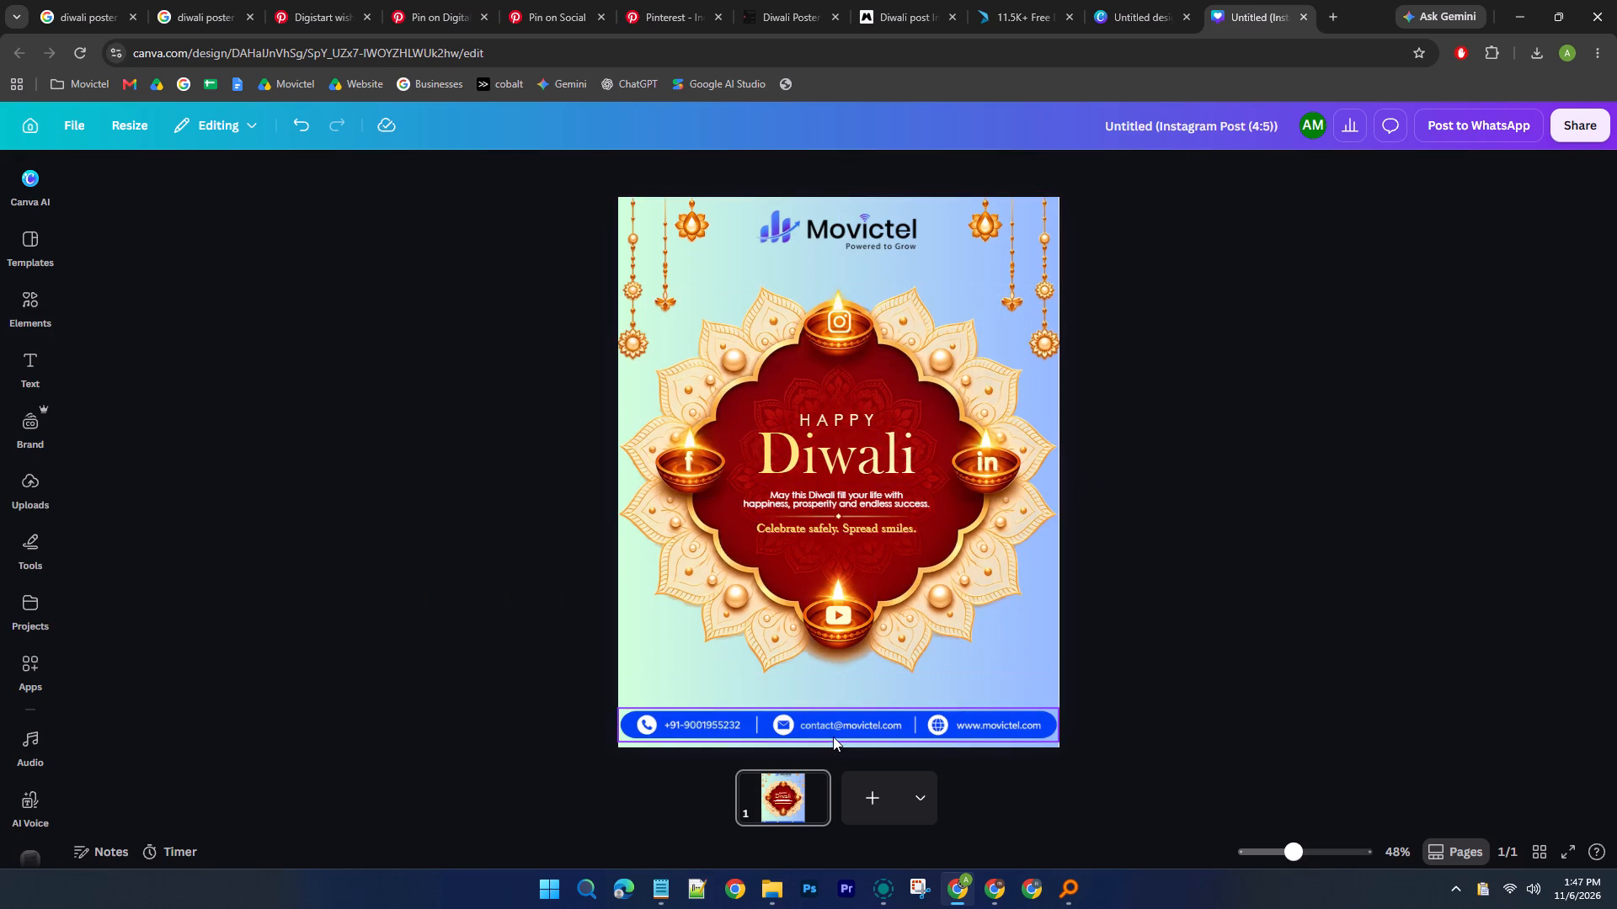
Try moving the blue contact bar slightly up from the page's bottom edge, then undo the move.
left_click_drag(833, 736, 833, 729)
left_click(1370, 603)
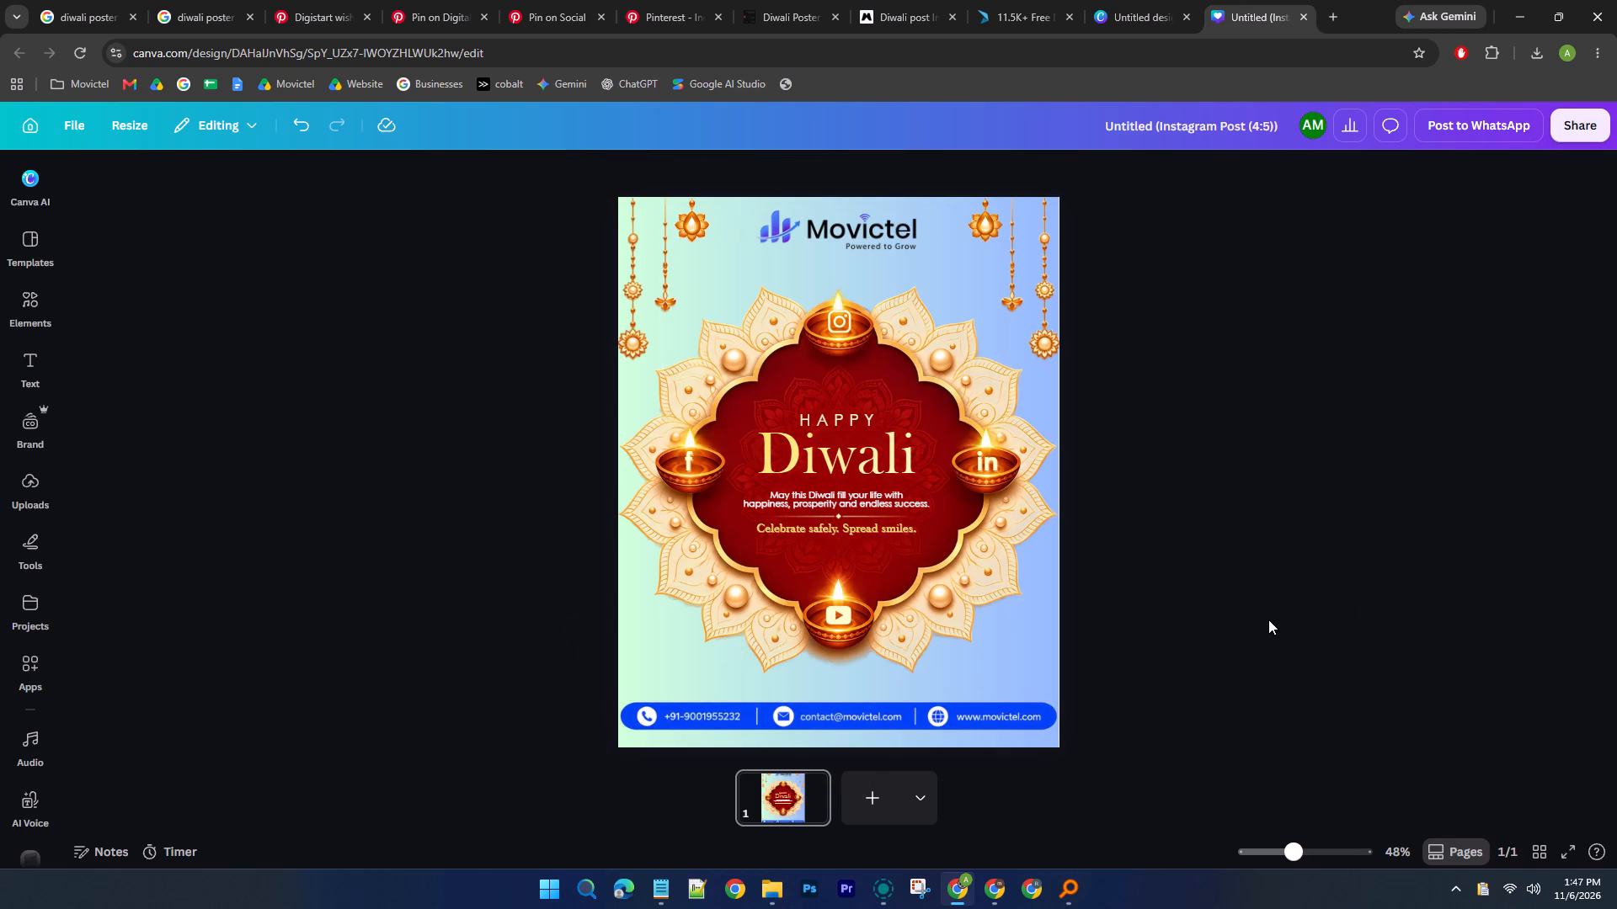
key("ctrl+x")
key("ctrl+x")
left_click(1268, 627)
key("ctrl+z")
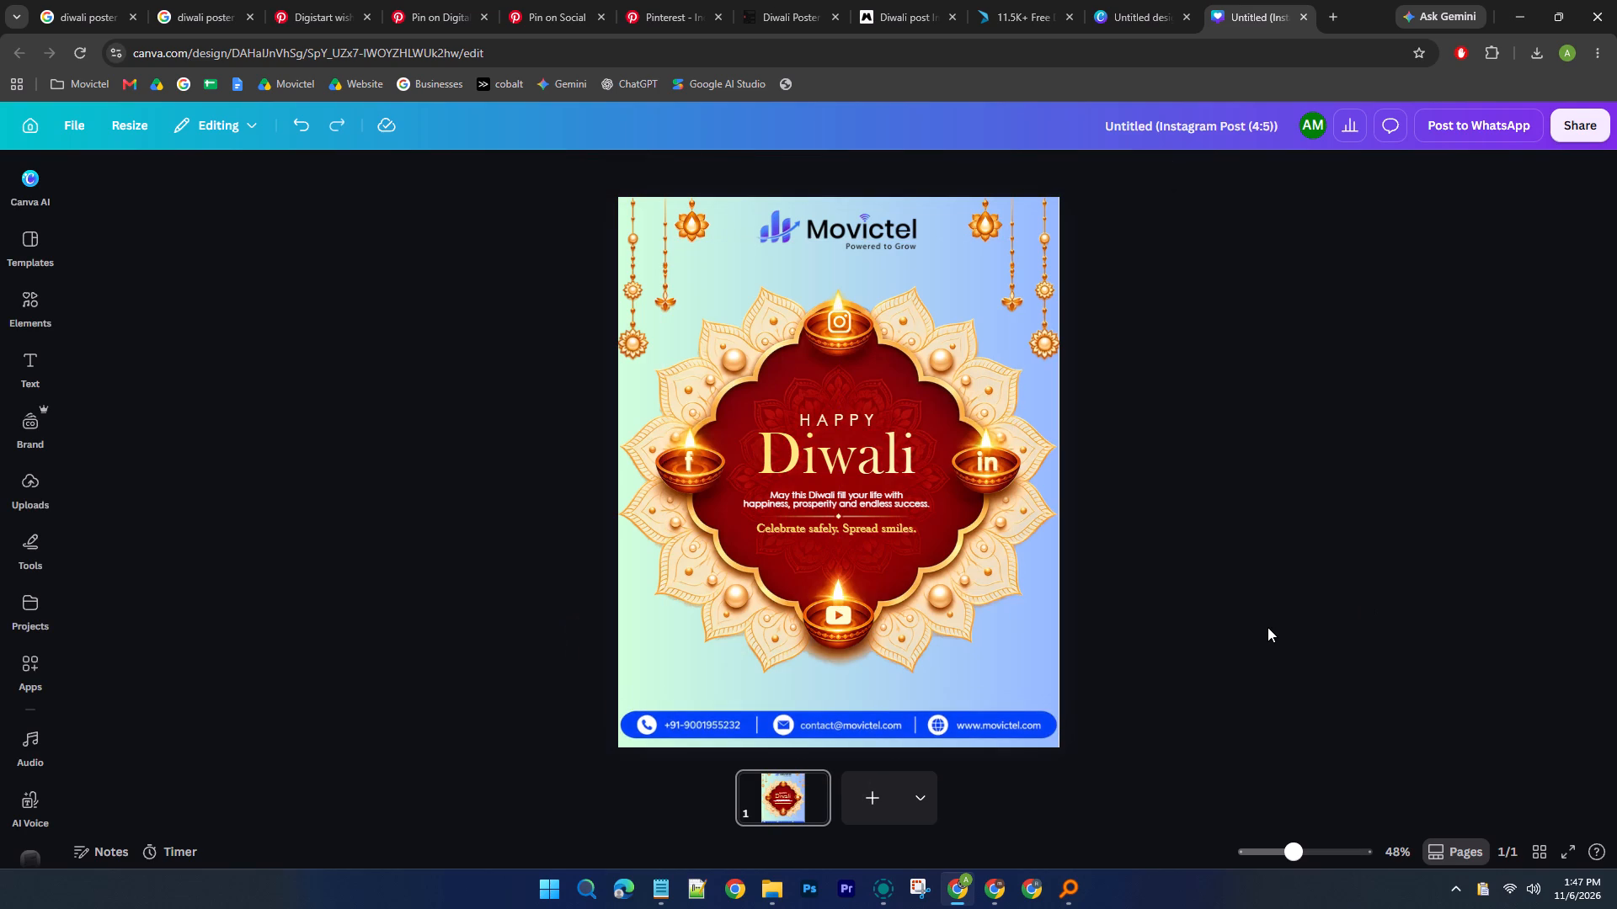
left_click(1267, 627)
Toggle the hanging ornaments group's lock setting twice and deselect the group.
left_click(664, 263)
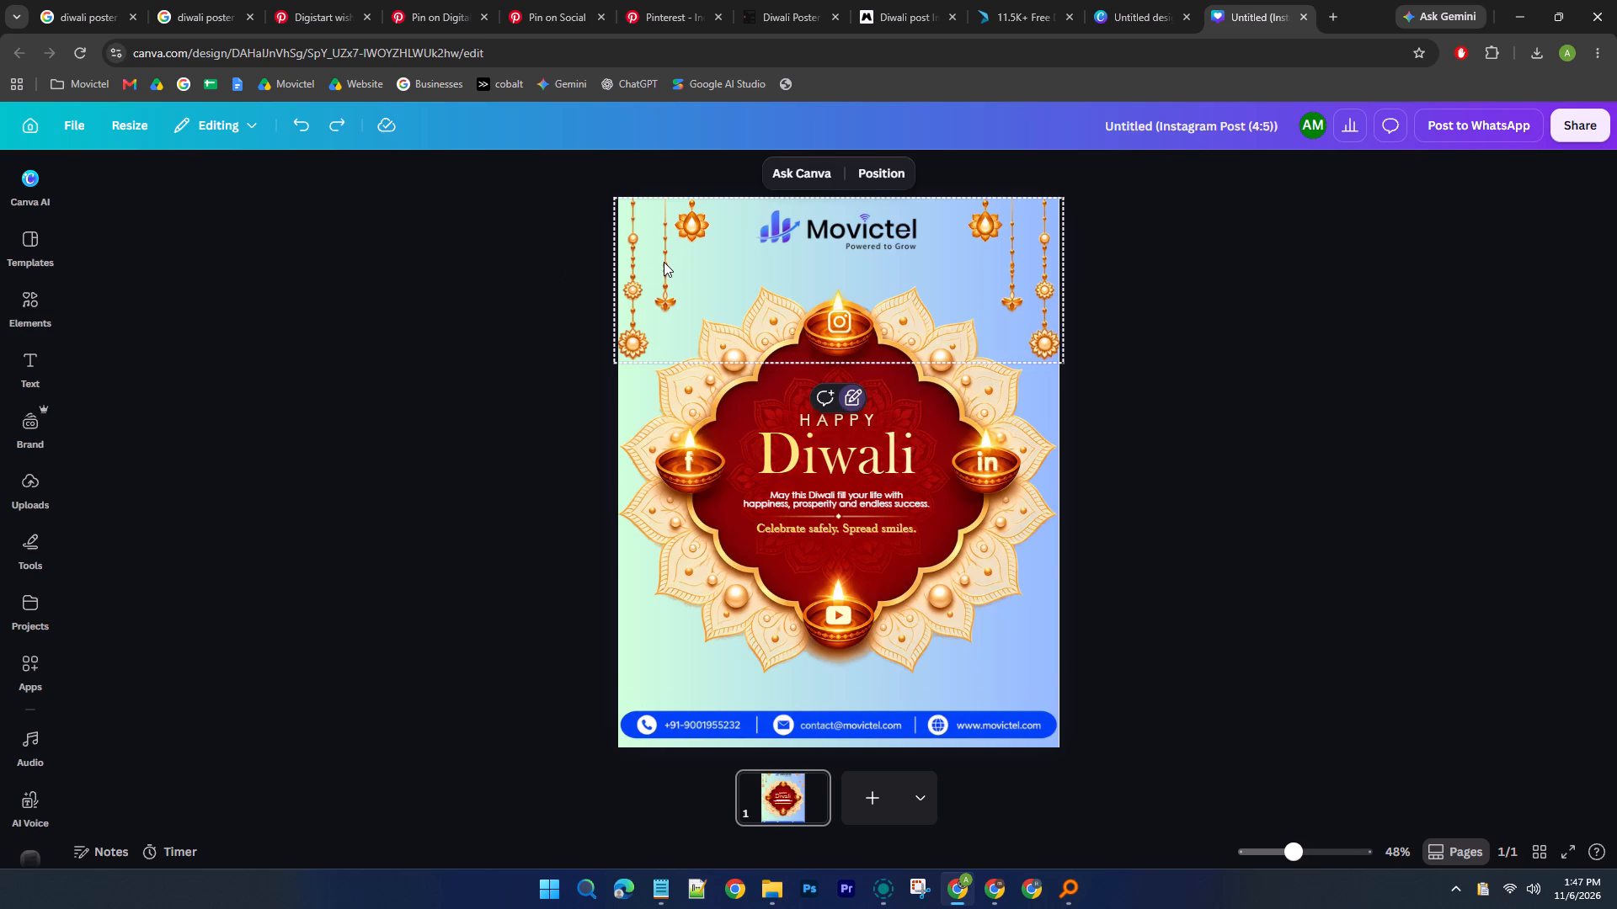
left_click(853, 391)
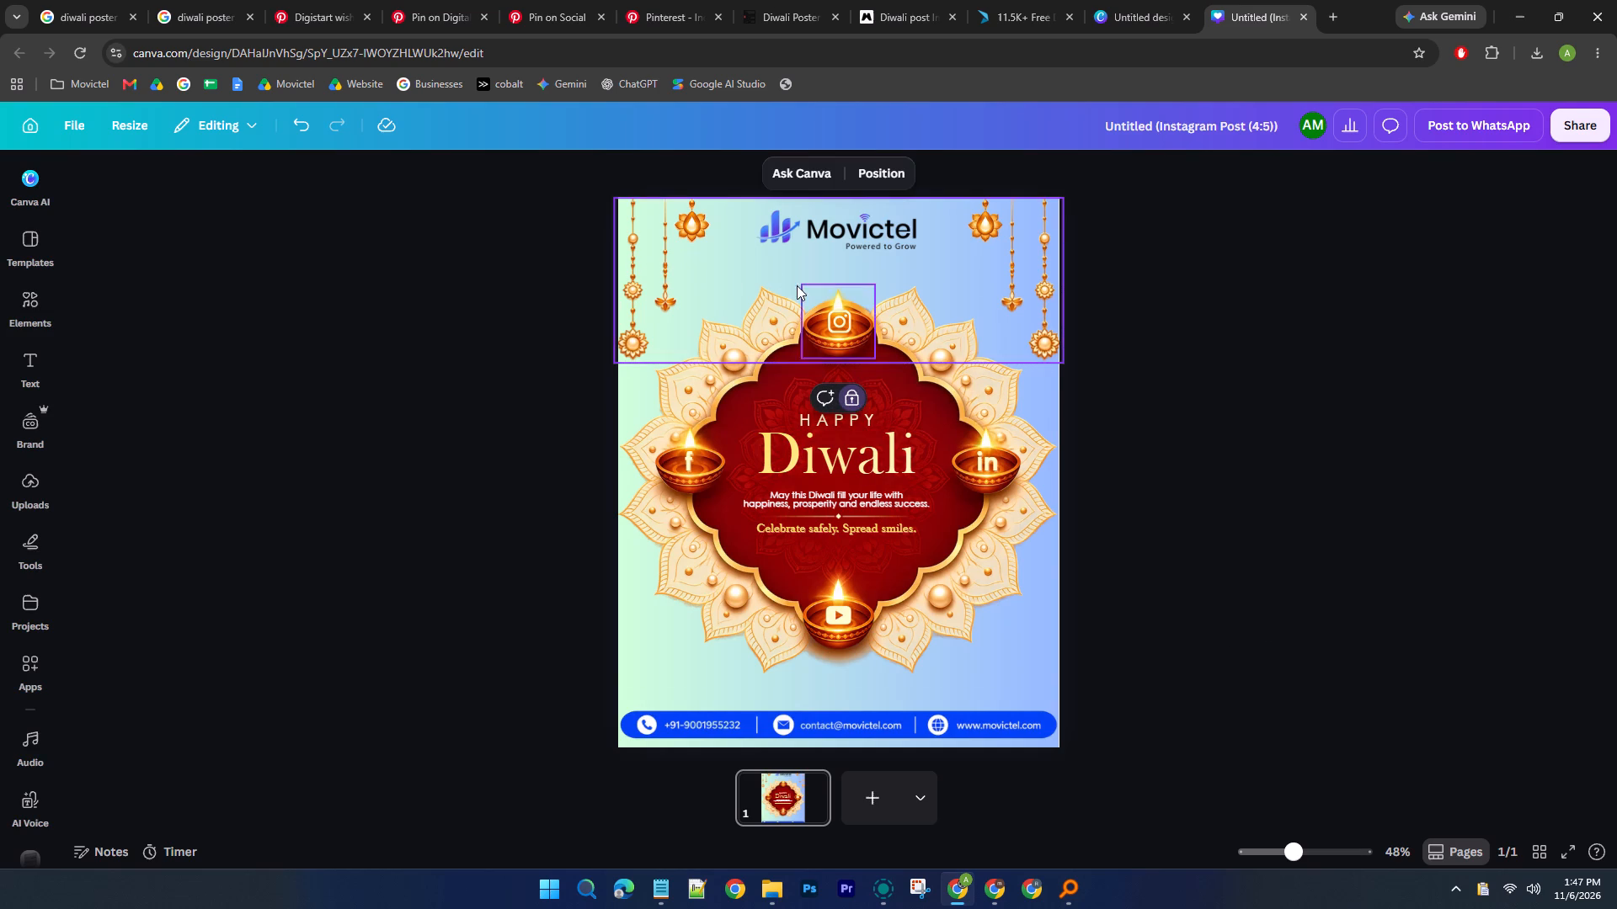
left_click(480, 280)
left_click(612, 264)
left_click(661, 247)
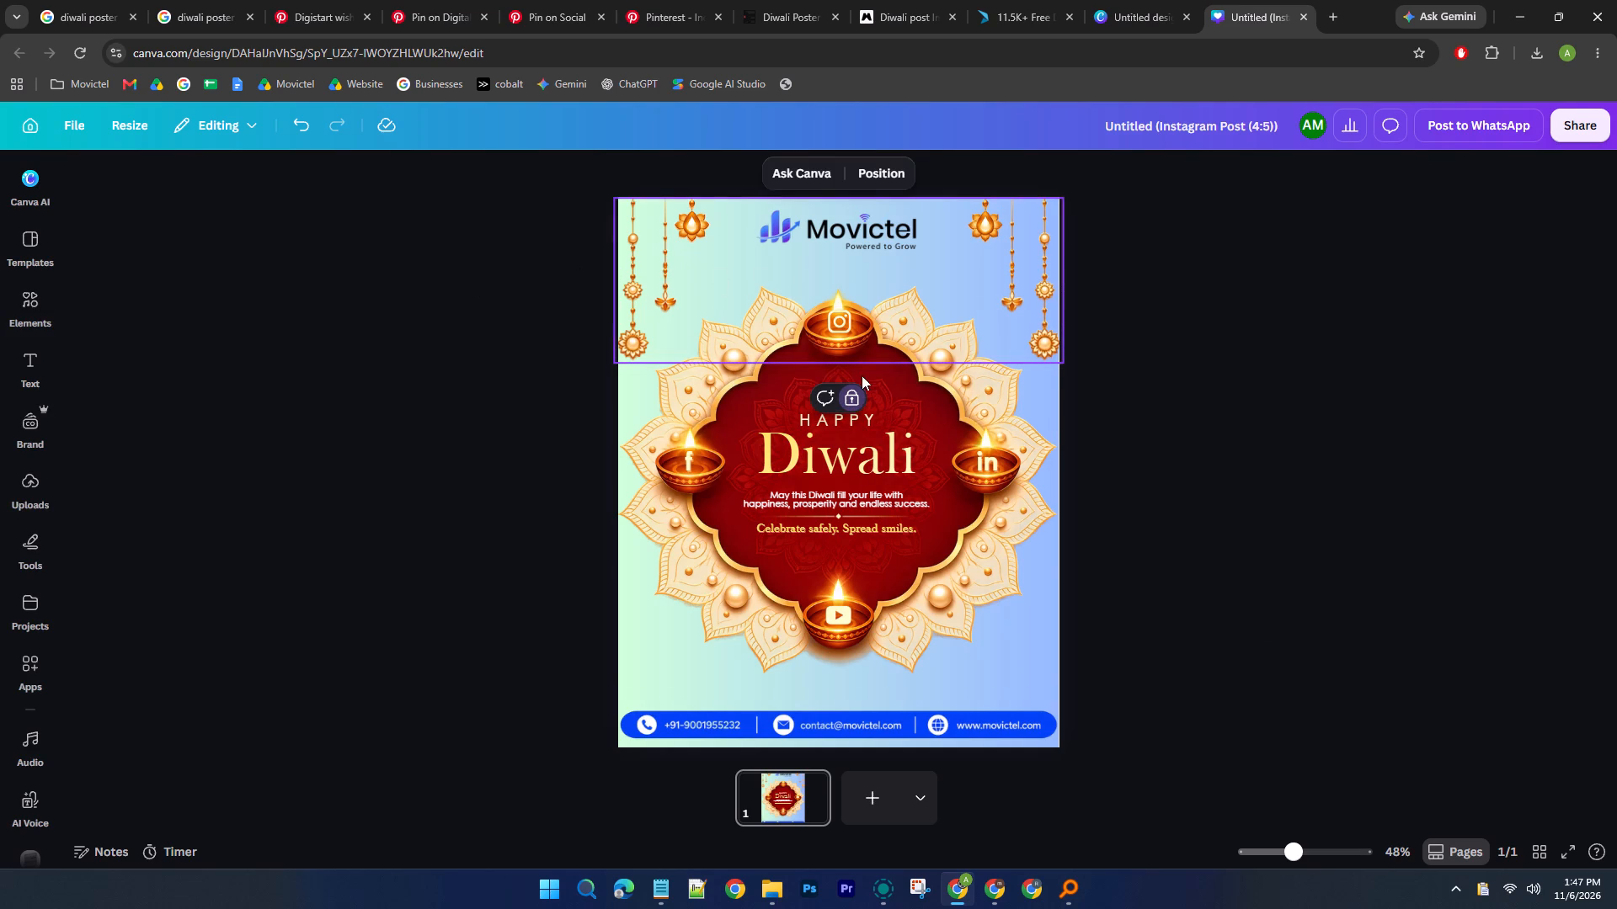
left_click(853, 393)
left_click(546, 330)
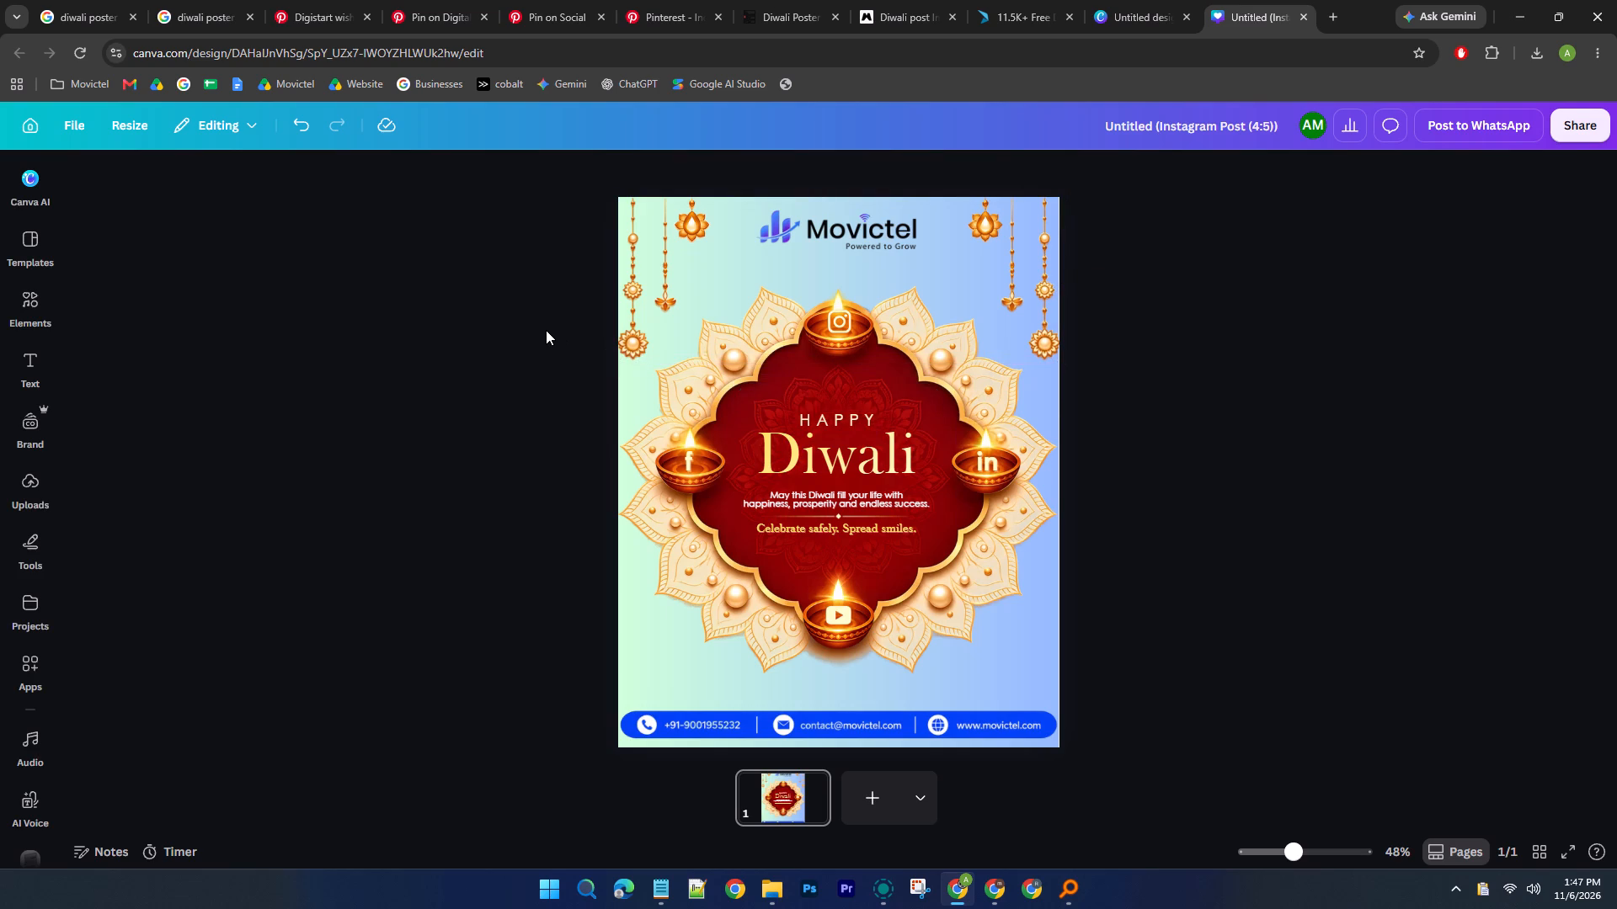
Rename the design as "Movictel - Diwali Wishes Poster".
left_click(1233, 125)
key("ctrl+a")
type("Movictel")
key("space")
type("- Diwali Wishes Poster")
key("Return")
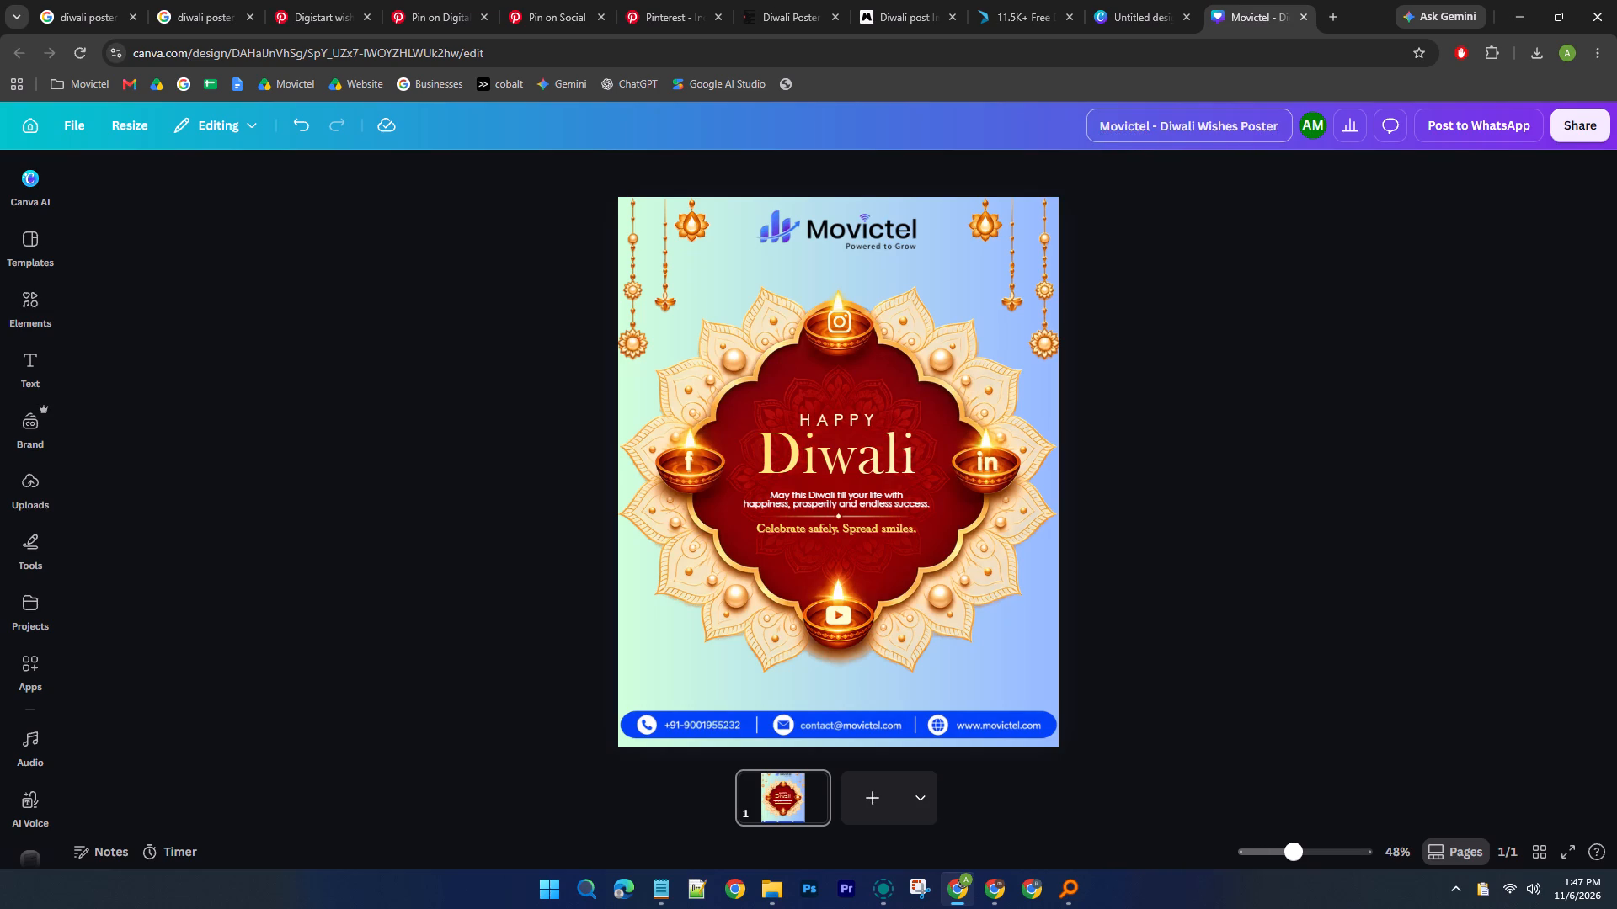
Download the poster as a high-quality PNG at 1,080 × 1,350 px.
left_click(1572, 137)
left_click(1330, 507)
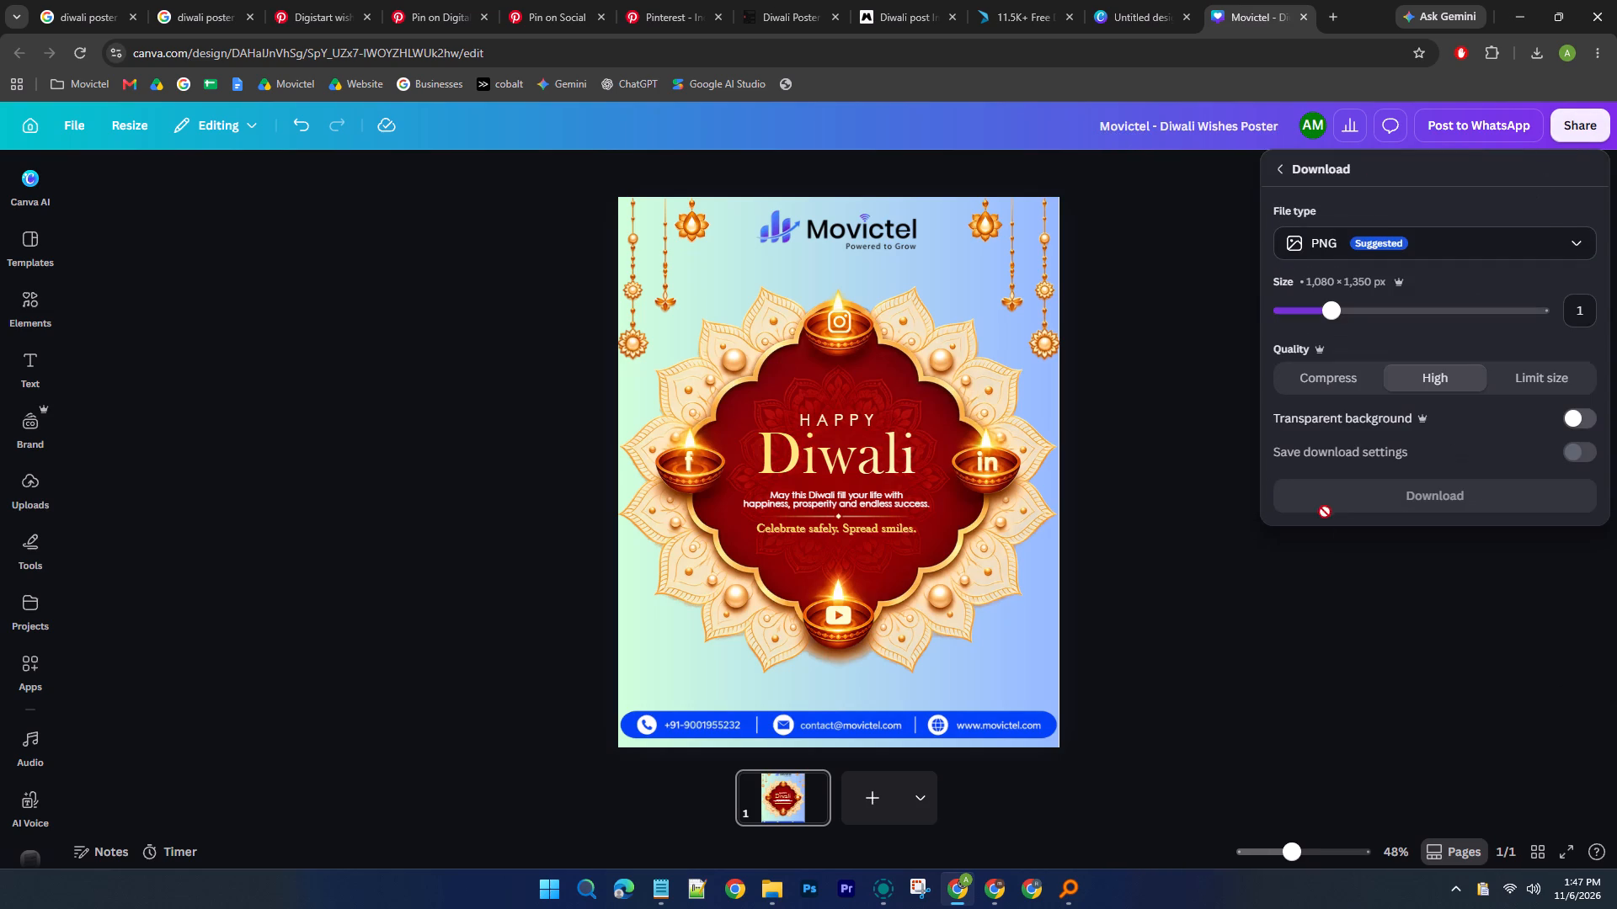
left_click(1368, 509)
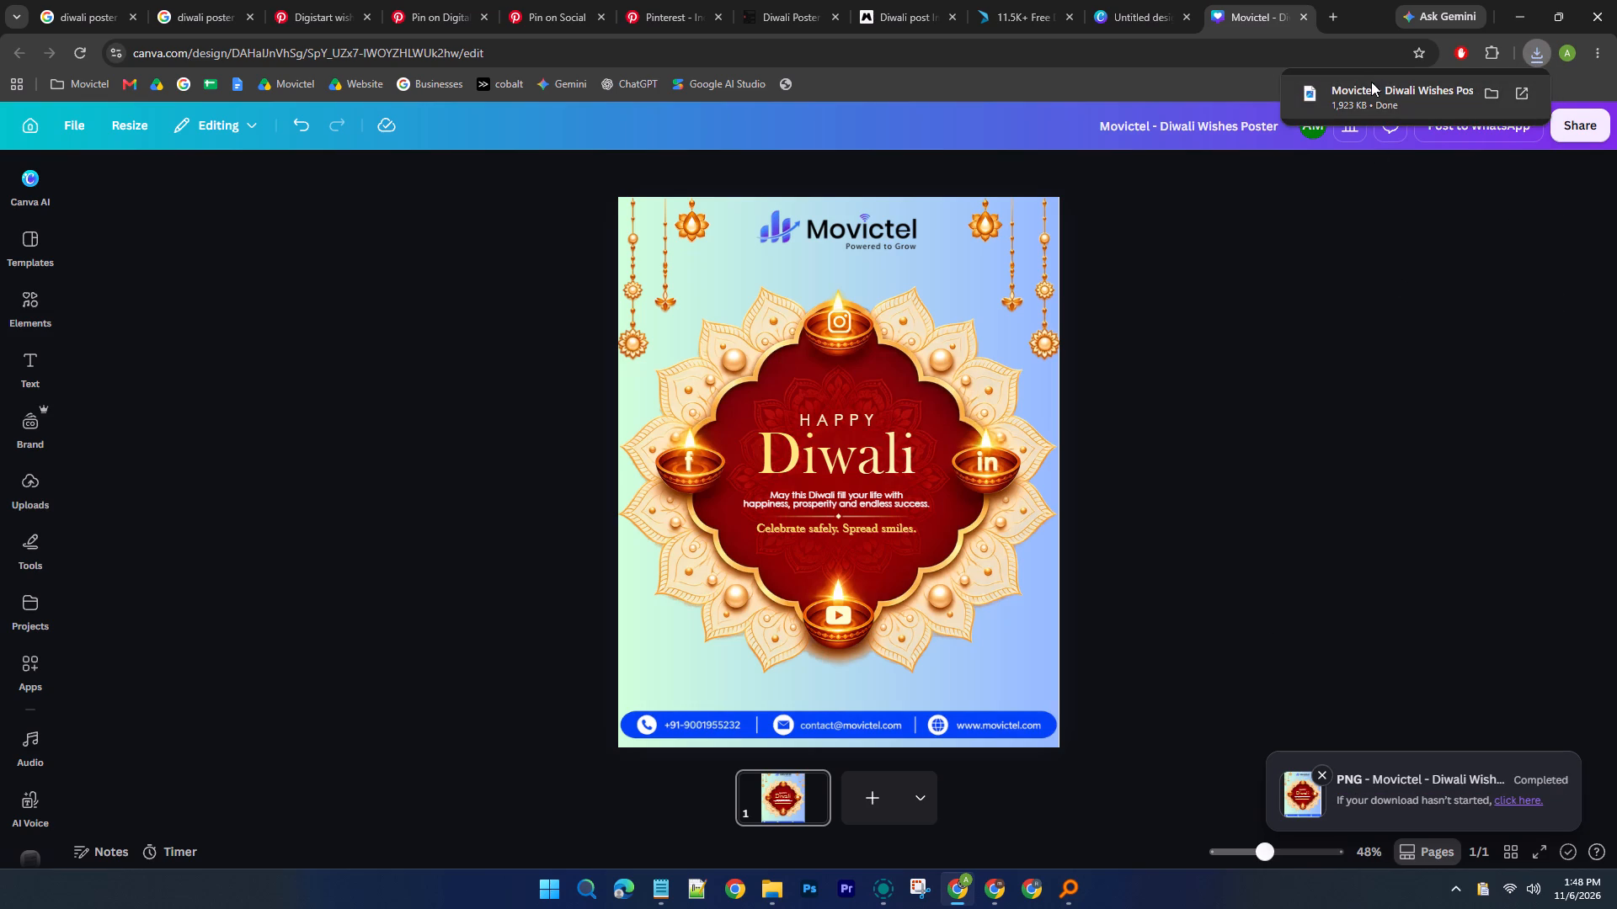
Send the downloaded "Movictel - Diwali Wishes Poster.png" to a nearby device with LocalSend, then minimise LocalSend.
left_click_drag(1369, 84, 878, 904)
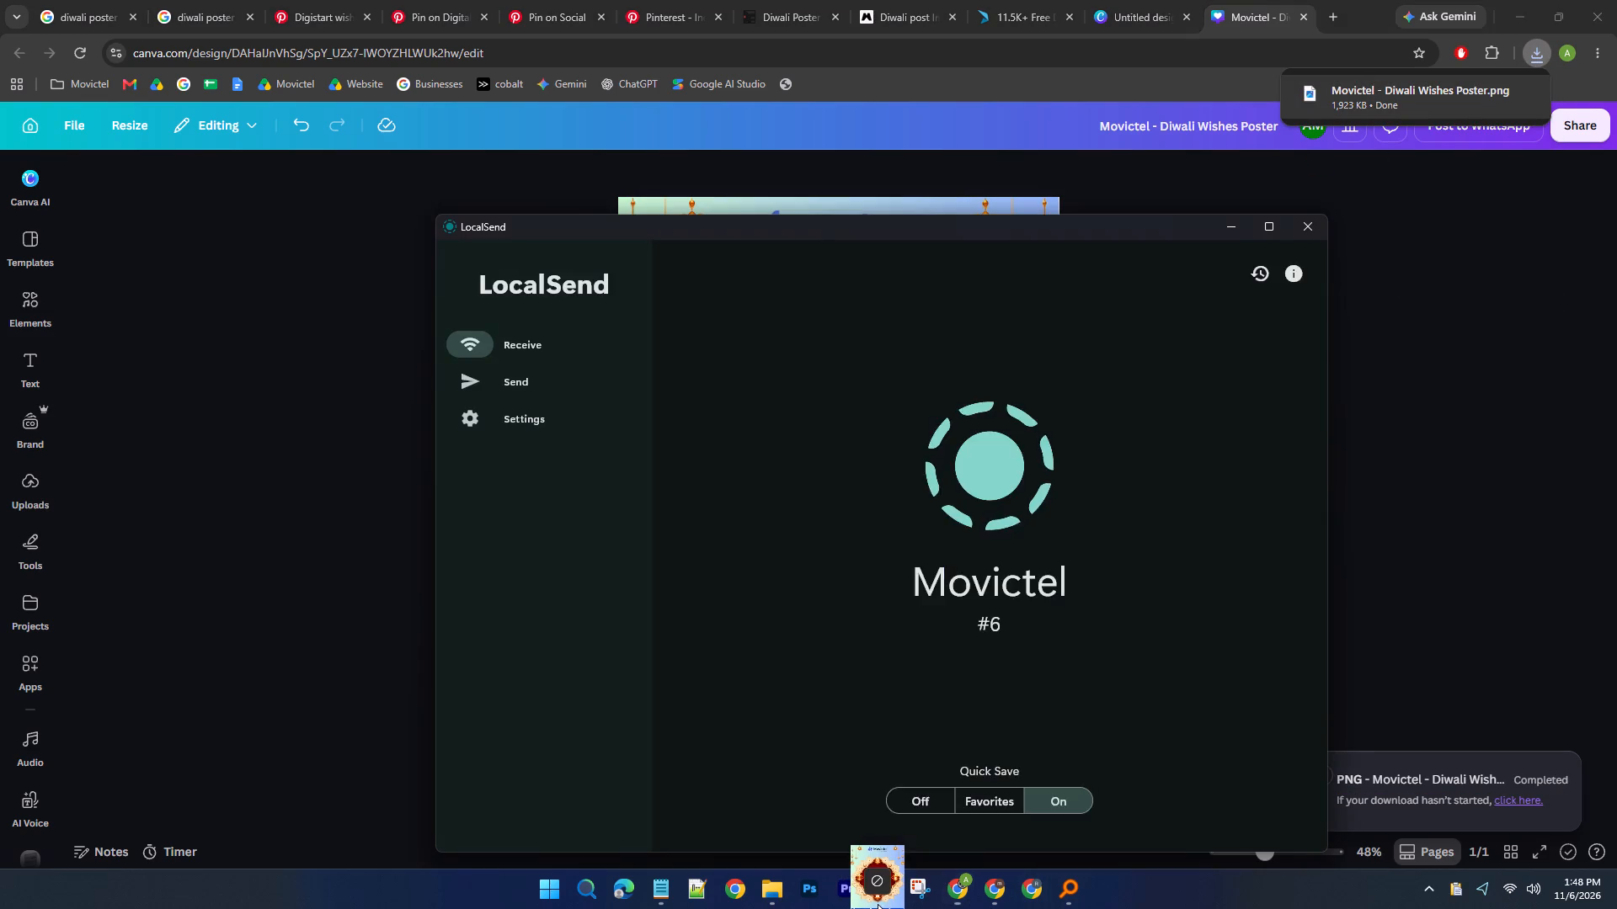
left_click_drag(878, 904, 901, 744)
left_click(993, 581)
left_click(1014, 560)
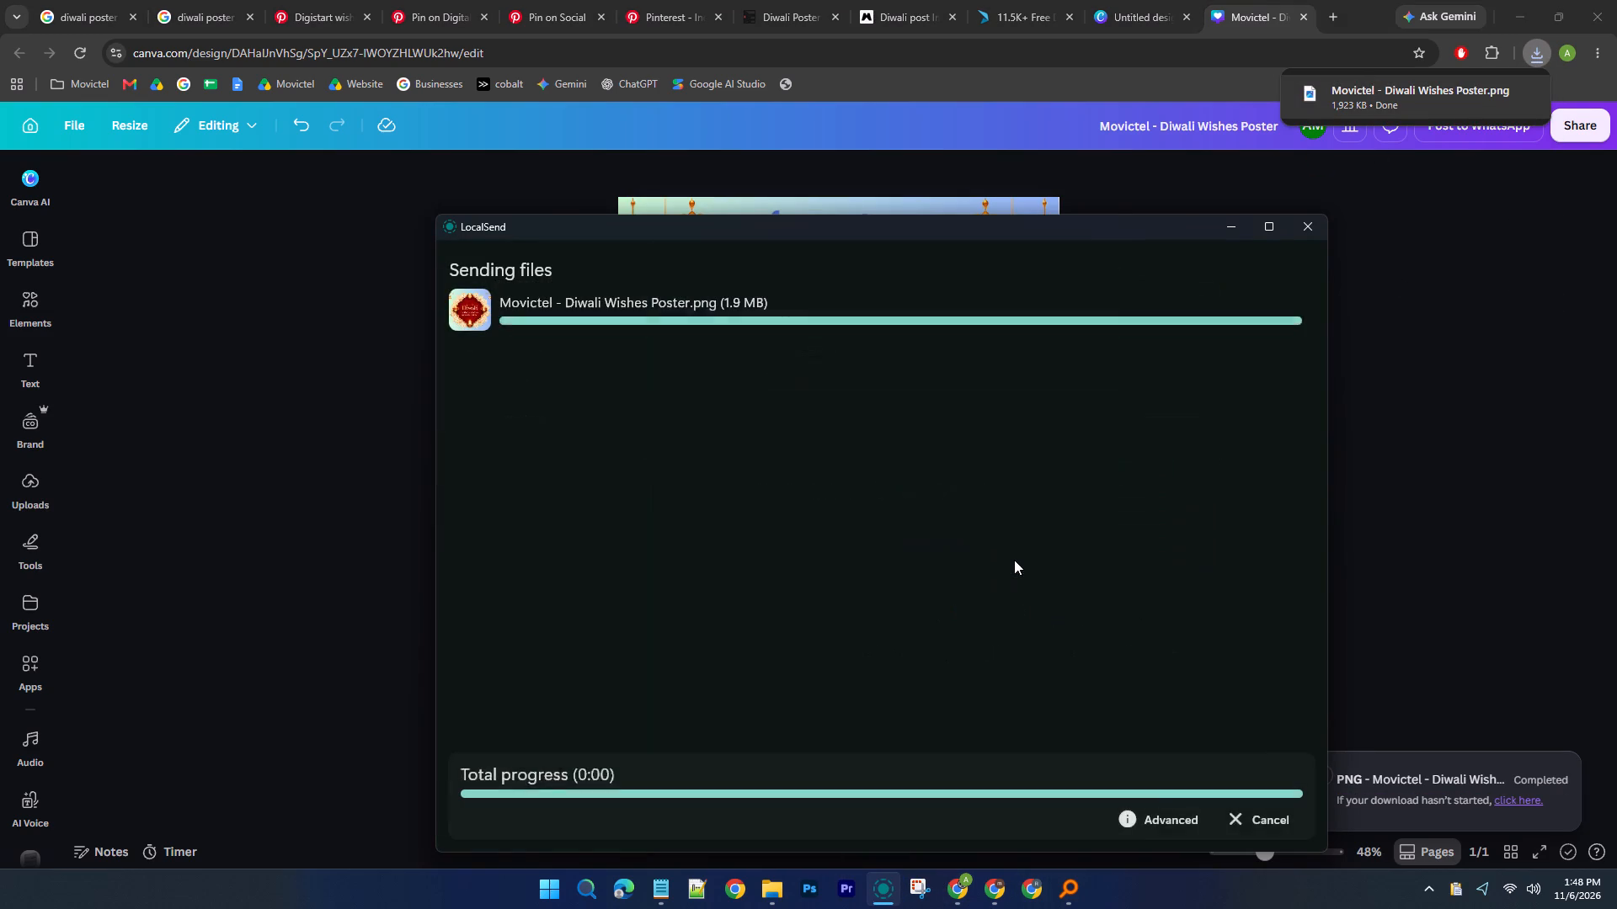
left_click(1254, 829)
left_click(1225, 230)
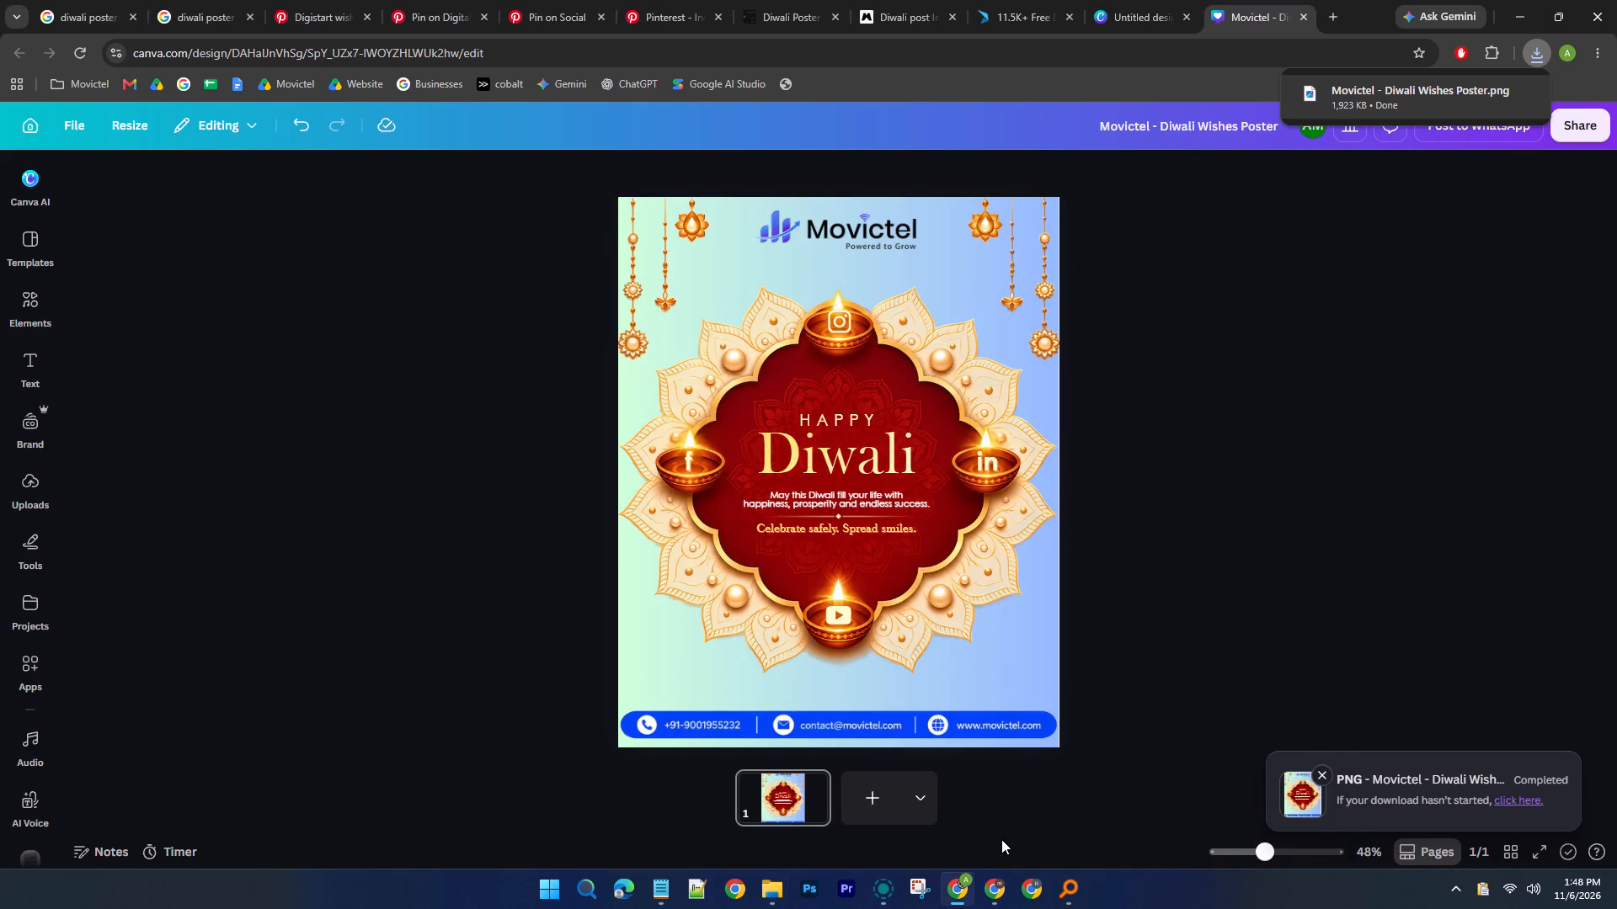
Show the hidden system tray icons.
left_click(1460, 889)
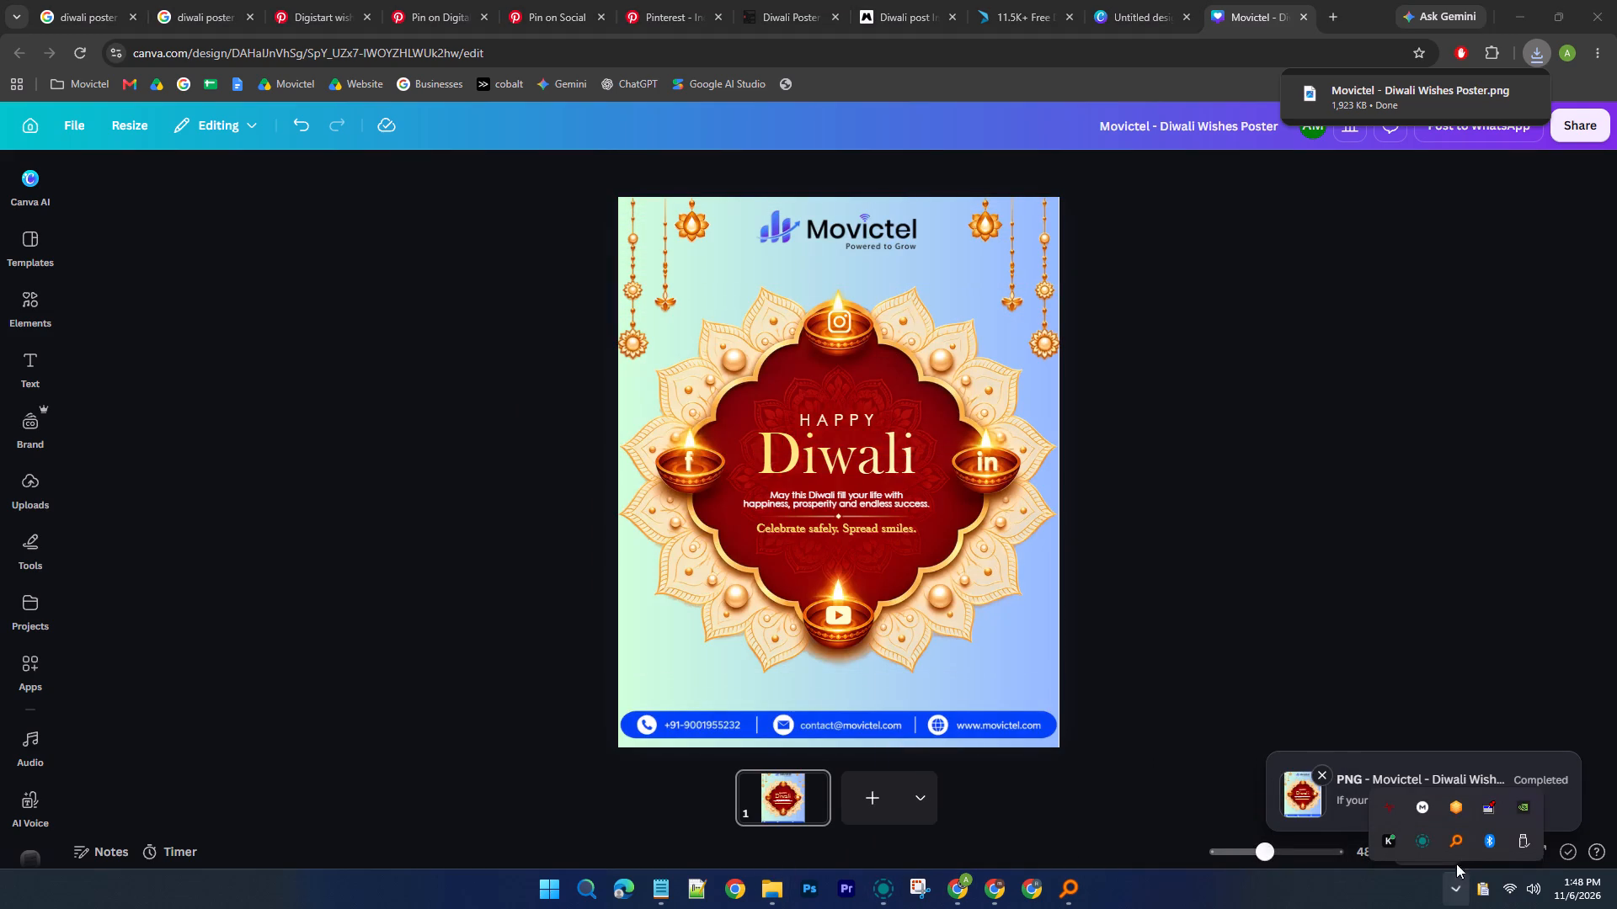
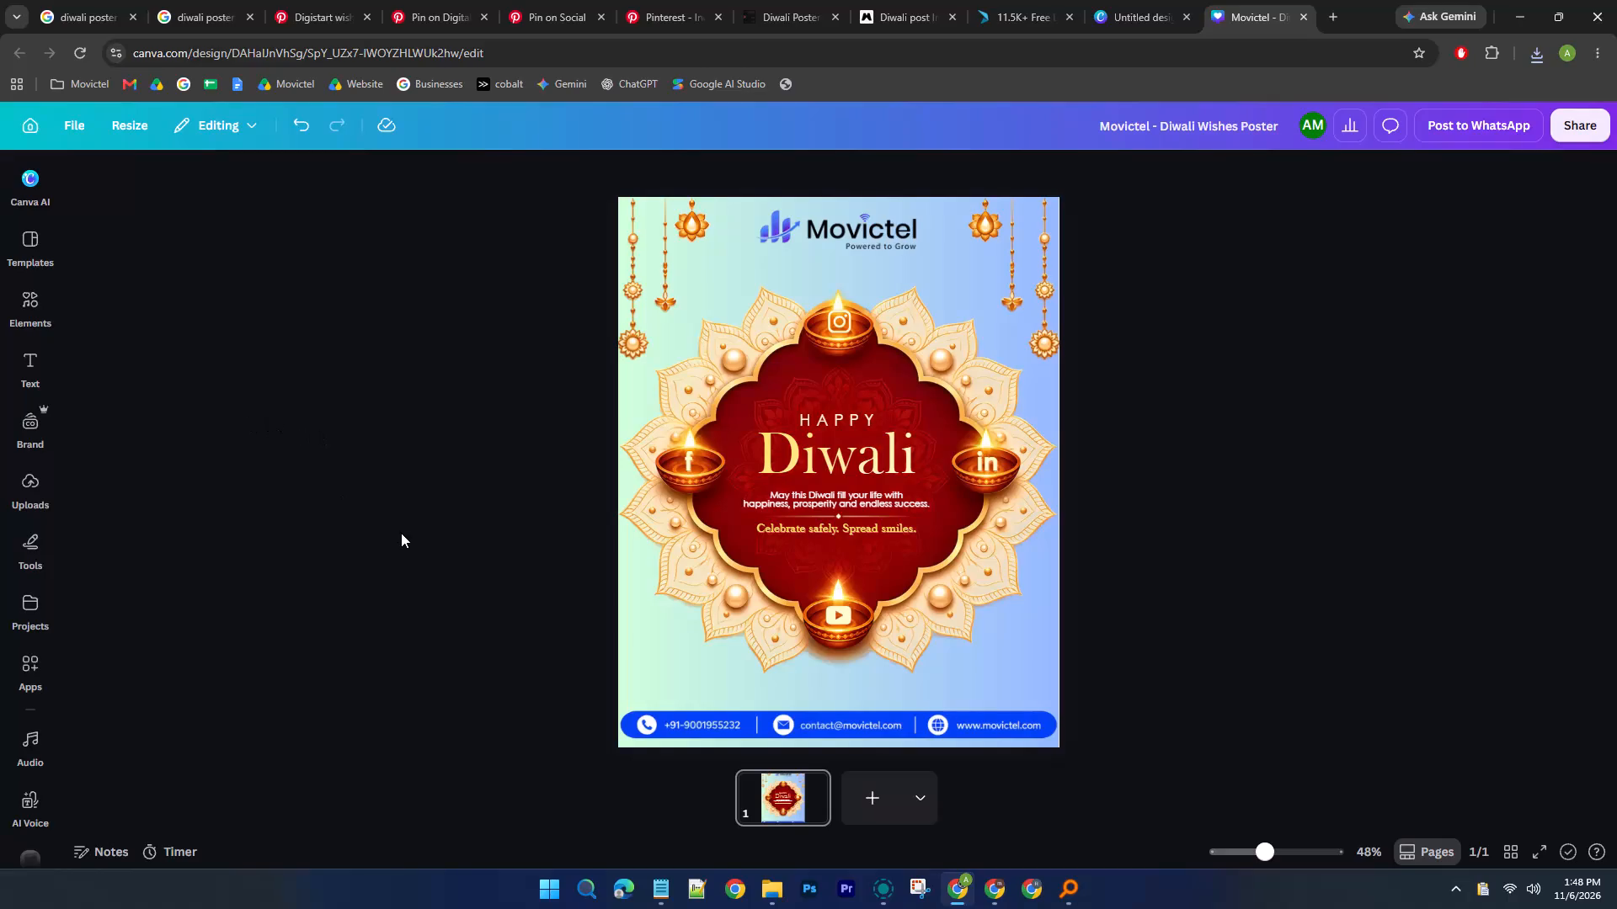
left_click(414, 0)
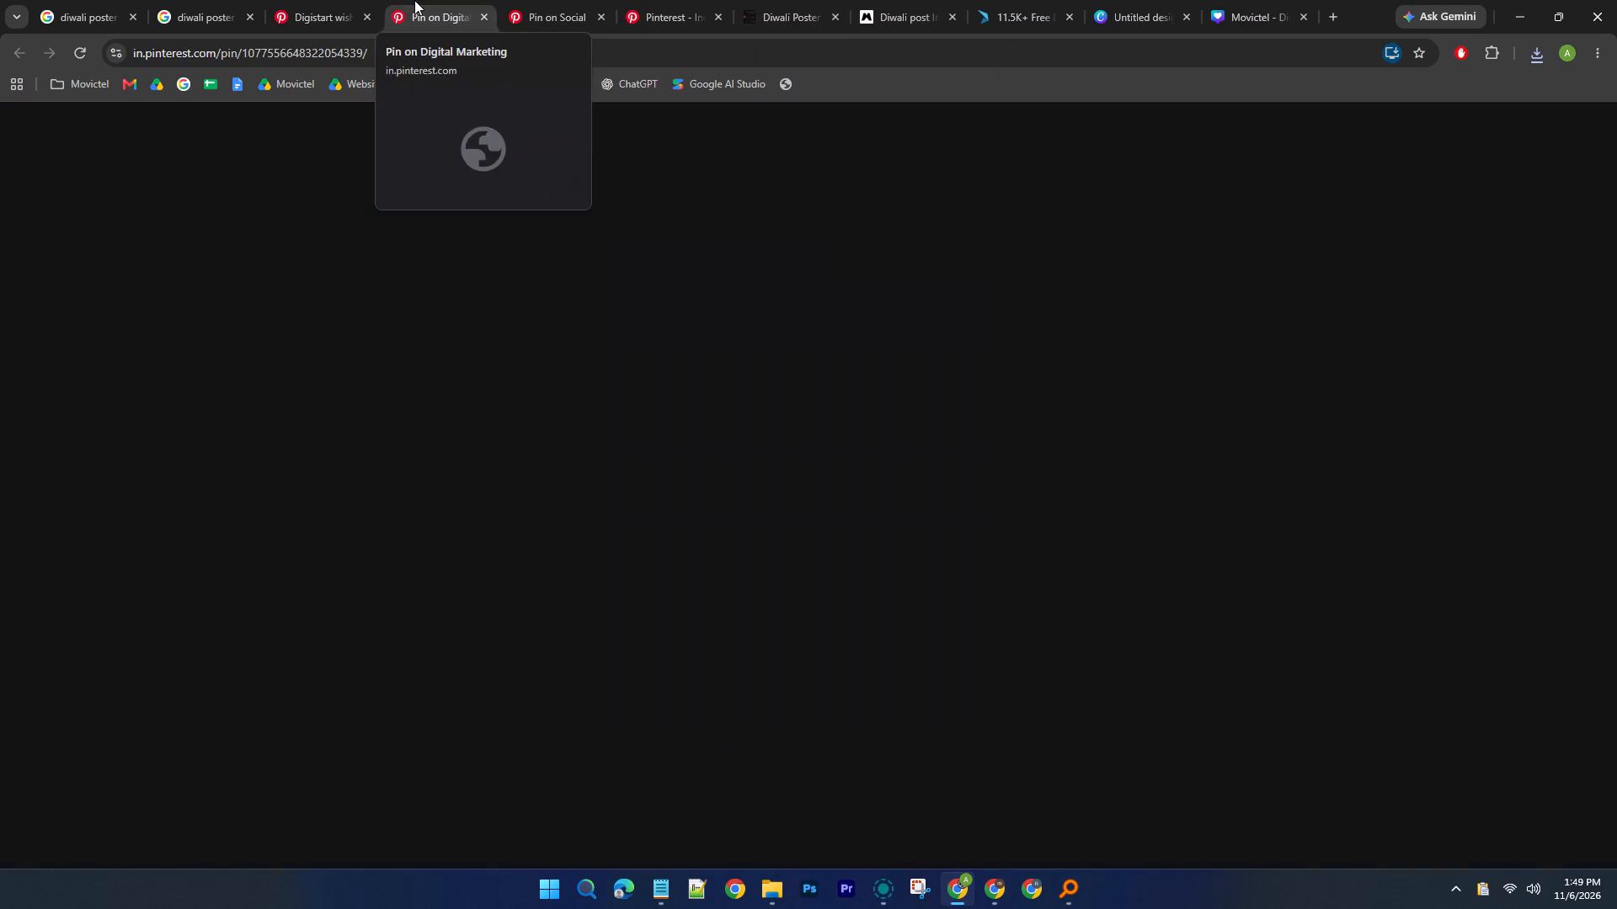
left_click(314, 0)
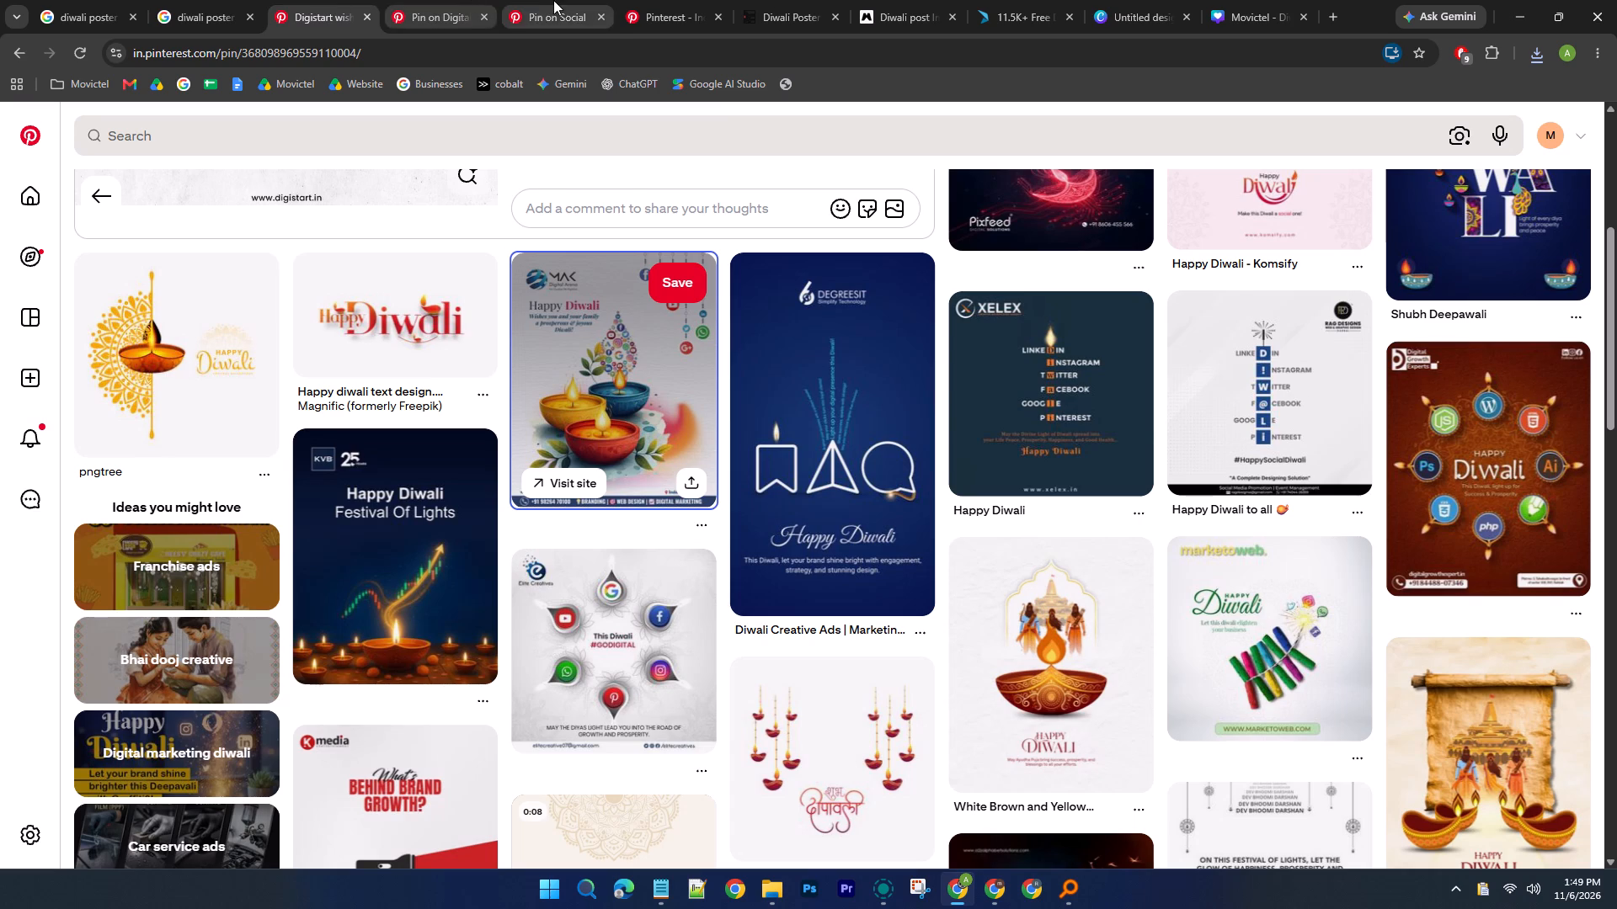
left_click(561, 0)
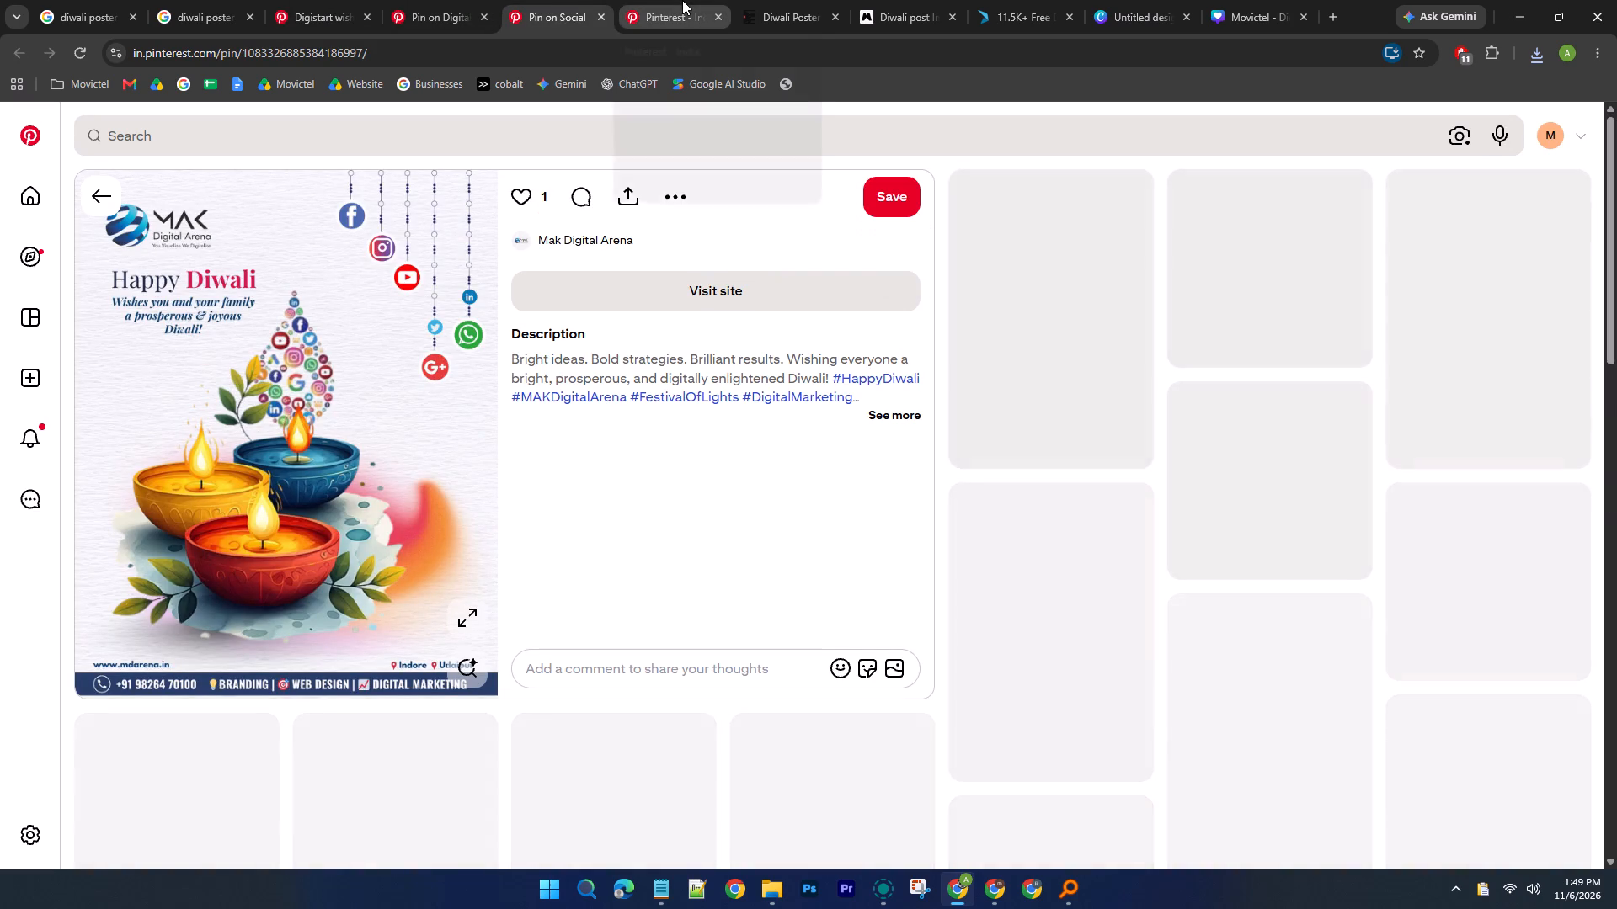
left_click(682, 0)
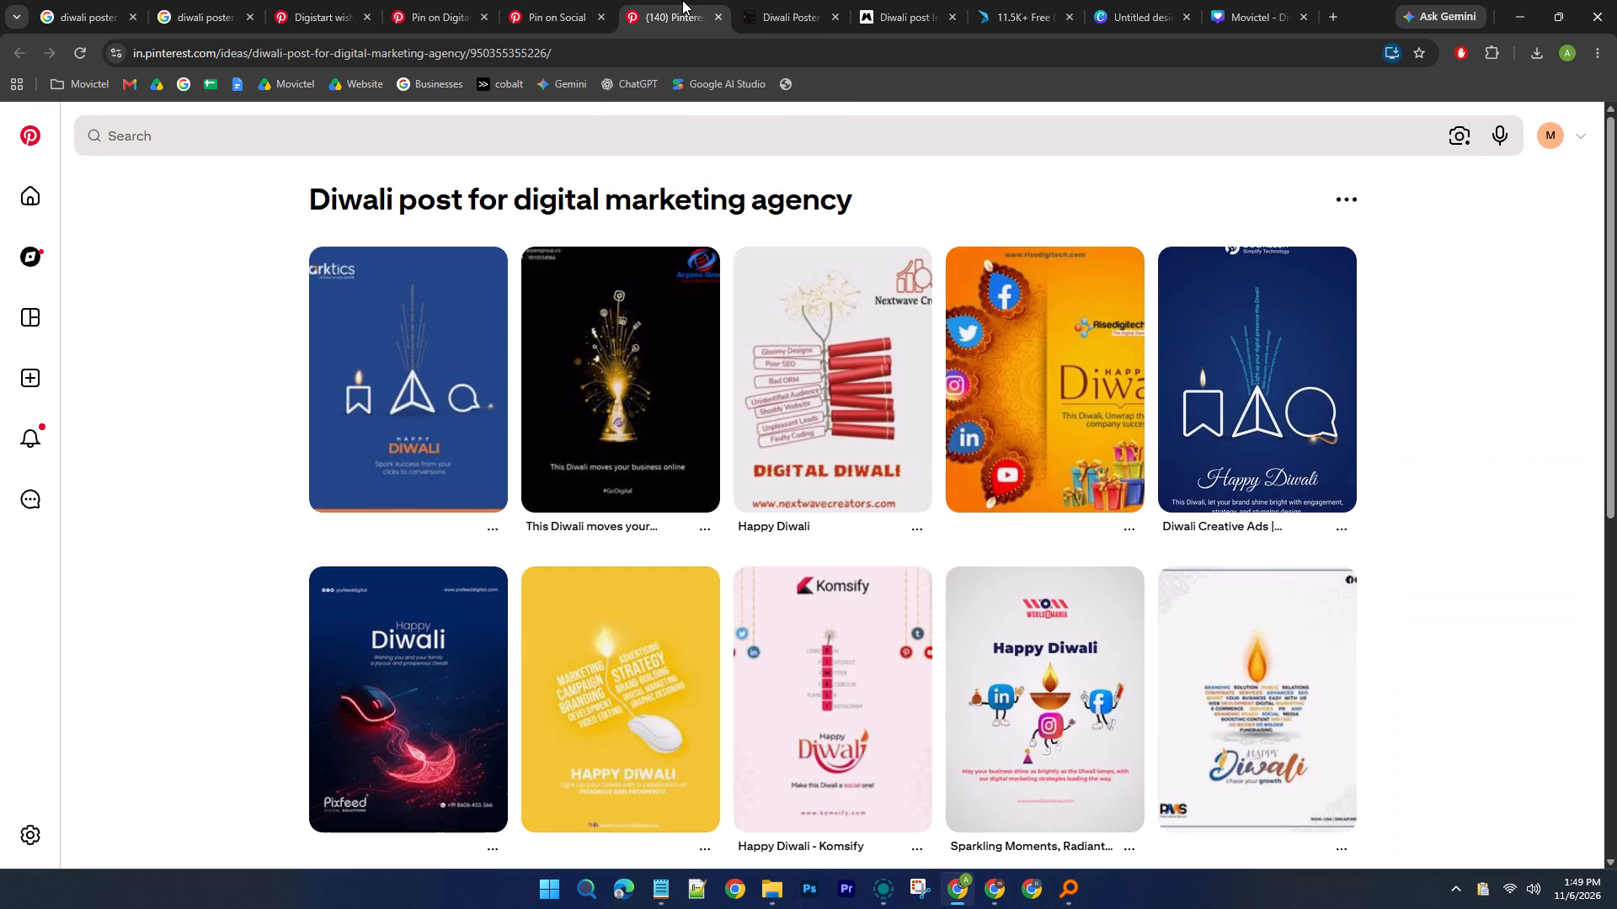
left_click(806, 0)
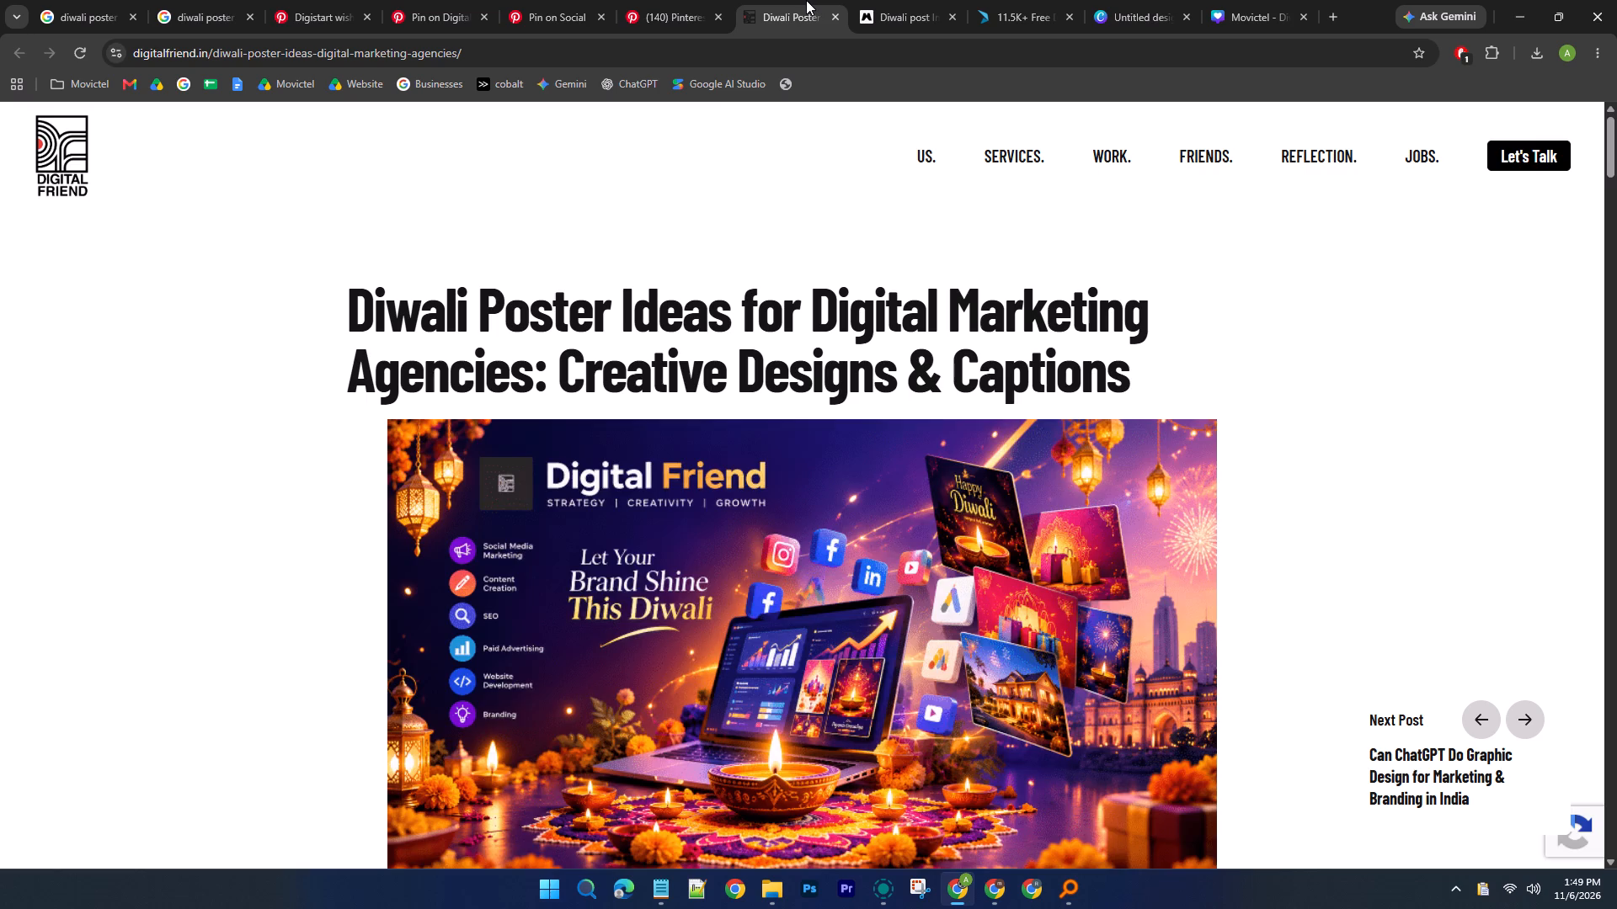
scroll(724, 489, "down", 6)
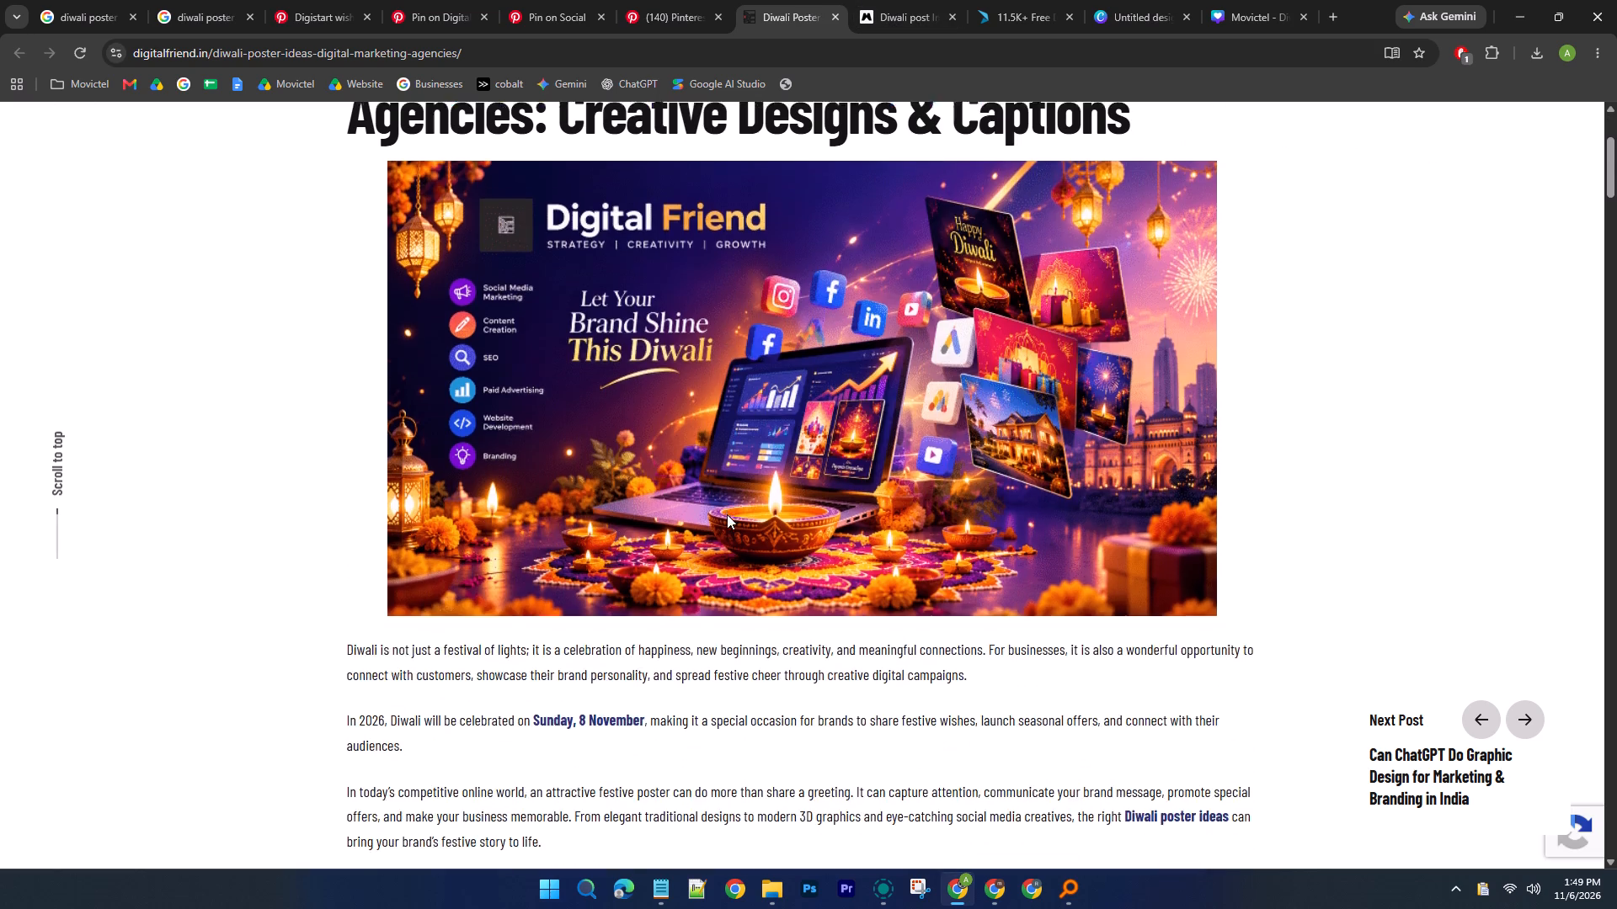
scroll(727, 514, "down", 20)
scroll(727, 514, "down", 7)
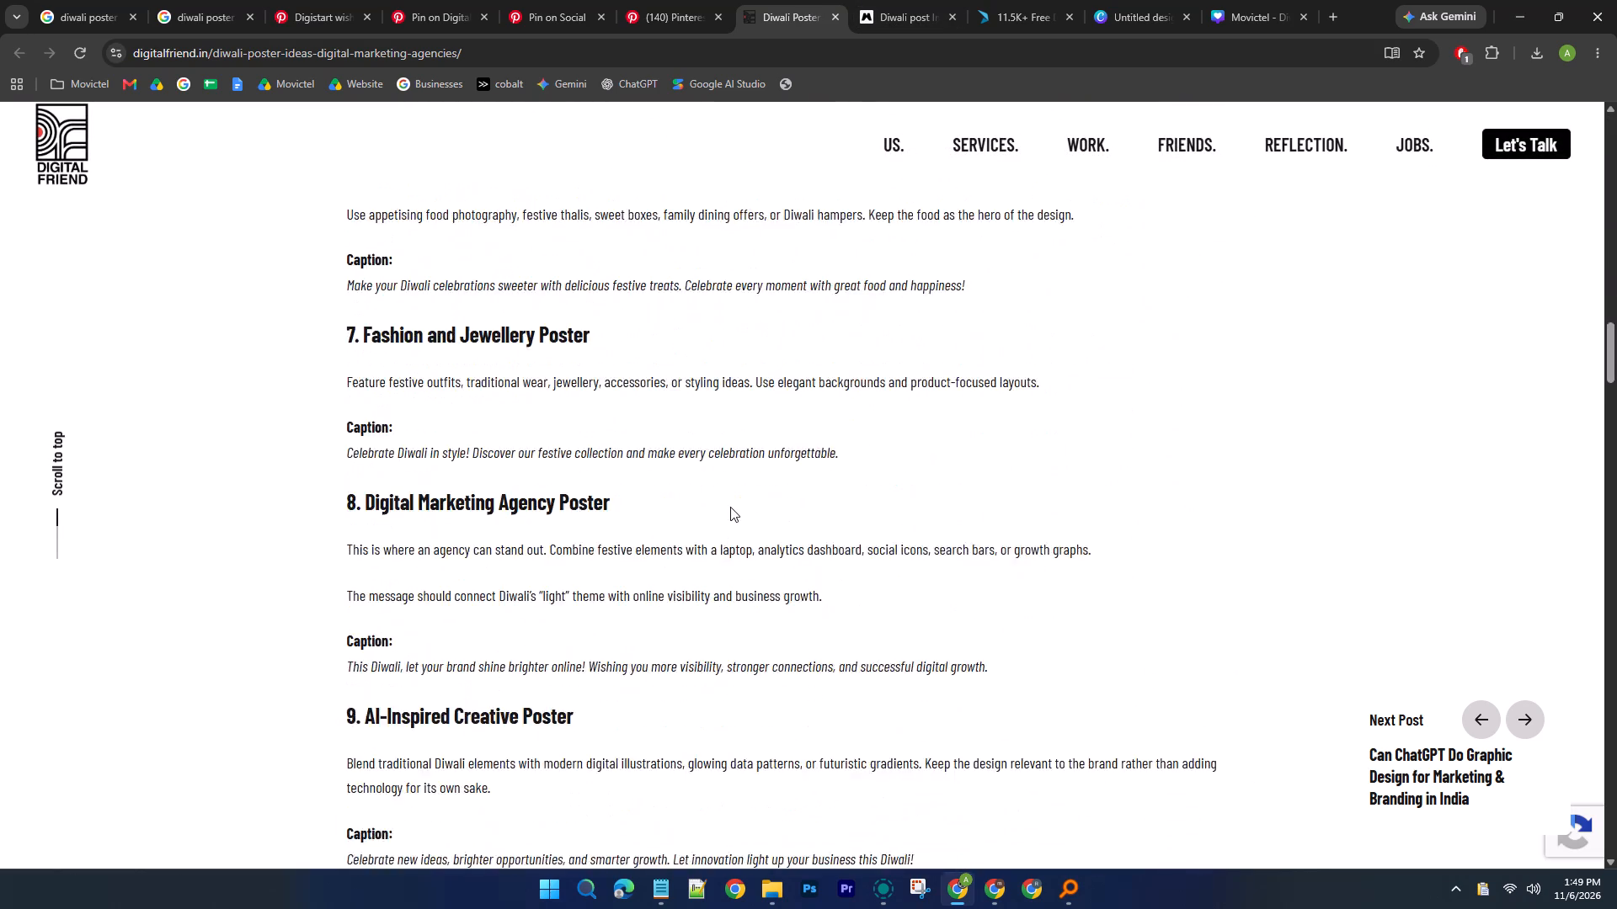
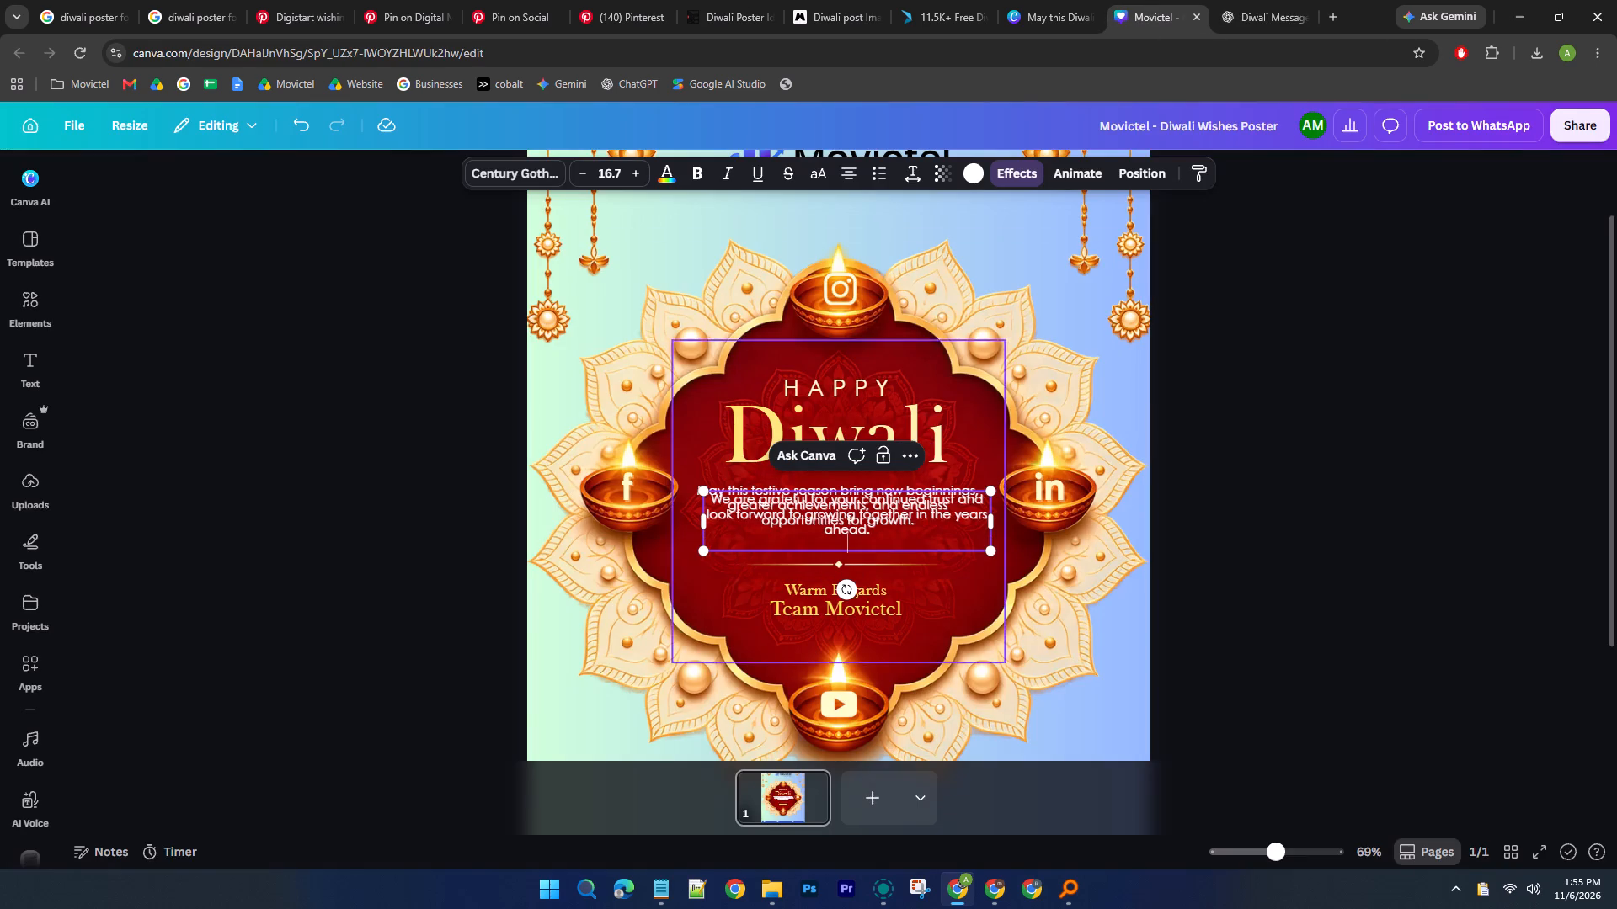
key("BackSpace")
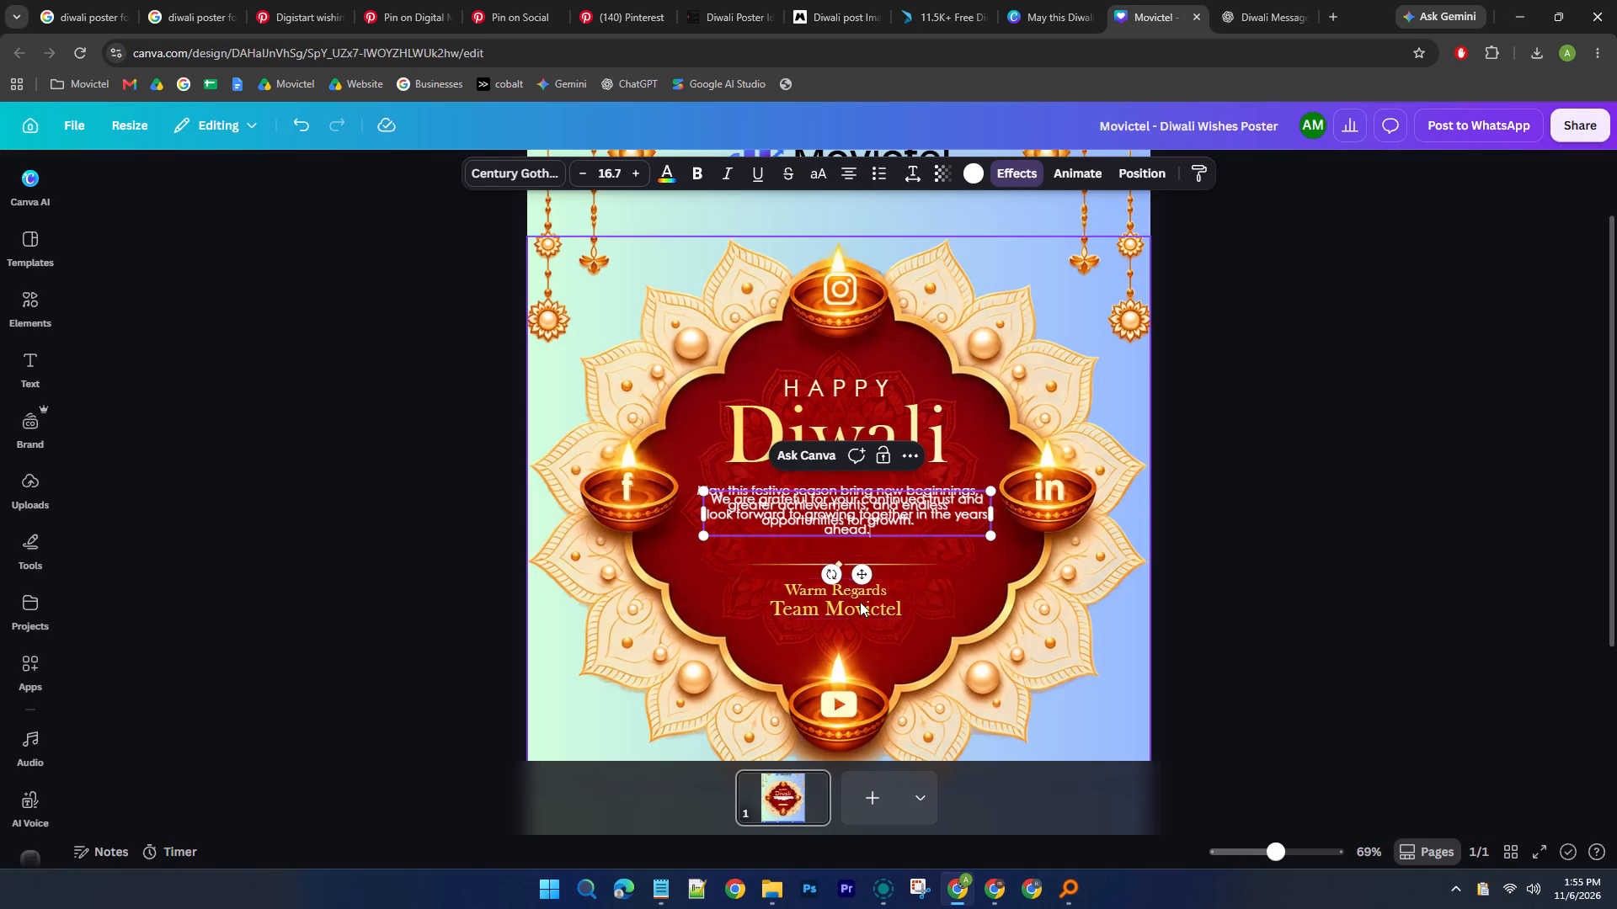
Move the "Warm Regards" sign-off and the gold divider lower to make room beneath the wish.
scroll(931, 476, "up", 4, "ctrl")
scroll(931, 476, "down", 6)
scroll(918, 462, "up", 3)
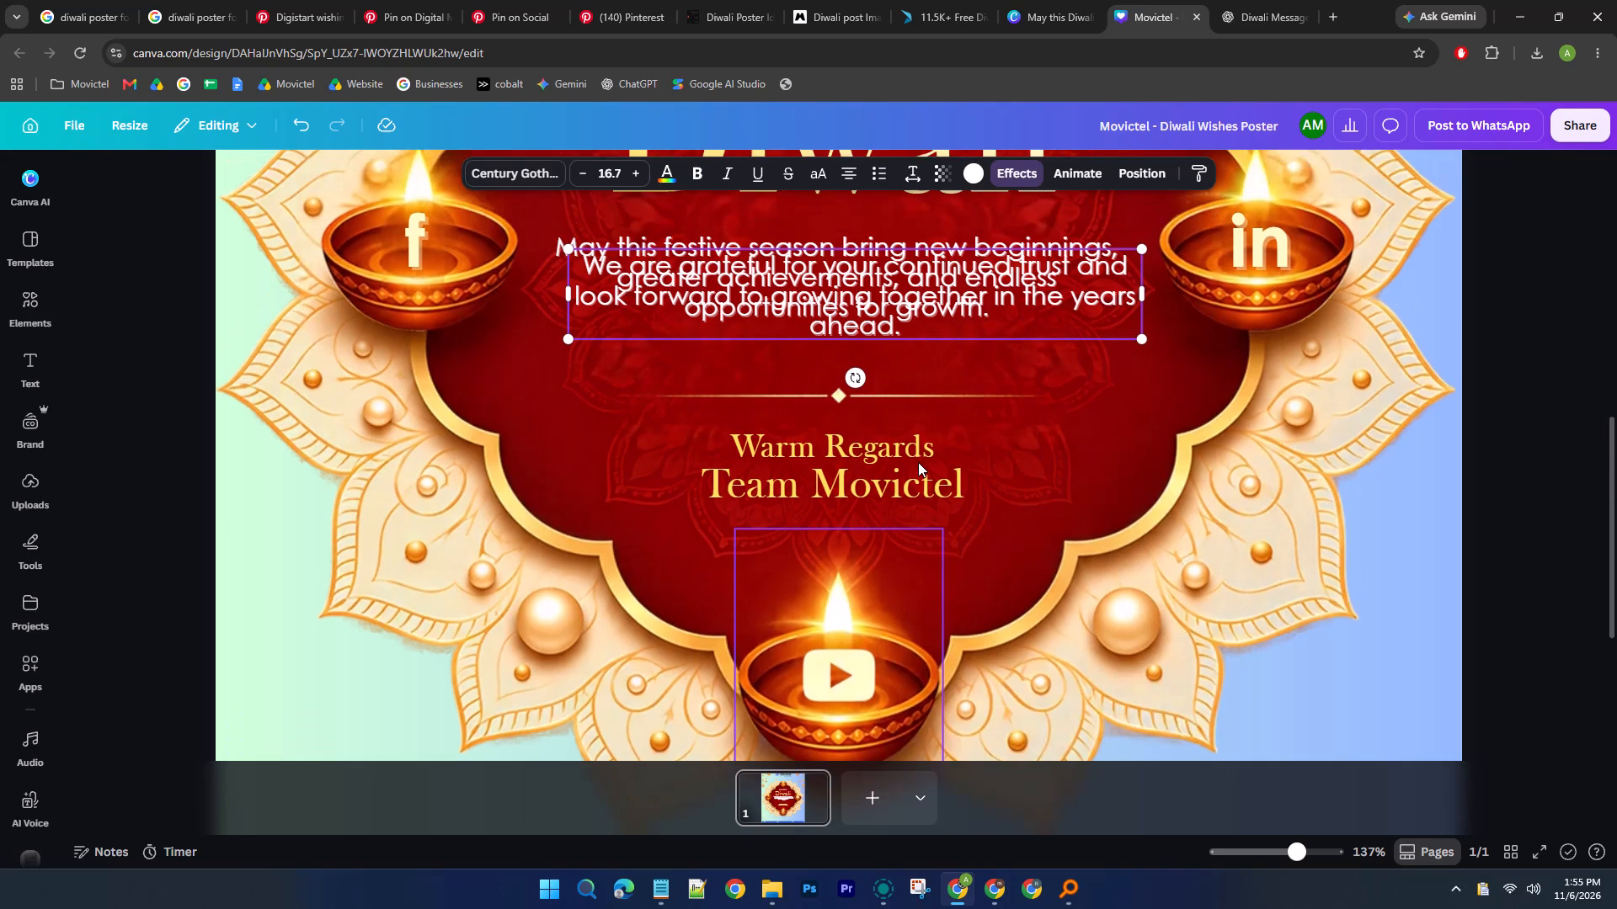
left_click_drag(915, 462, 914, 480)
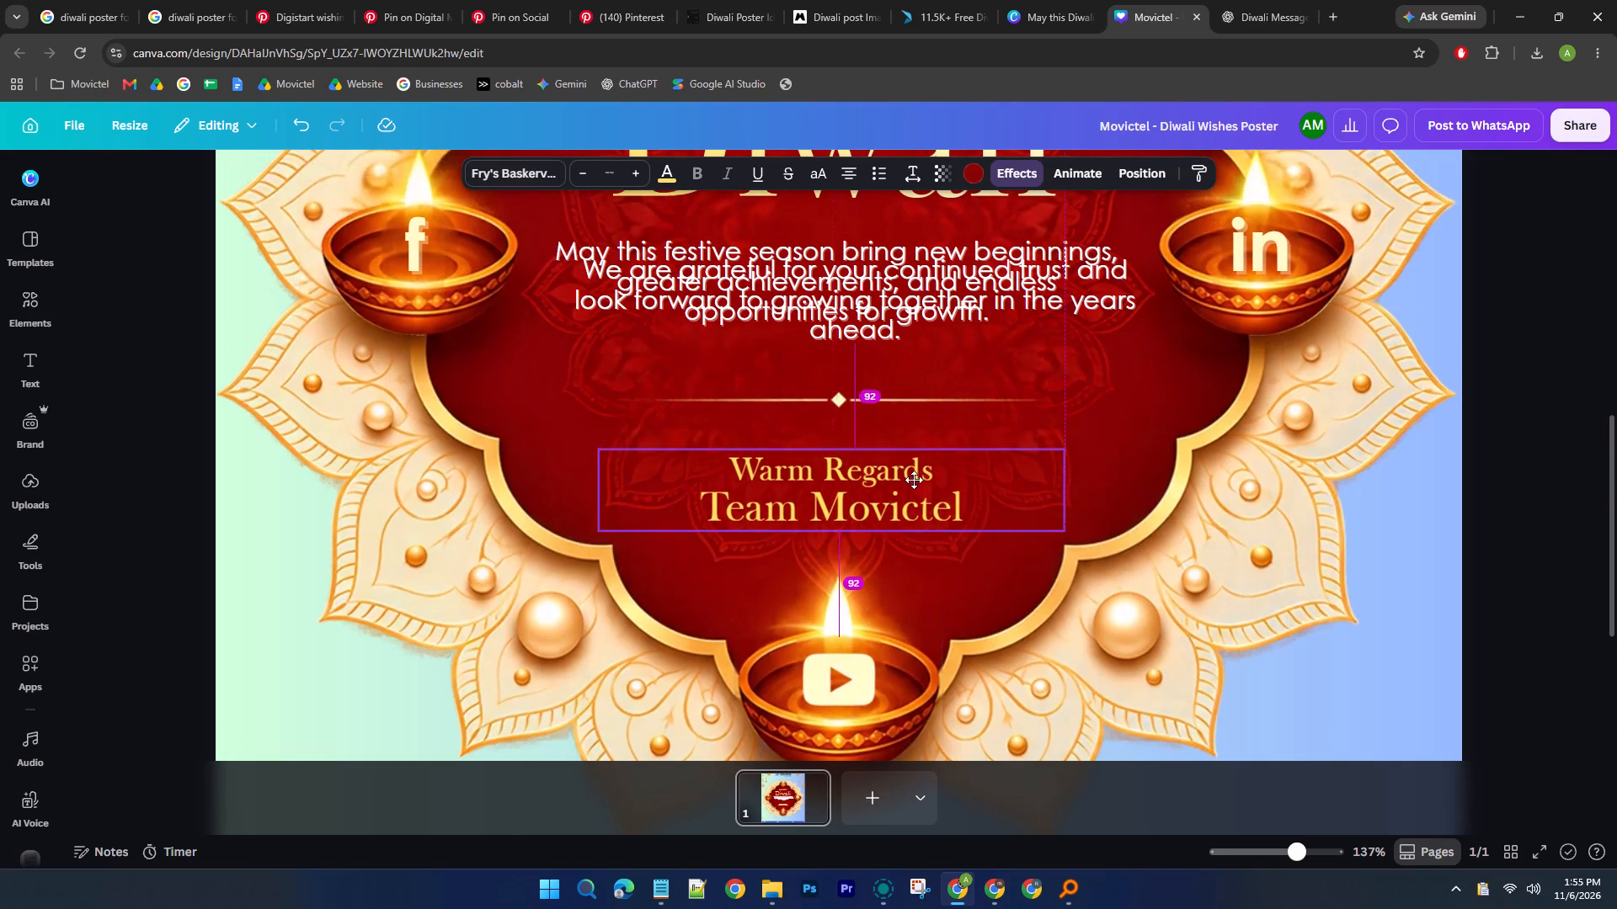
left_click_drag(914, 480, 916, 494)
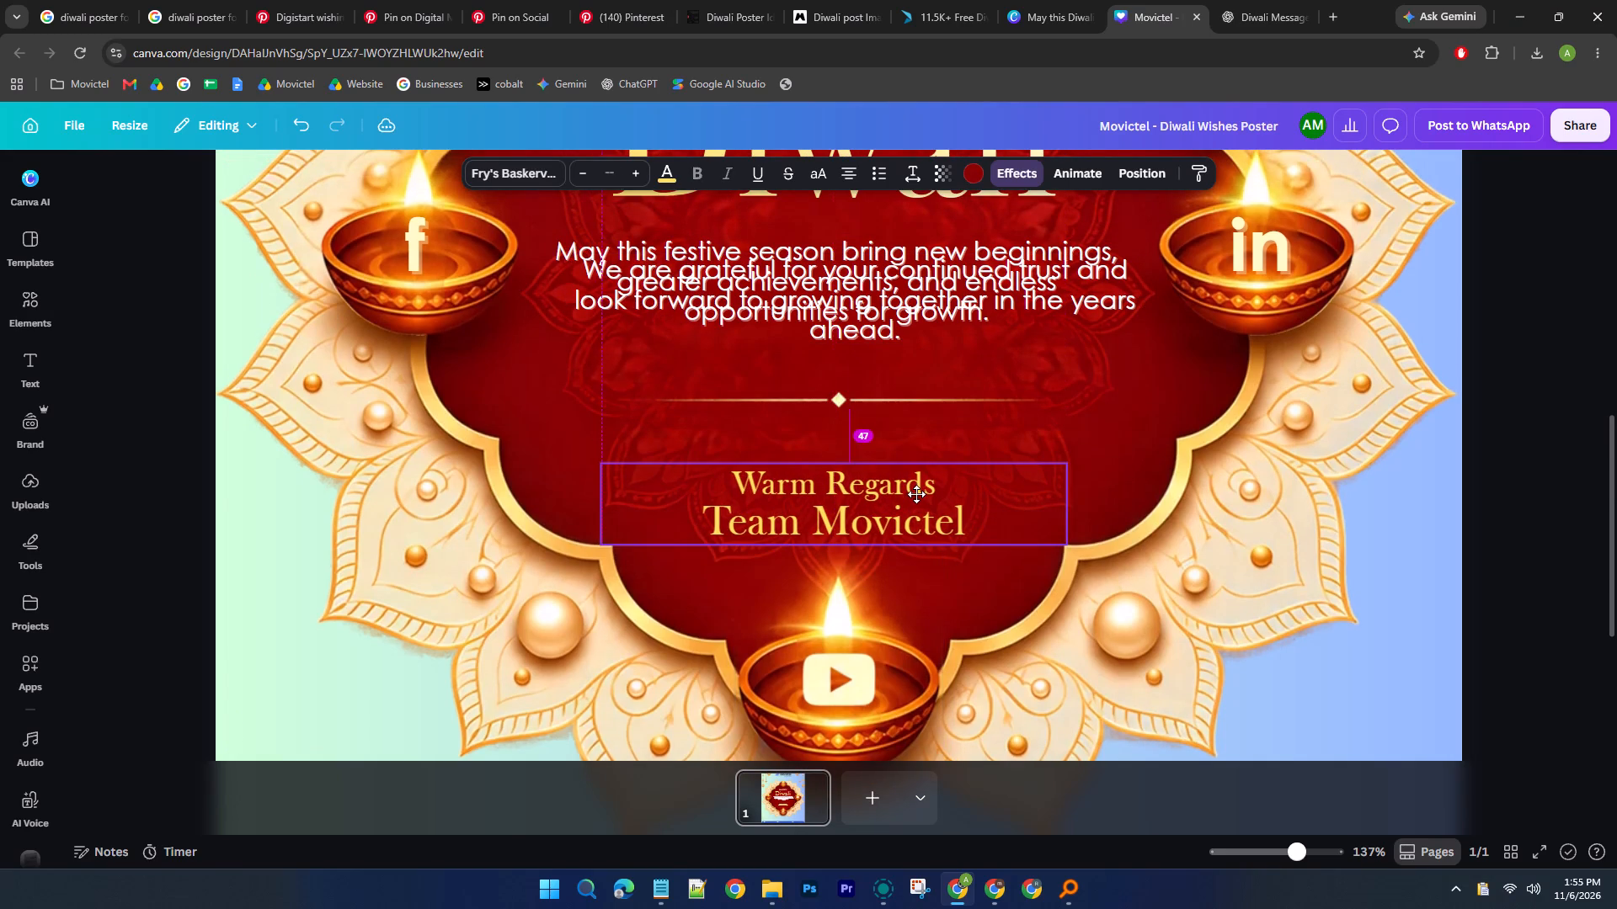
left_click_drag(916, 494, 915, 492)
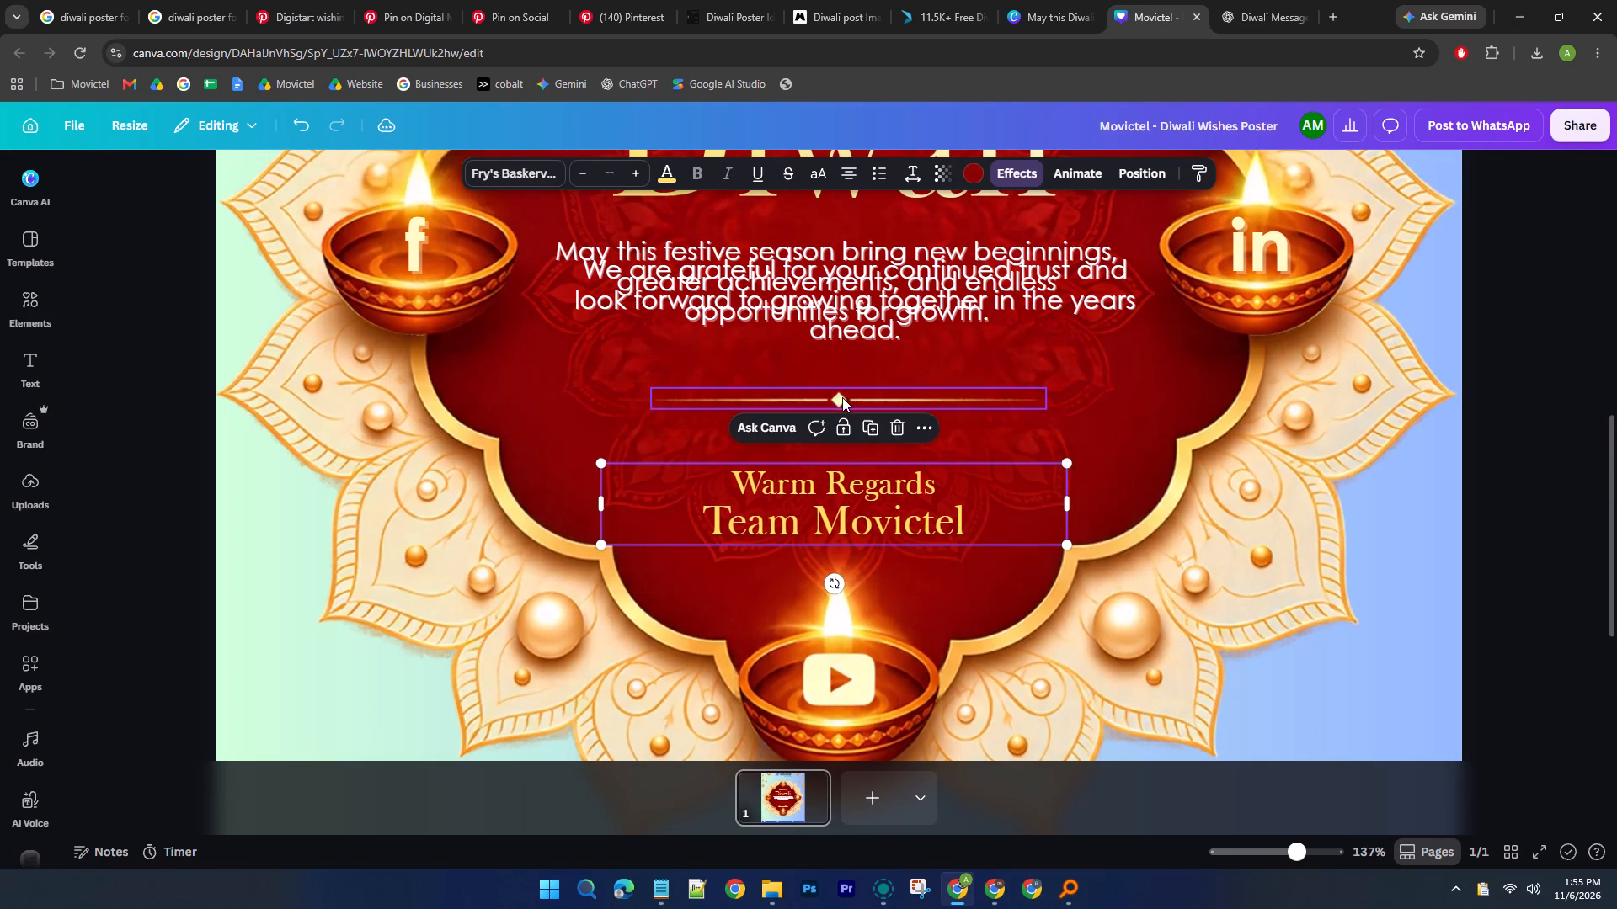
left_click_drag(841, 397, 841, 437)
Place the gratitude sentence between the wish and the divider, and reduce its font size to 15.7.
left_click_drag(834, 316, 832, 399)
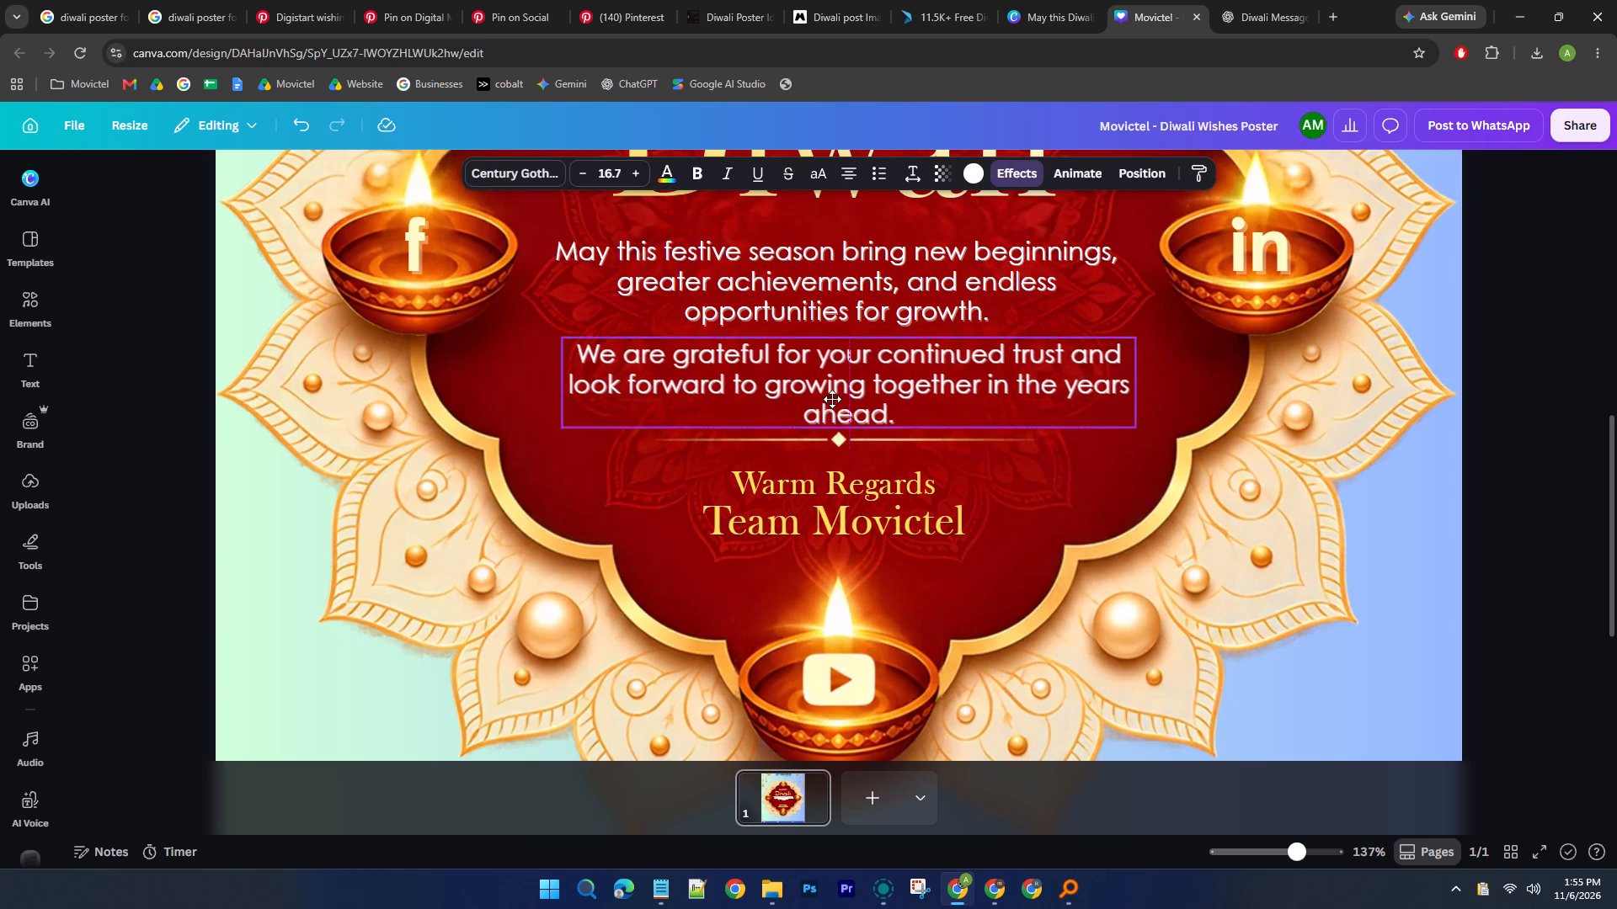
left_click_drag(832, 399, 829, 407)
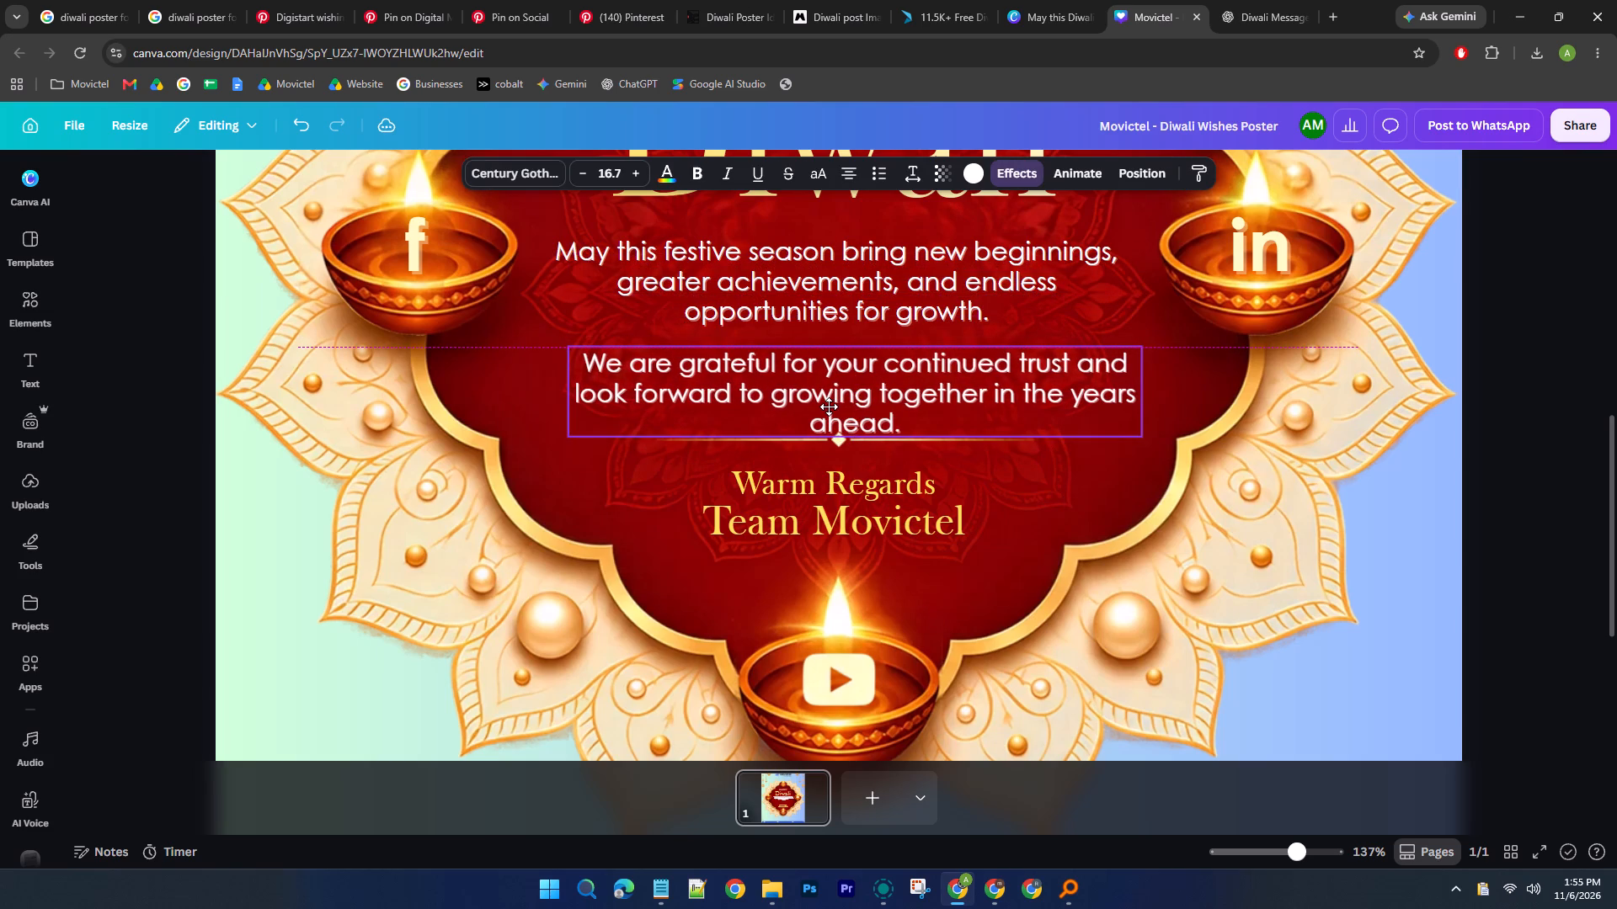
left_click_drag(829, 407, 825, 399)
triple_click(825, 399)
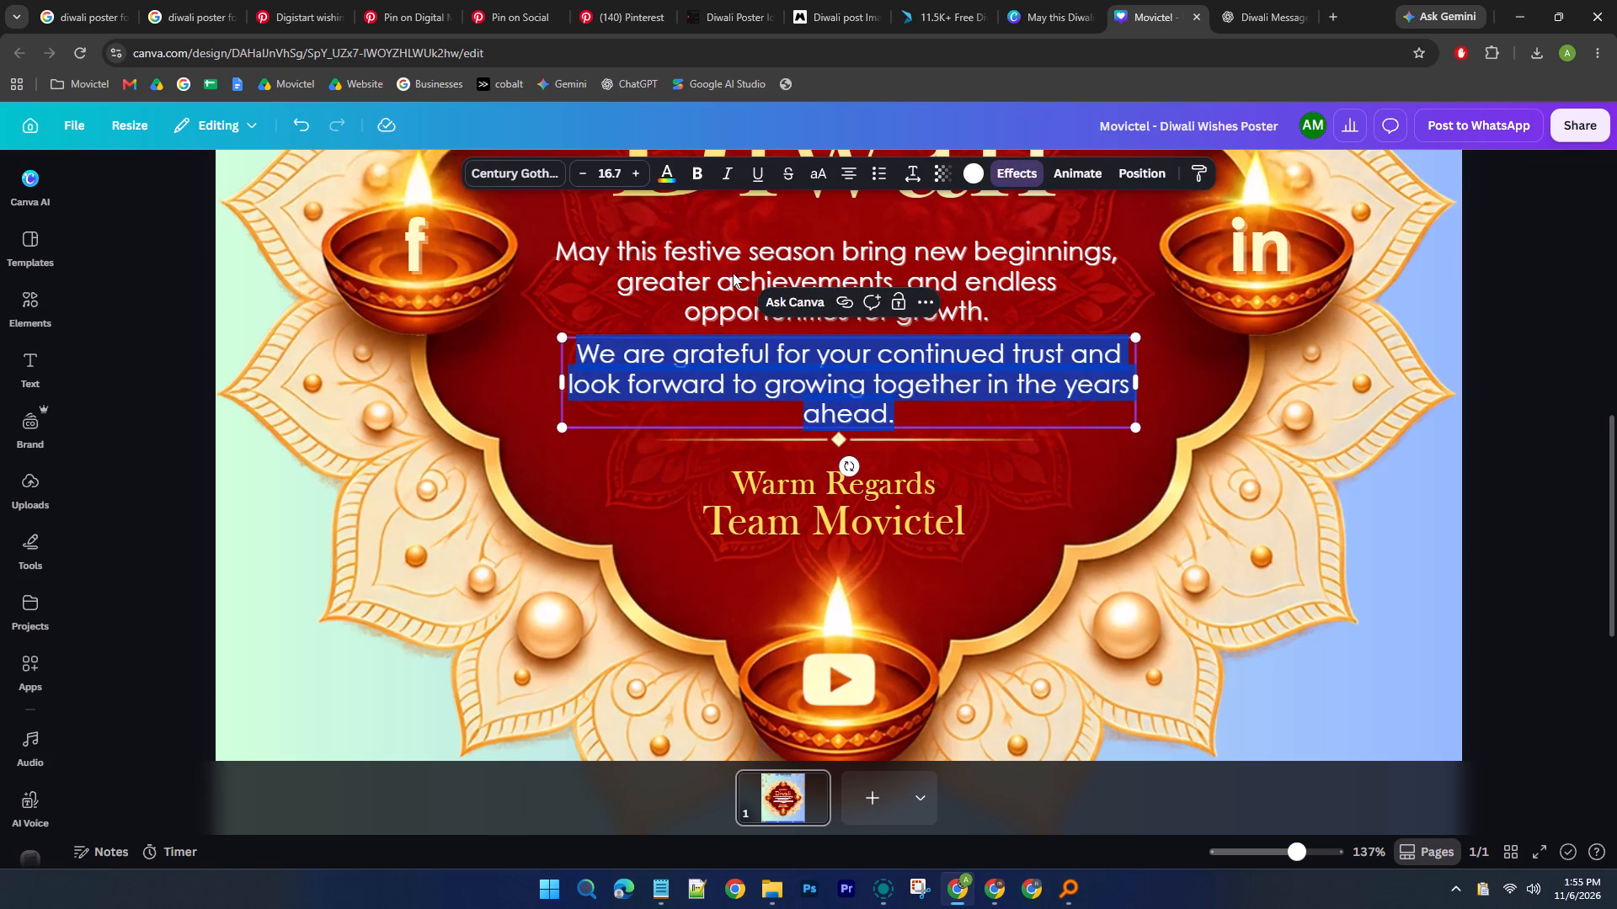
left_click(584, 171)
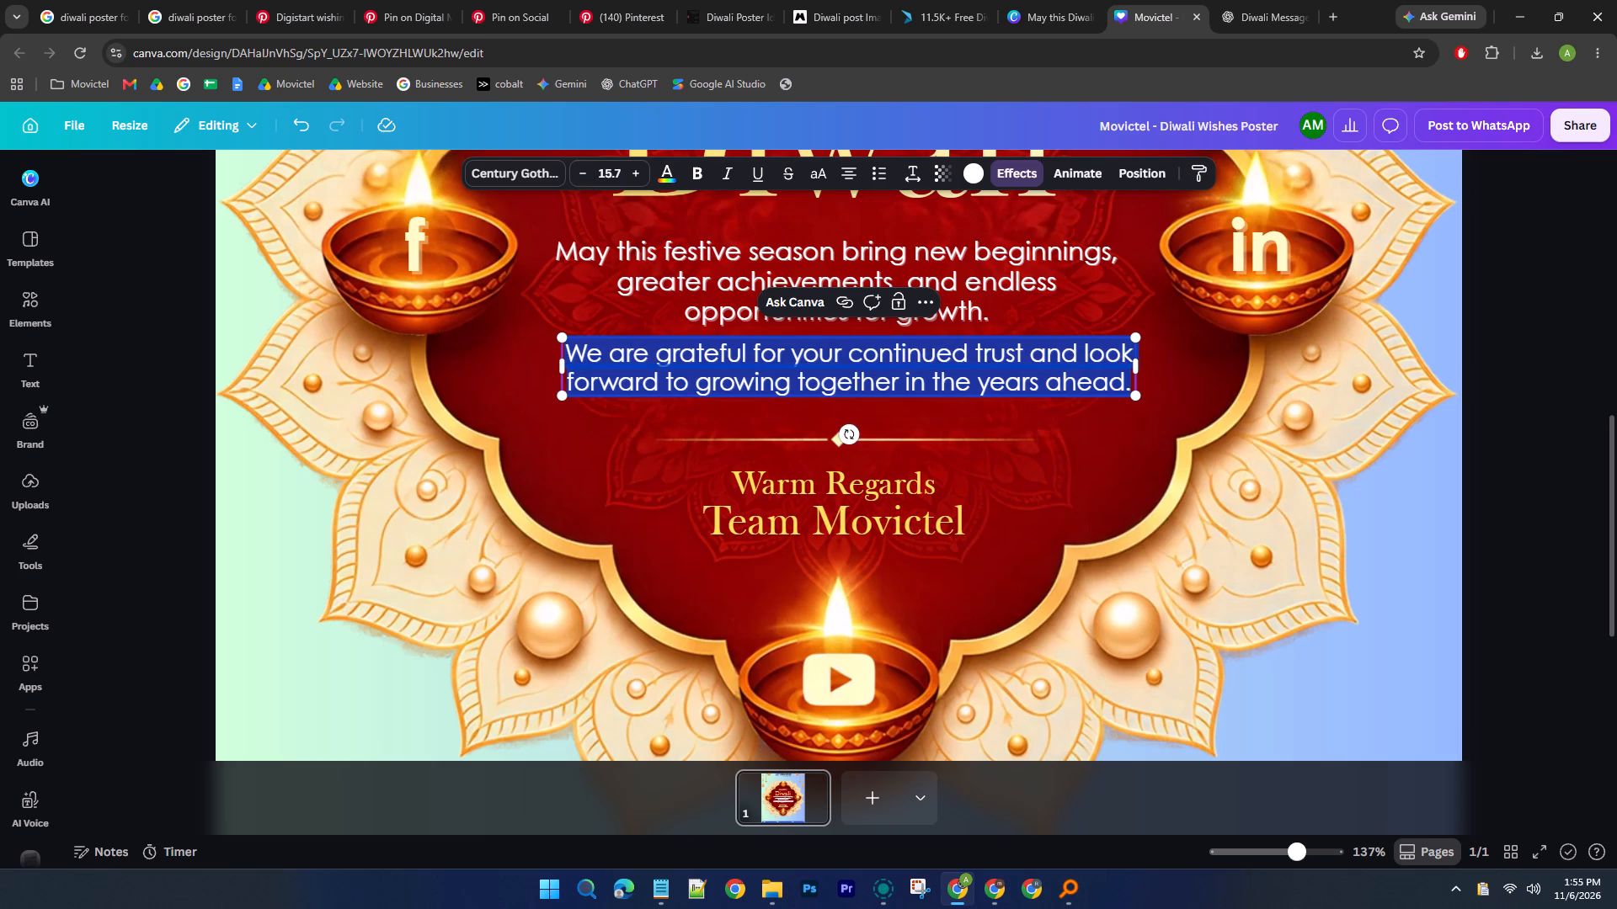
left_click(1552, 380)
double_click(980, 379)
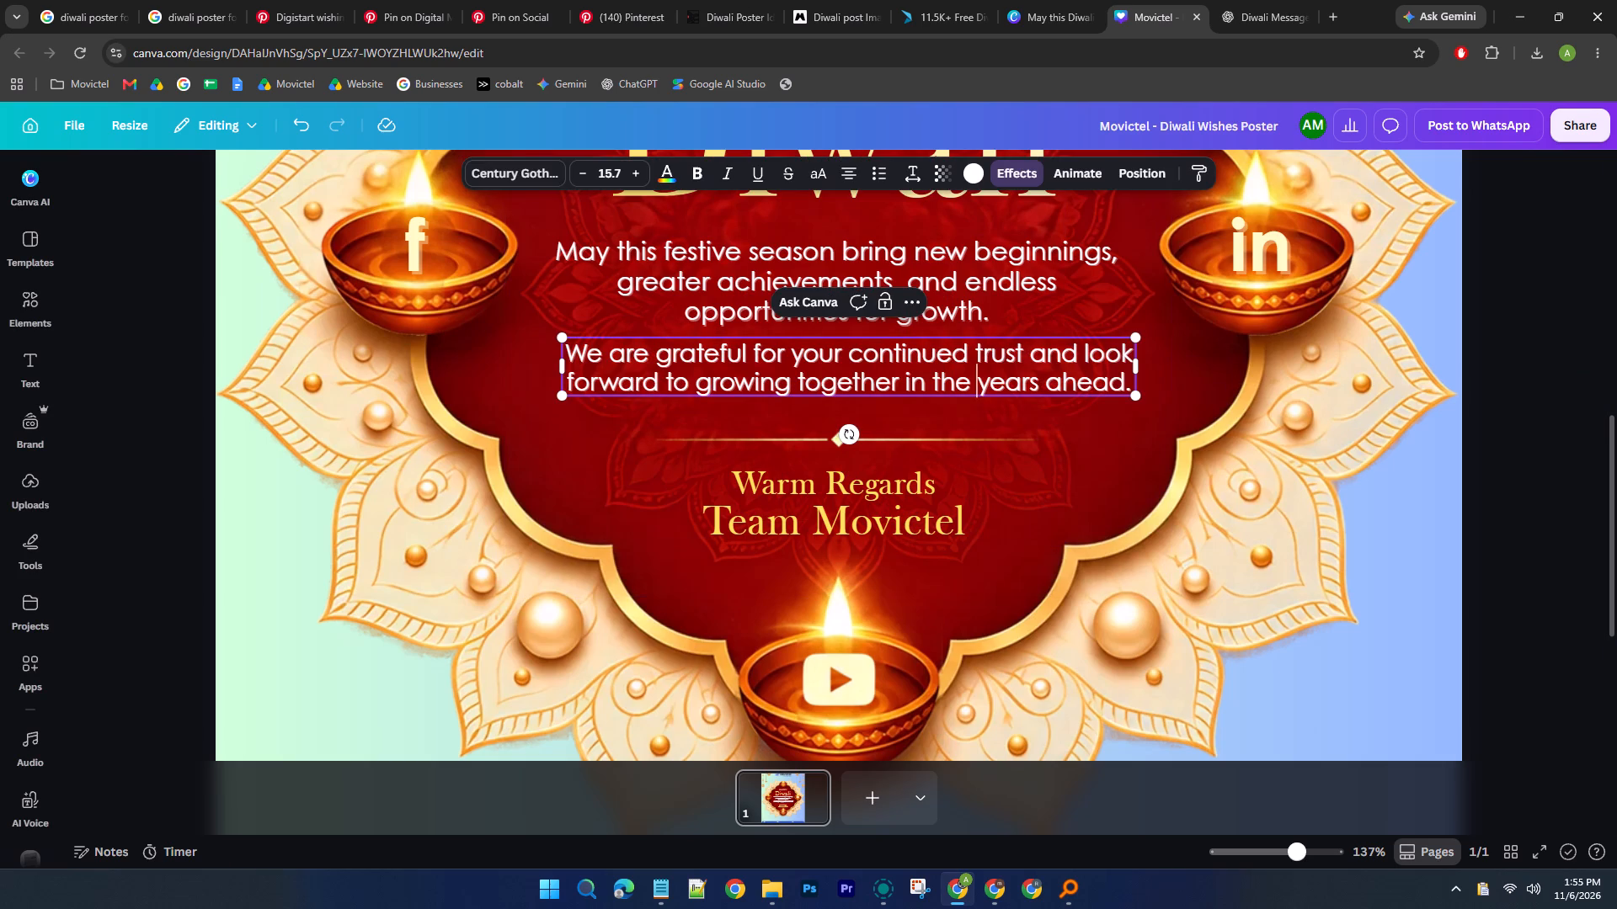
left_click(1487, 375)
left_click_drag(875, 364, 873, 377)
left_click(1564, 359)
Check the whole poster's layout and text spacing with the added gratitude sentence.
scroll(1530, 375, "up", 1, "ctrl")
scroll(1530, 375, "down", 5, "ctrl")
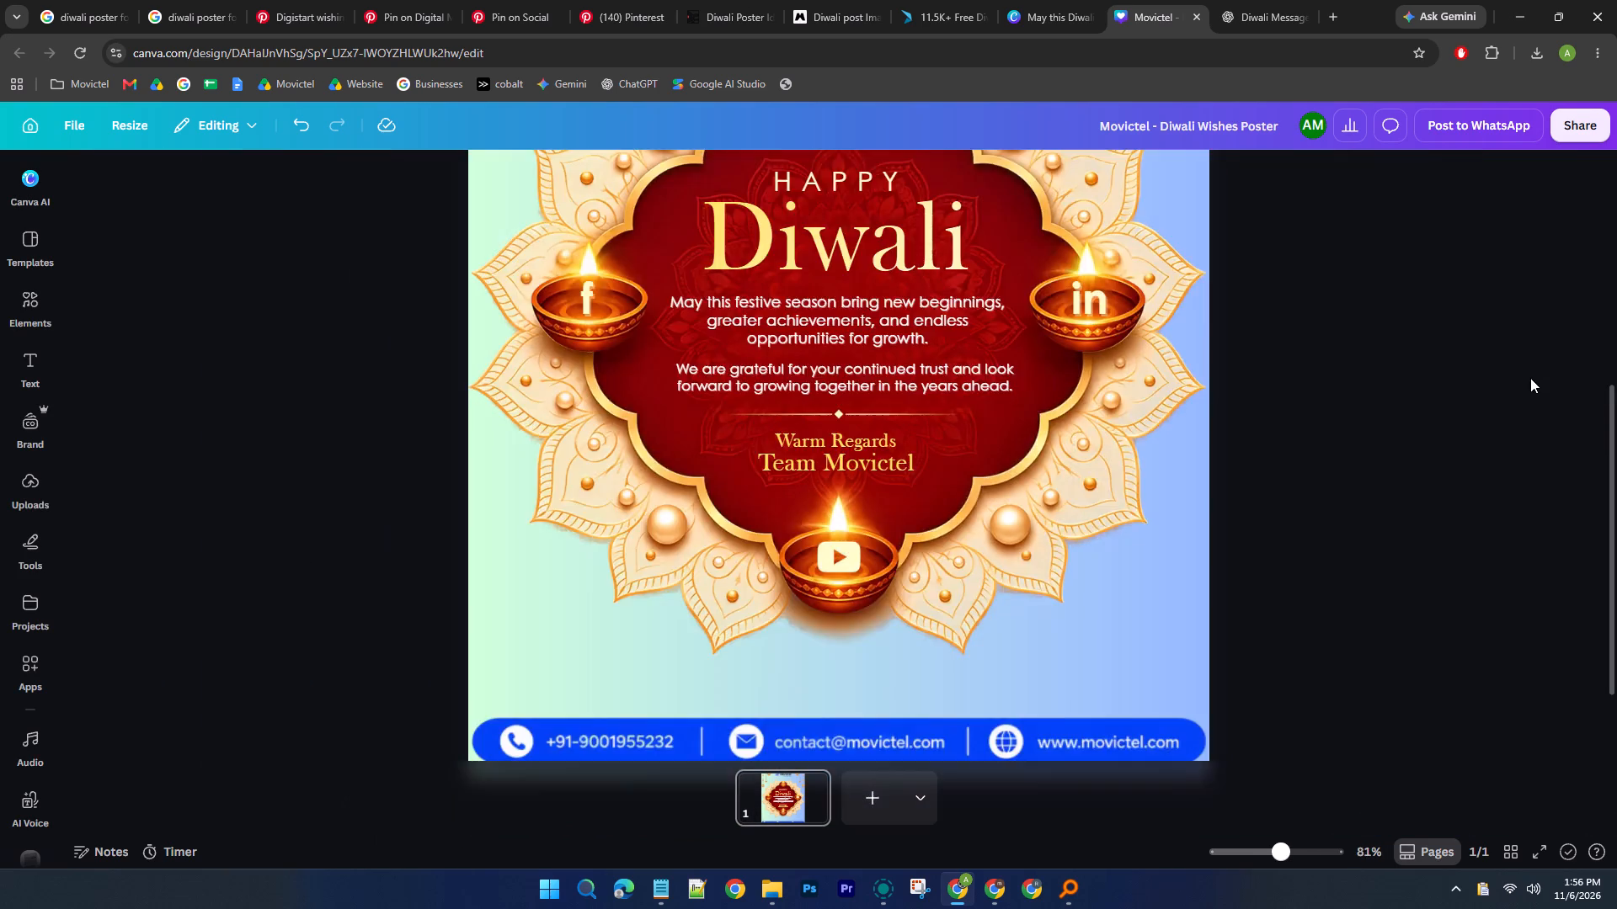
scroll(1530, 378, "down", 2, "ctrl")
scroll(1358, 436, "up", 3)
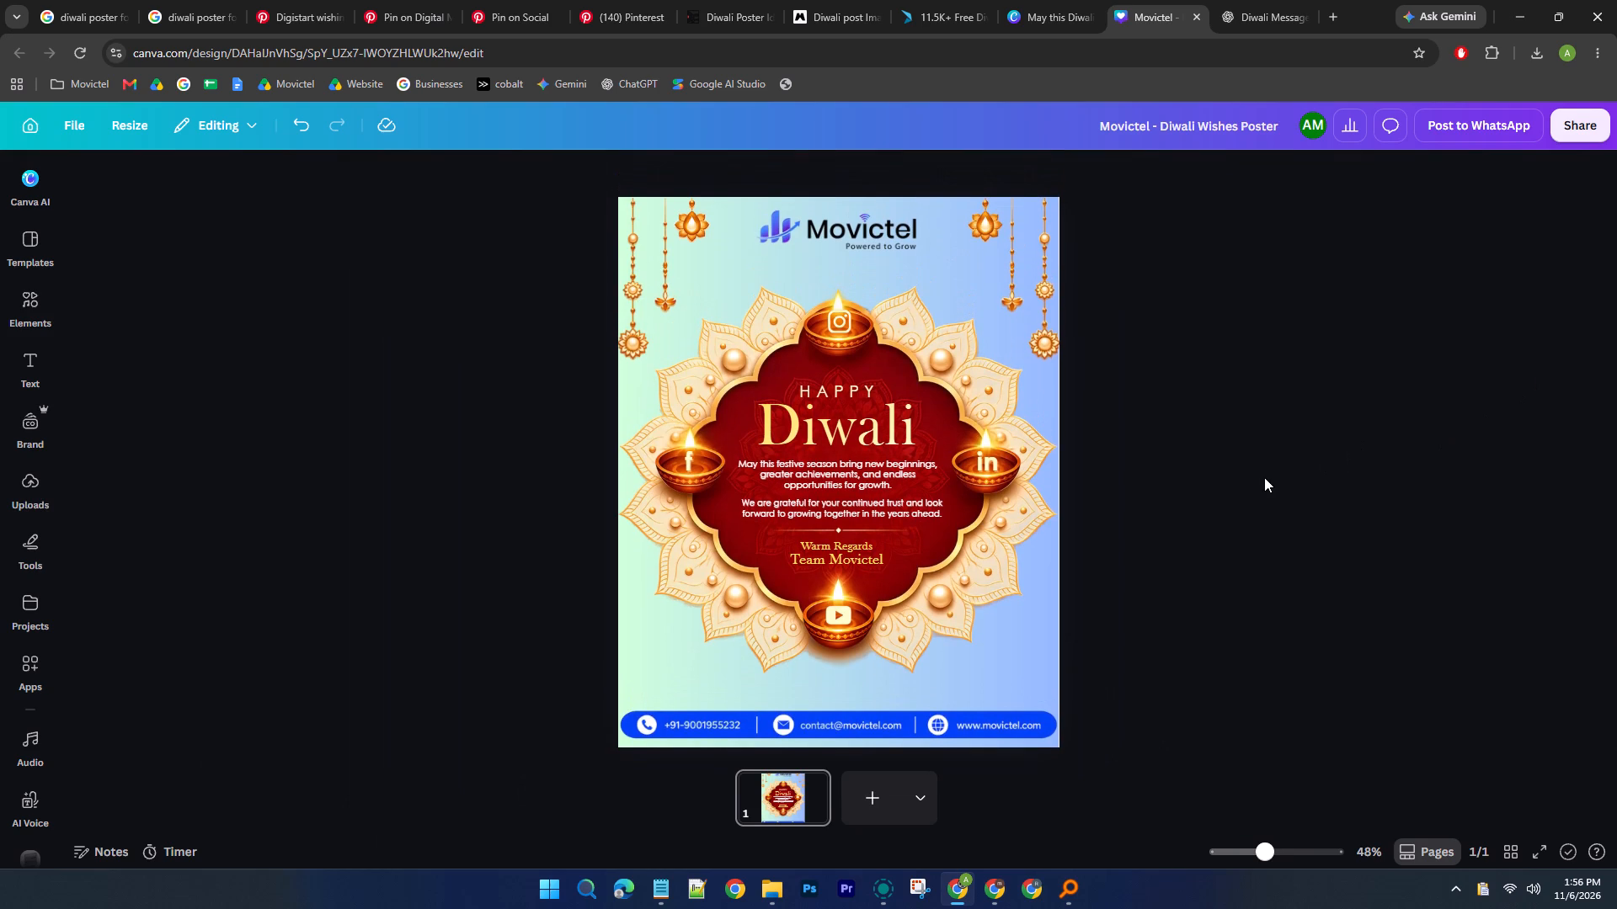
scroll(1264, 477, "up", 1, "ctrl")
scroll(1386, 412, "down", 1)
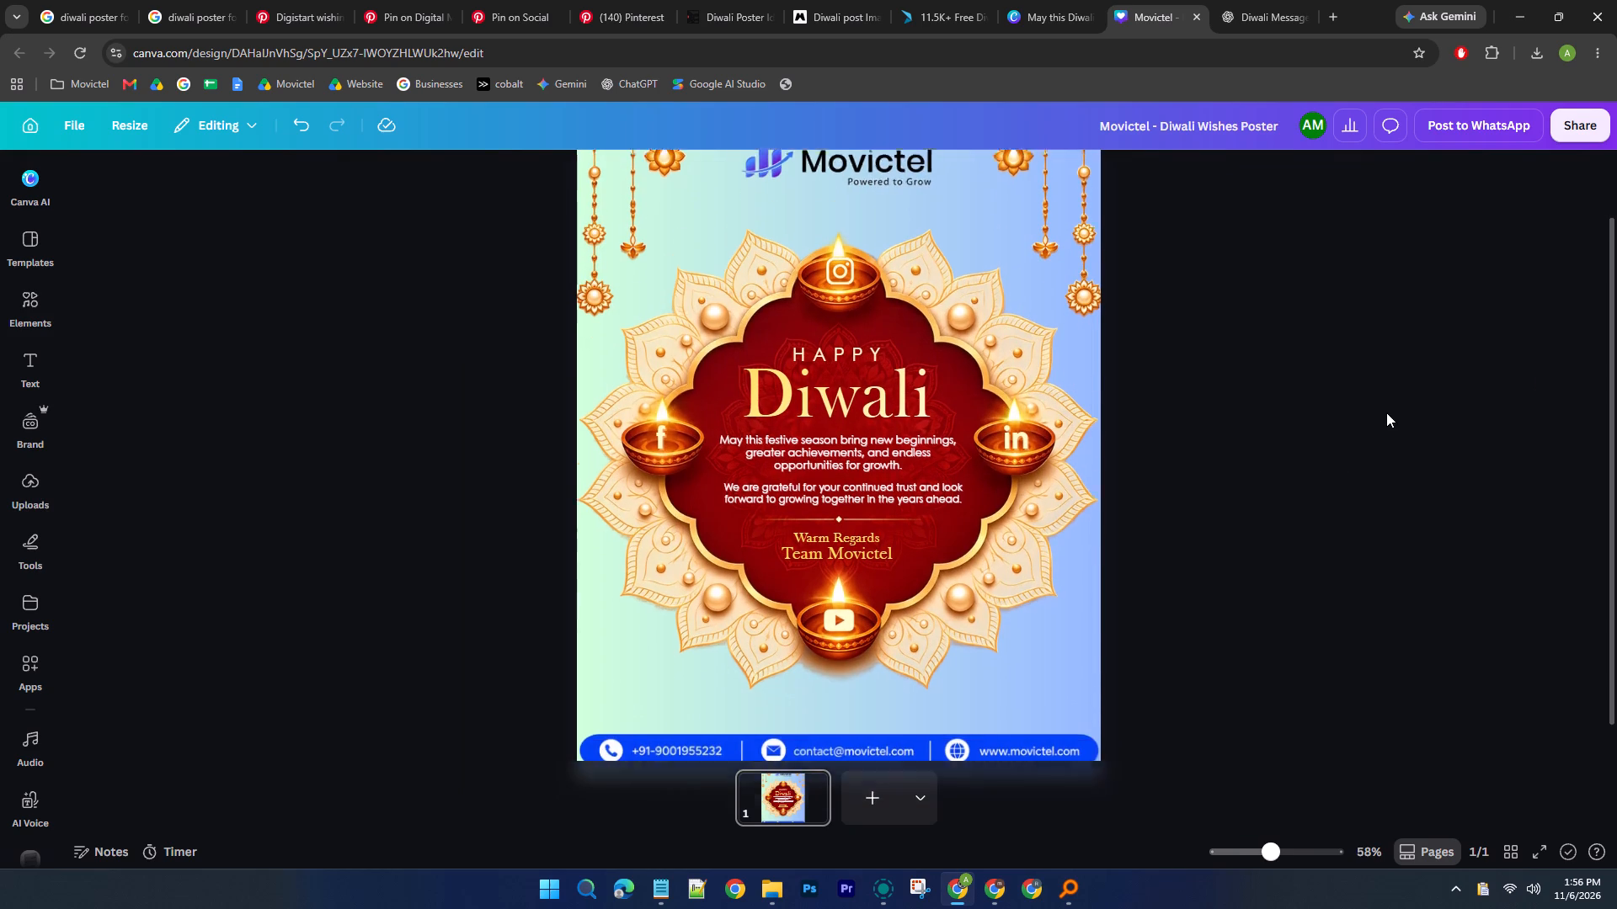
scroll(1386, 412, "up", 1)
scroll(1386, 412, "down", 1, "ctrl")
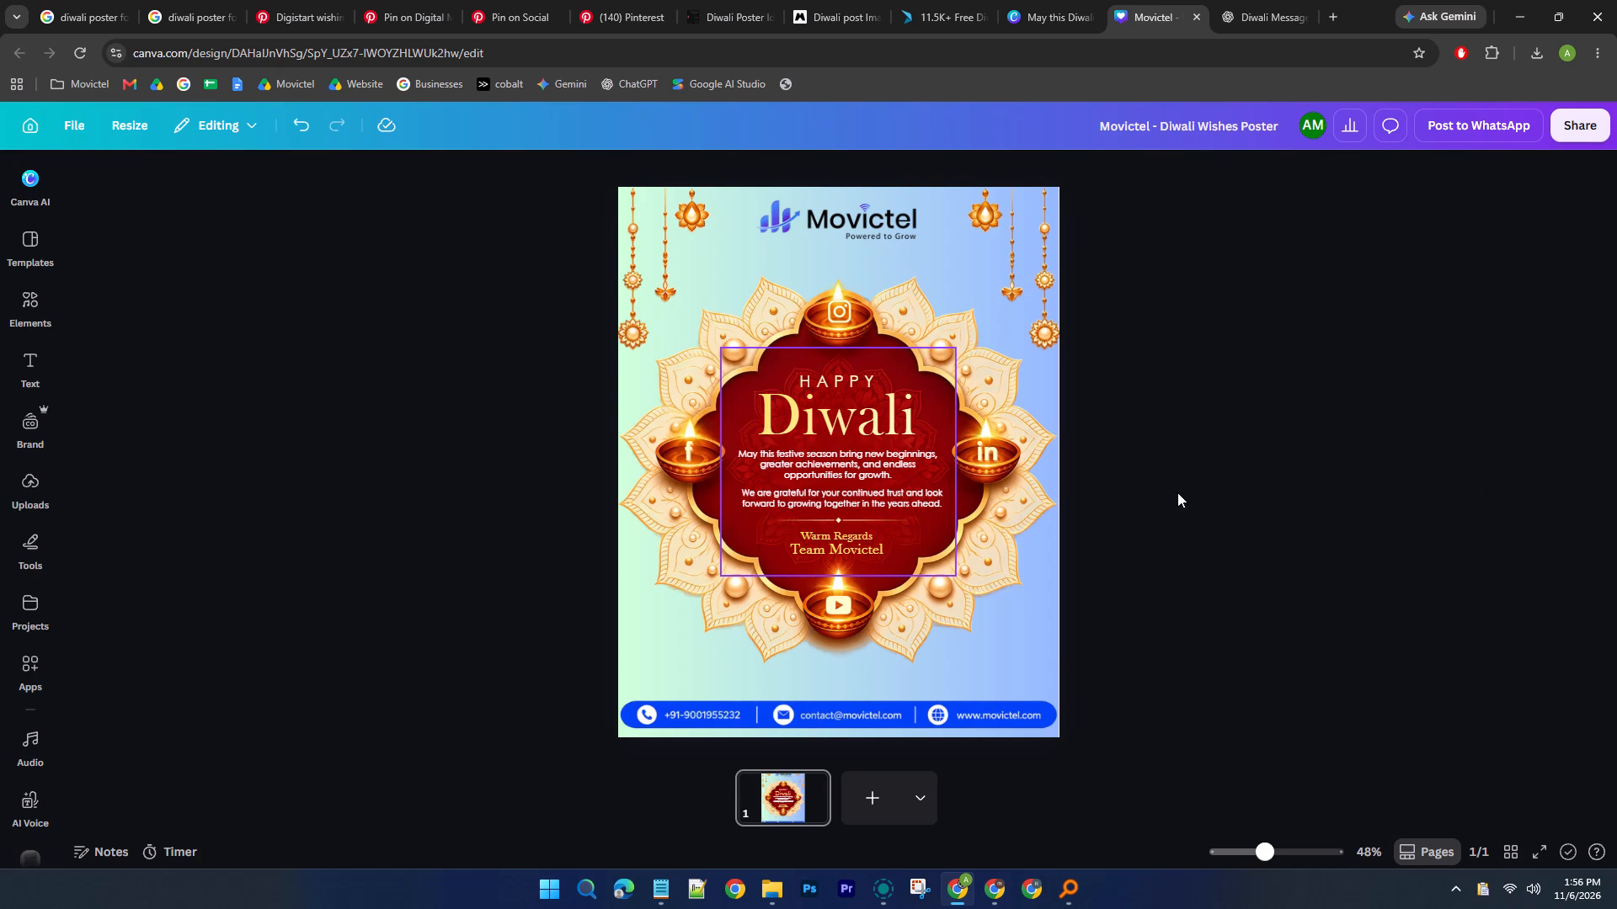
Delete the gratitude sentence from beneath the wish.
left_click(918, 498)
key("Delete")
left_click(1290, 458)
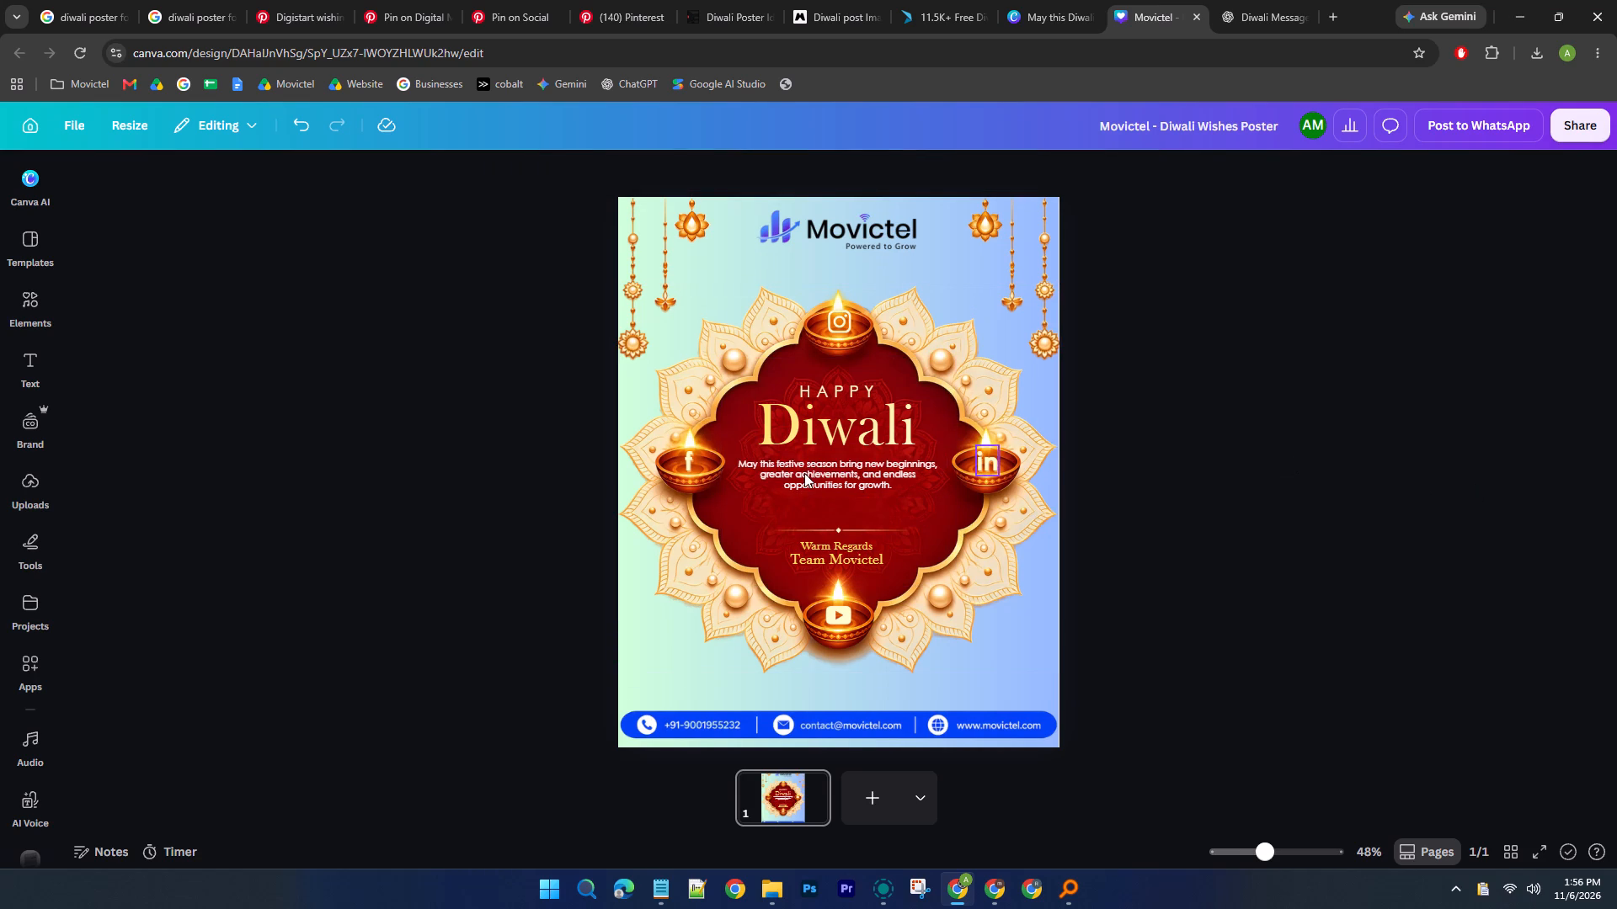
Close the gap by moving the wish slightly lower and the divider and sign-off slightly higher.
left_click_drag(804, 473, 805, 487)
left_click(851, 527)
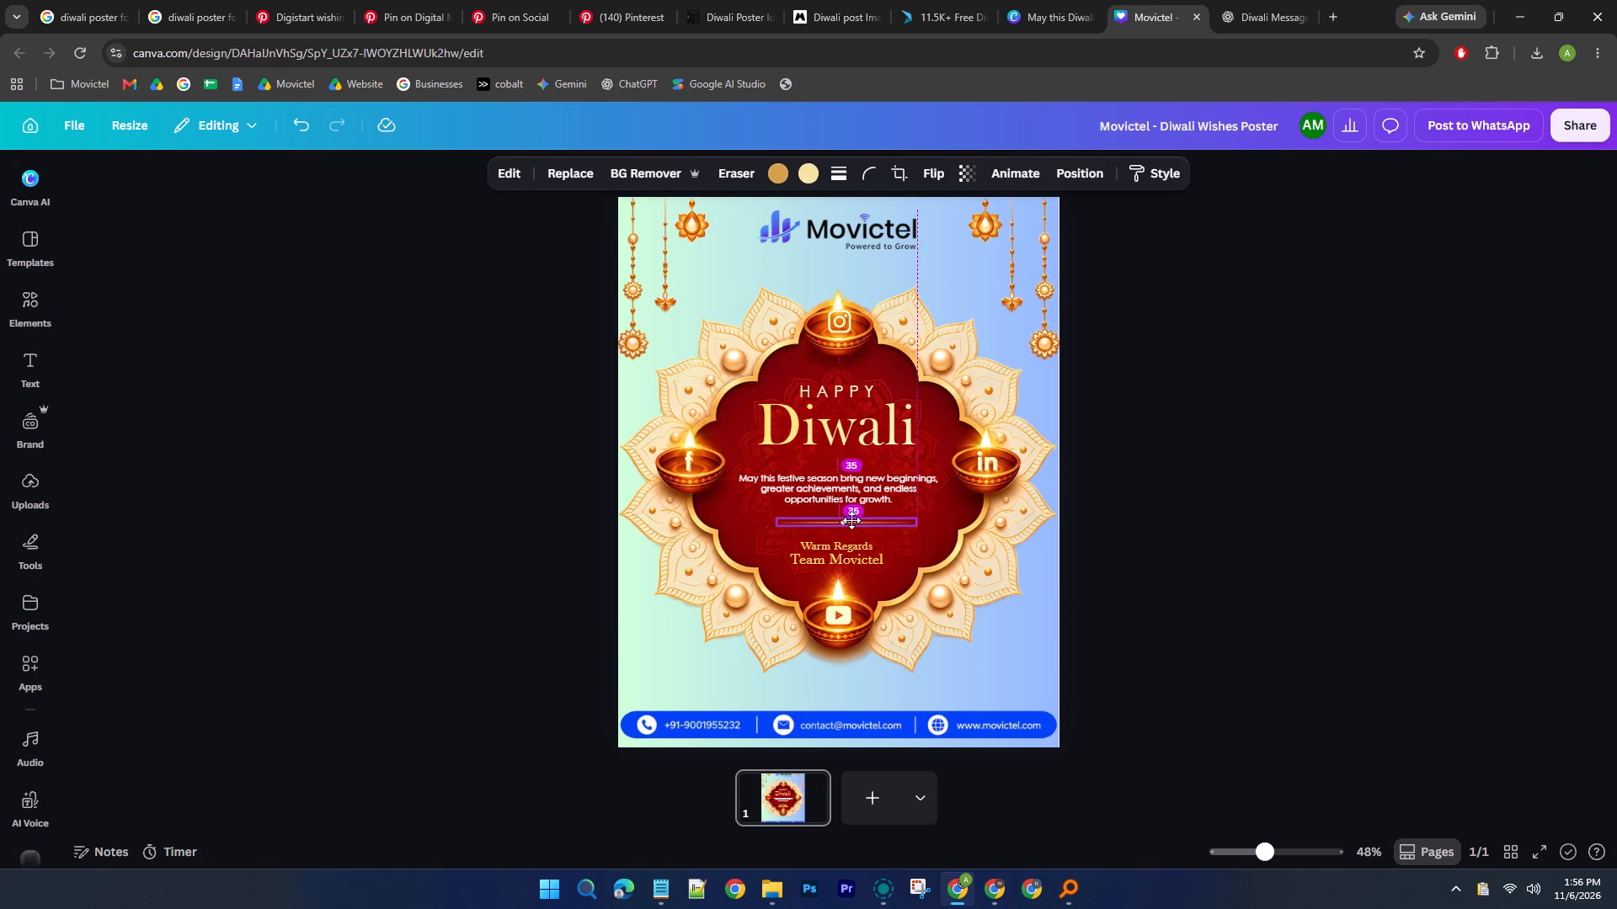
left_click(851, 541)
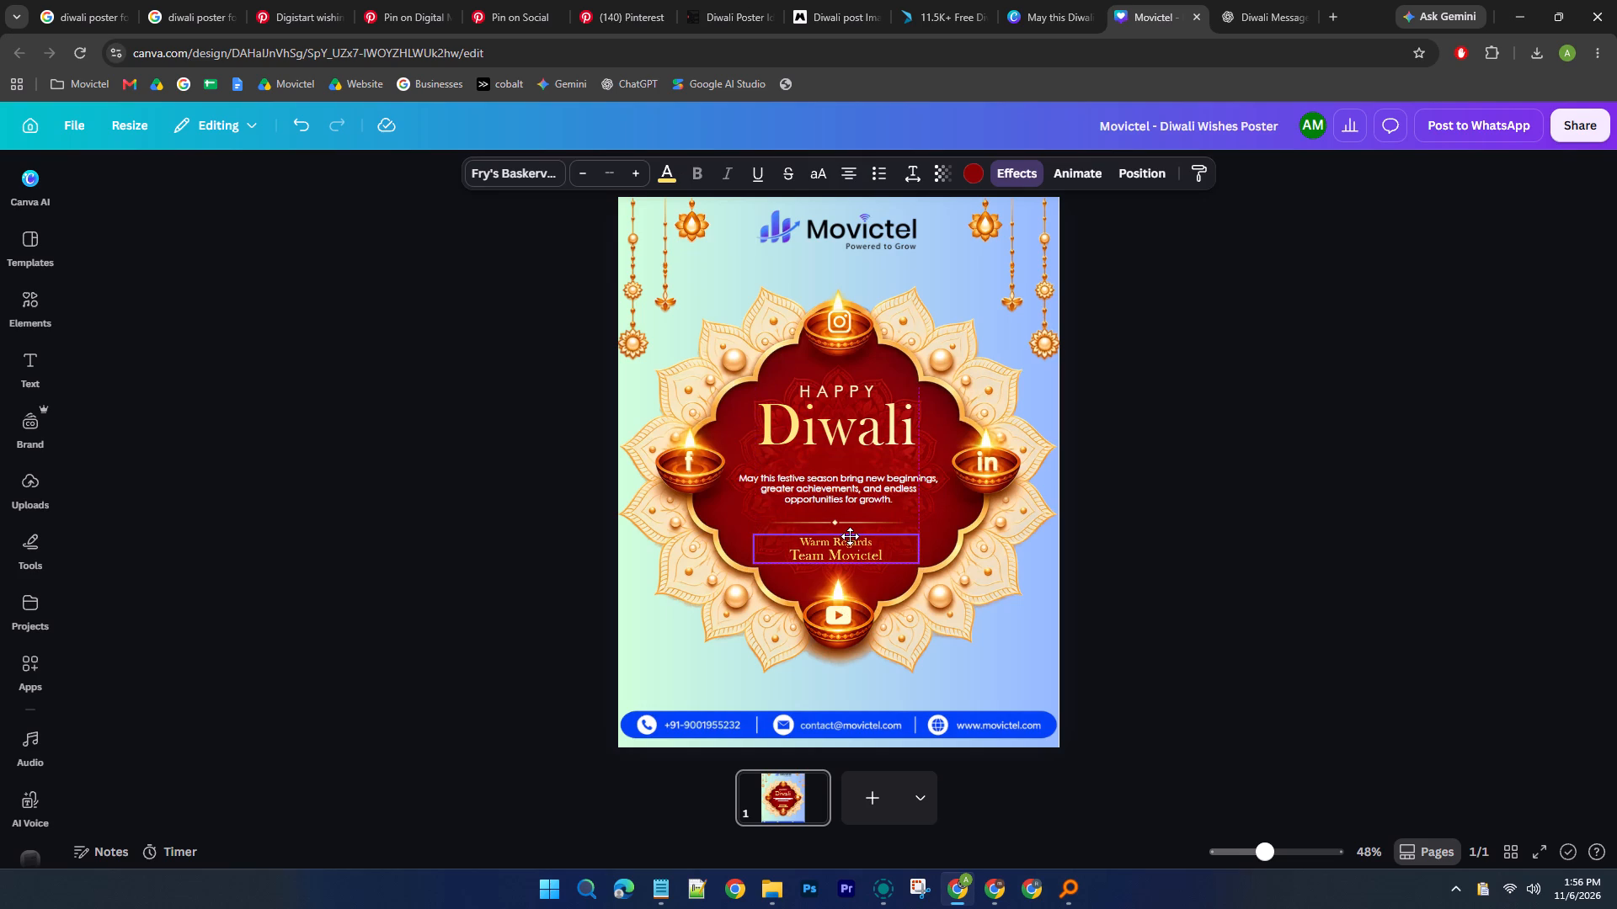
left_click(1246, 478)
Move the "Diwali" title and the "HAPPY" line slightly lower, closer to the wish text.
left_click(828, 423)
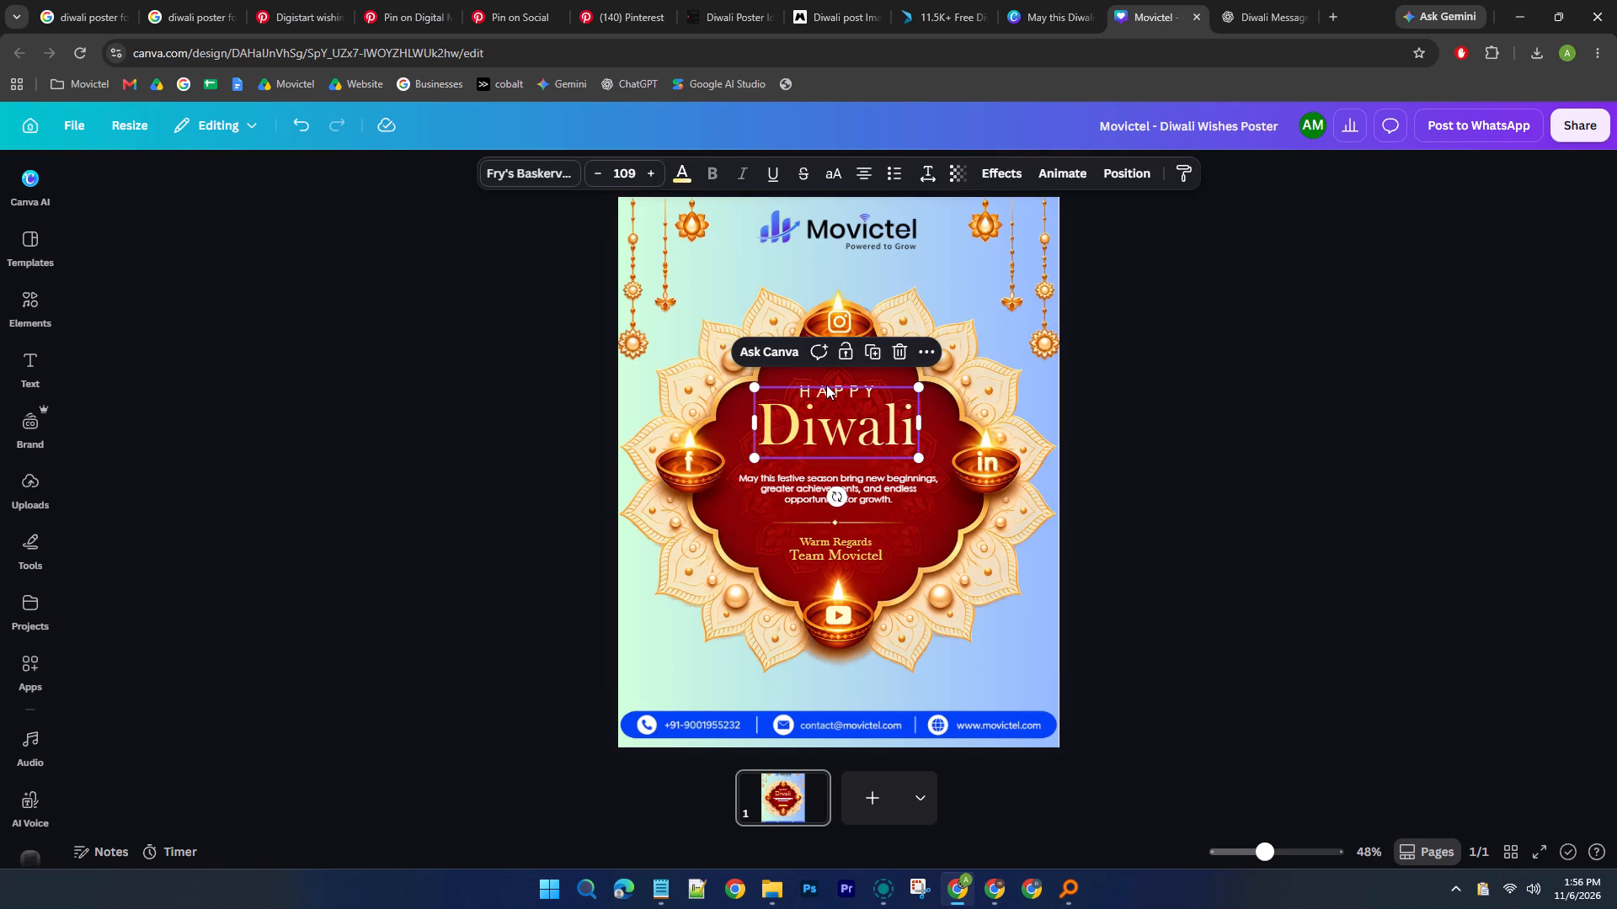
left_click(826, 381)
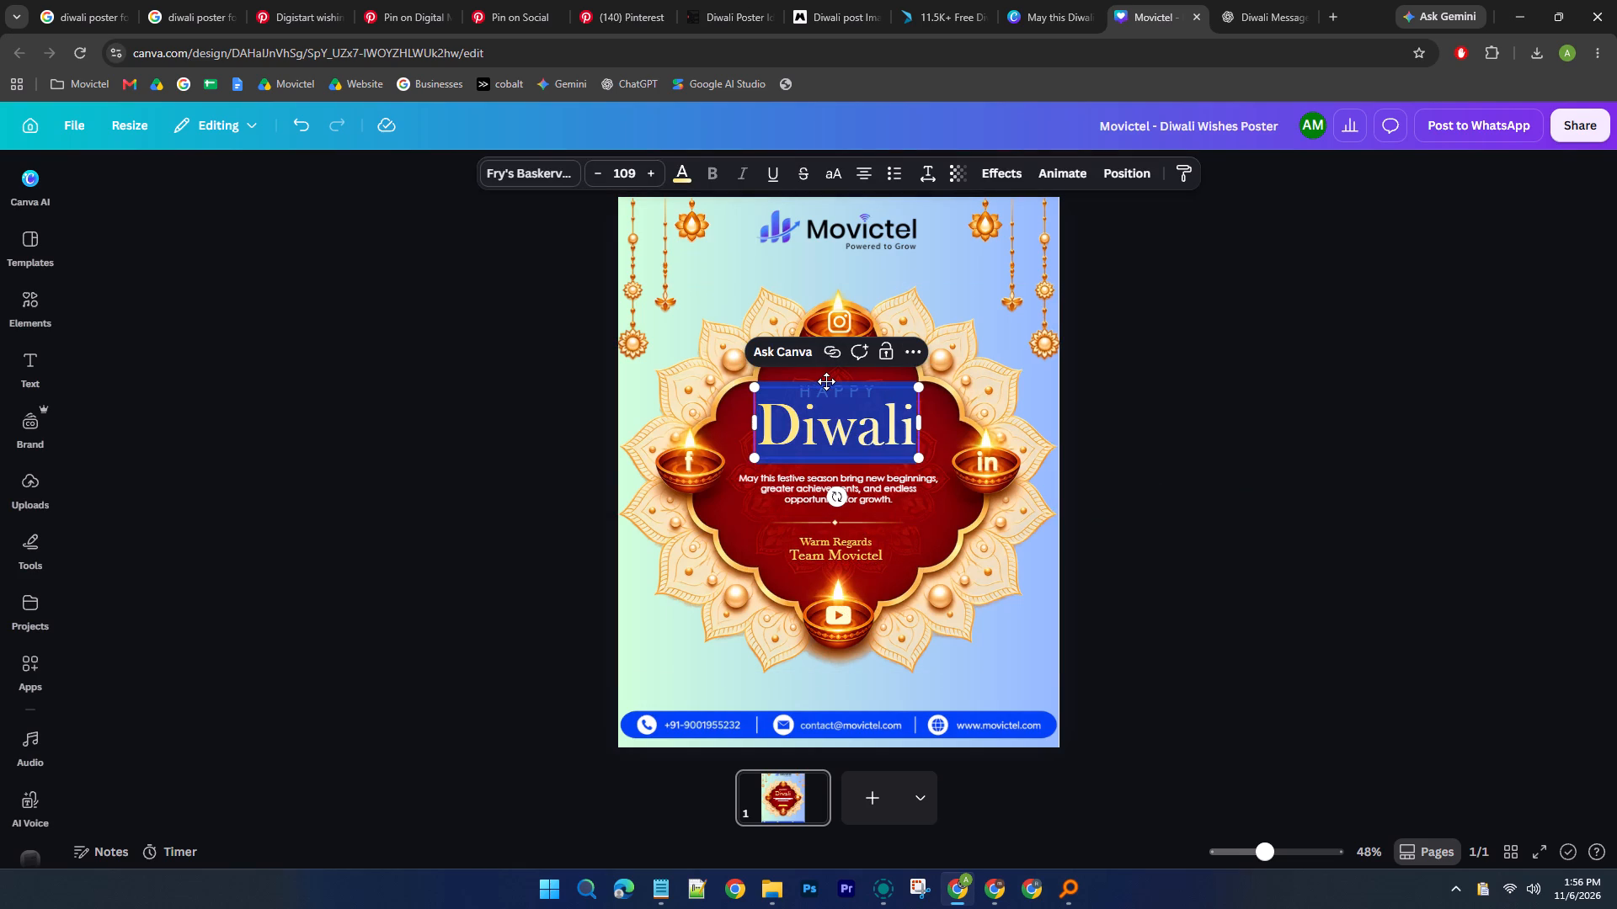
left_click(826, 381)
left_click_drag(881, 447, 881, 454)
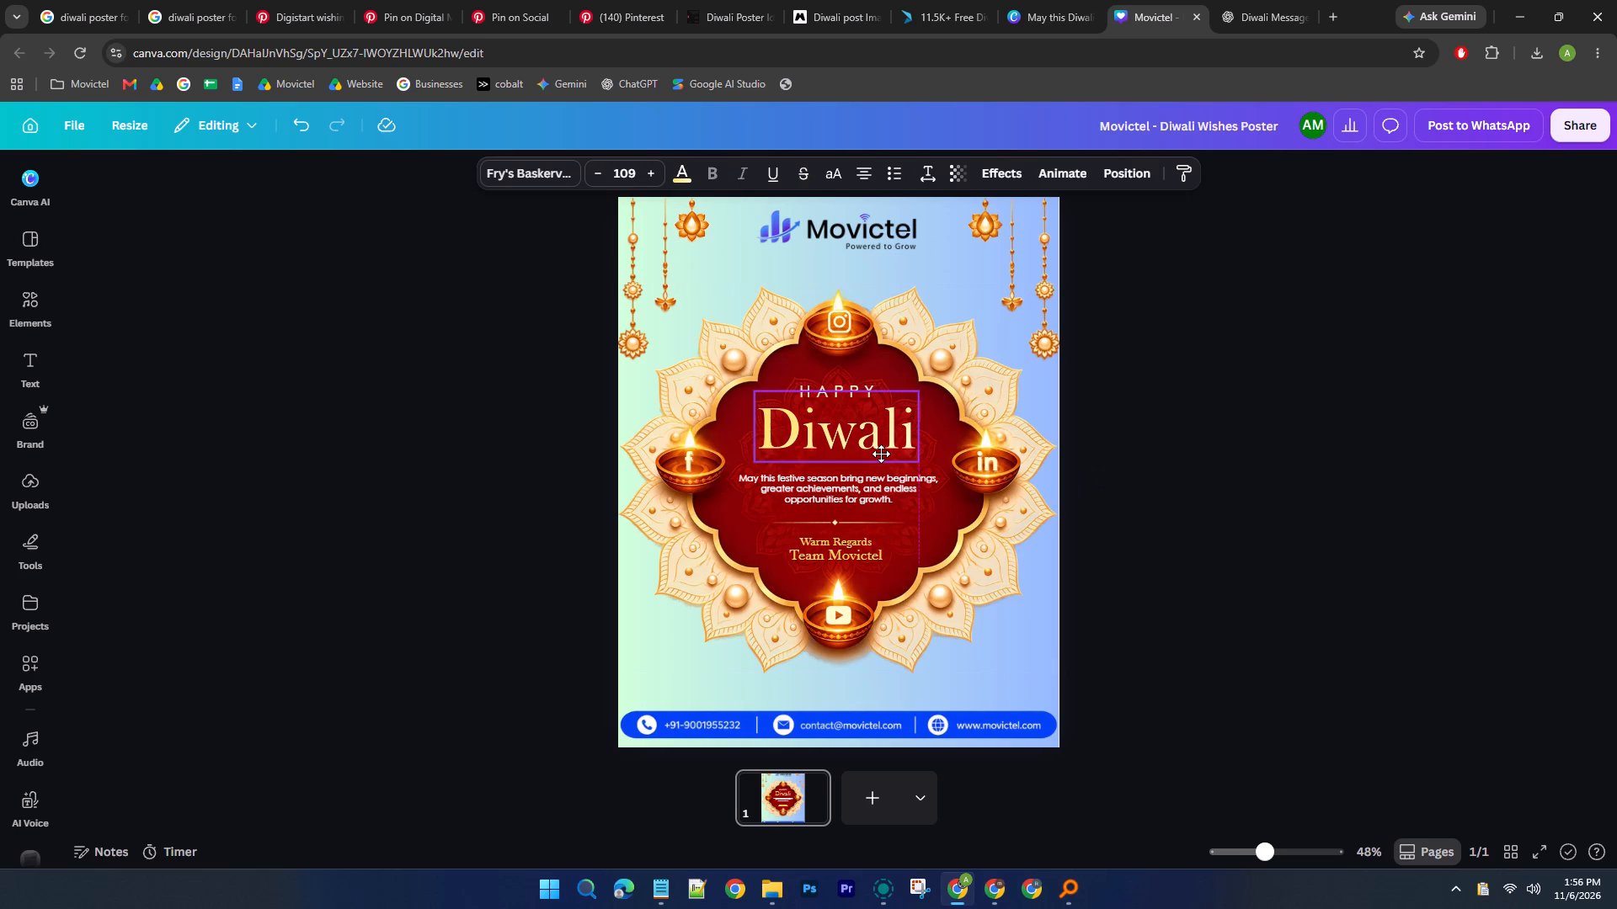
left_click_drag(881, 454, 881, 457)
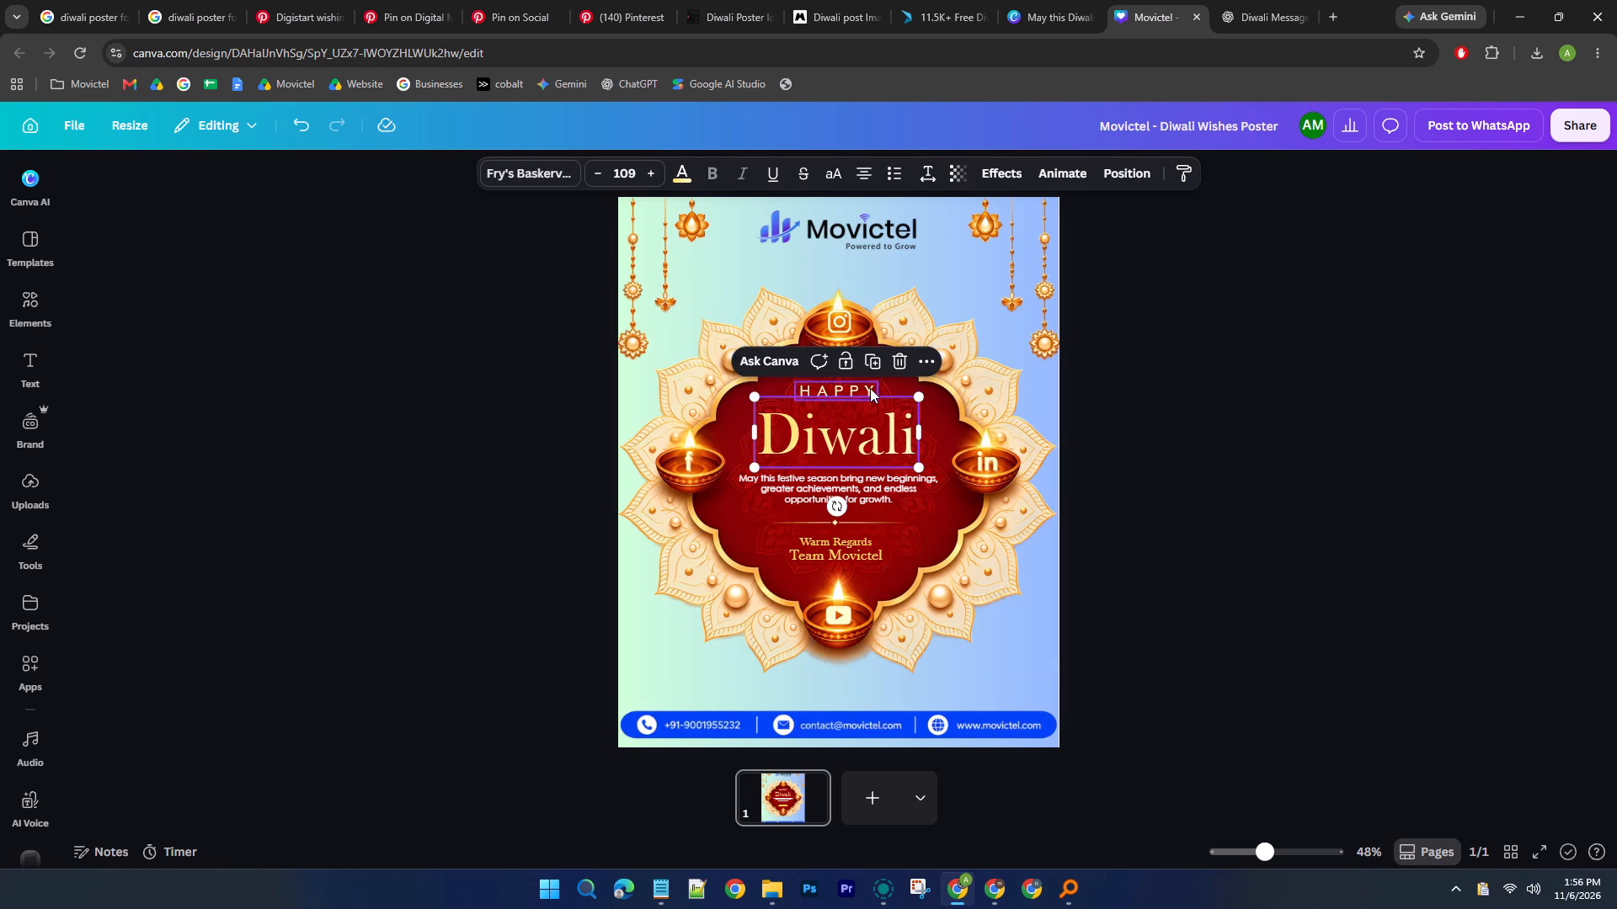
left_click_drag(870, 388, 870, 396)
left_click(1282, 437)
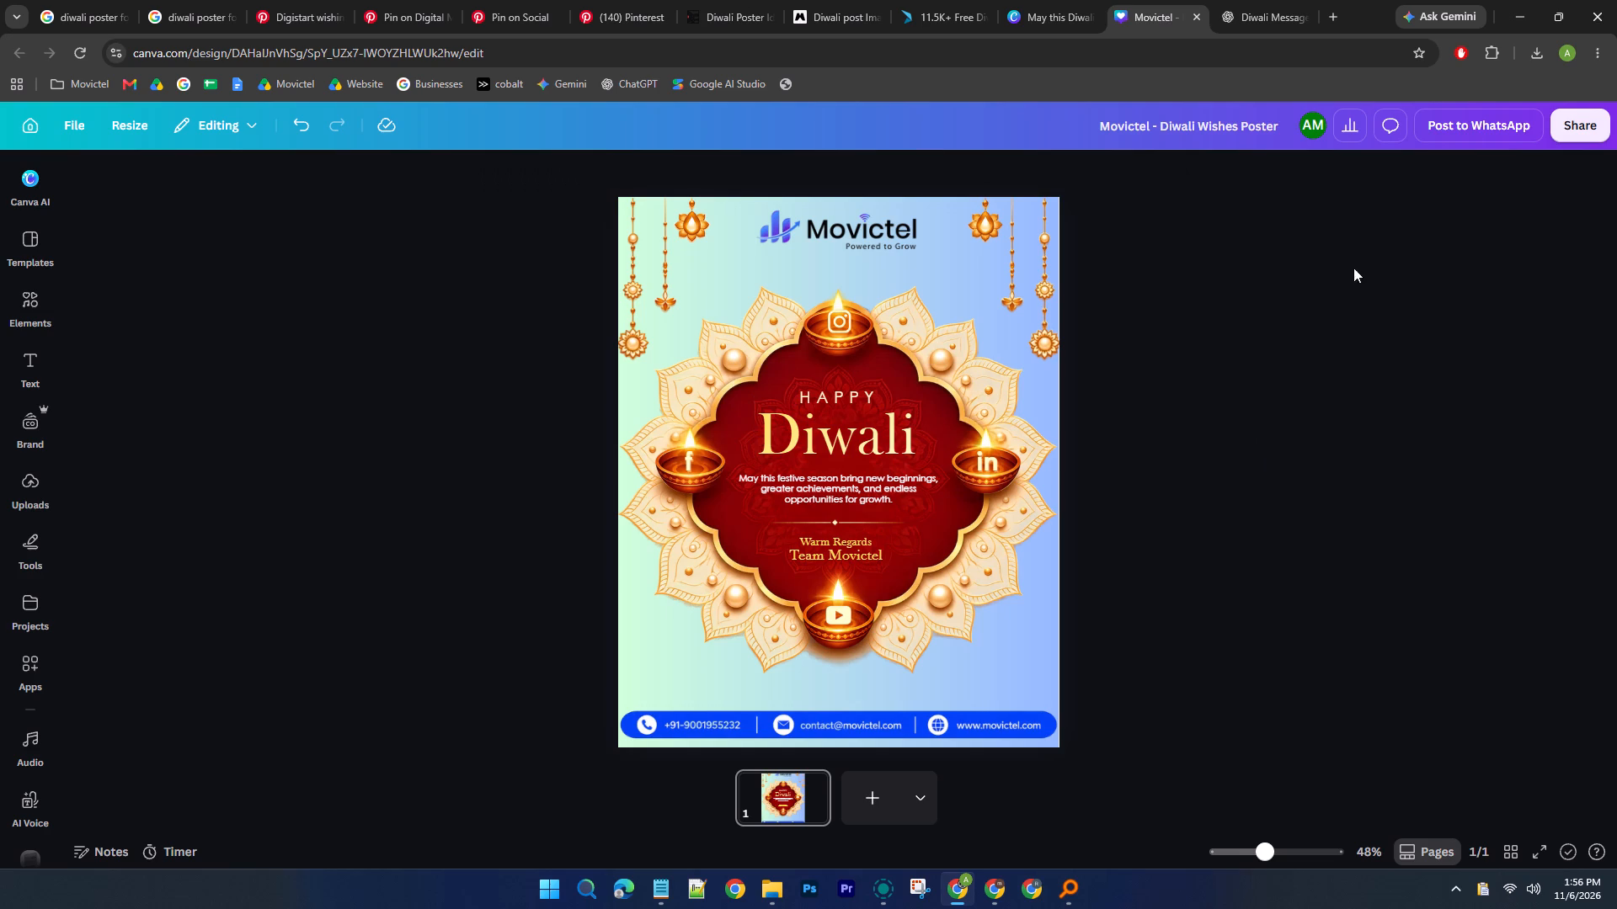
Open the poster in full-screen view to review it.
left_click(1544, 842)
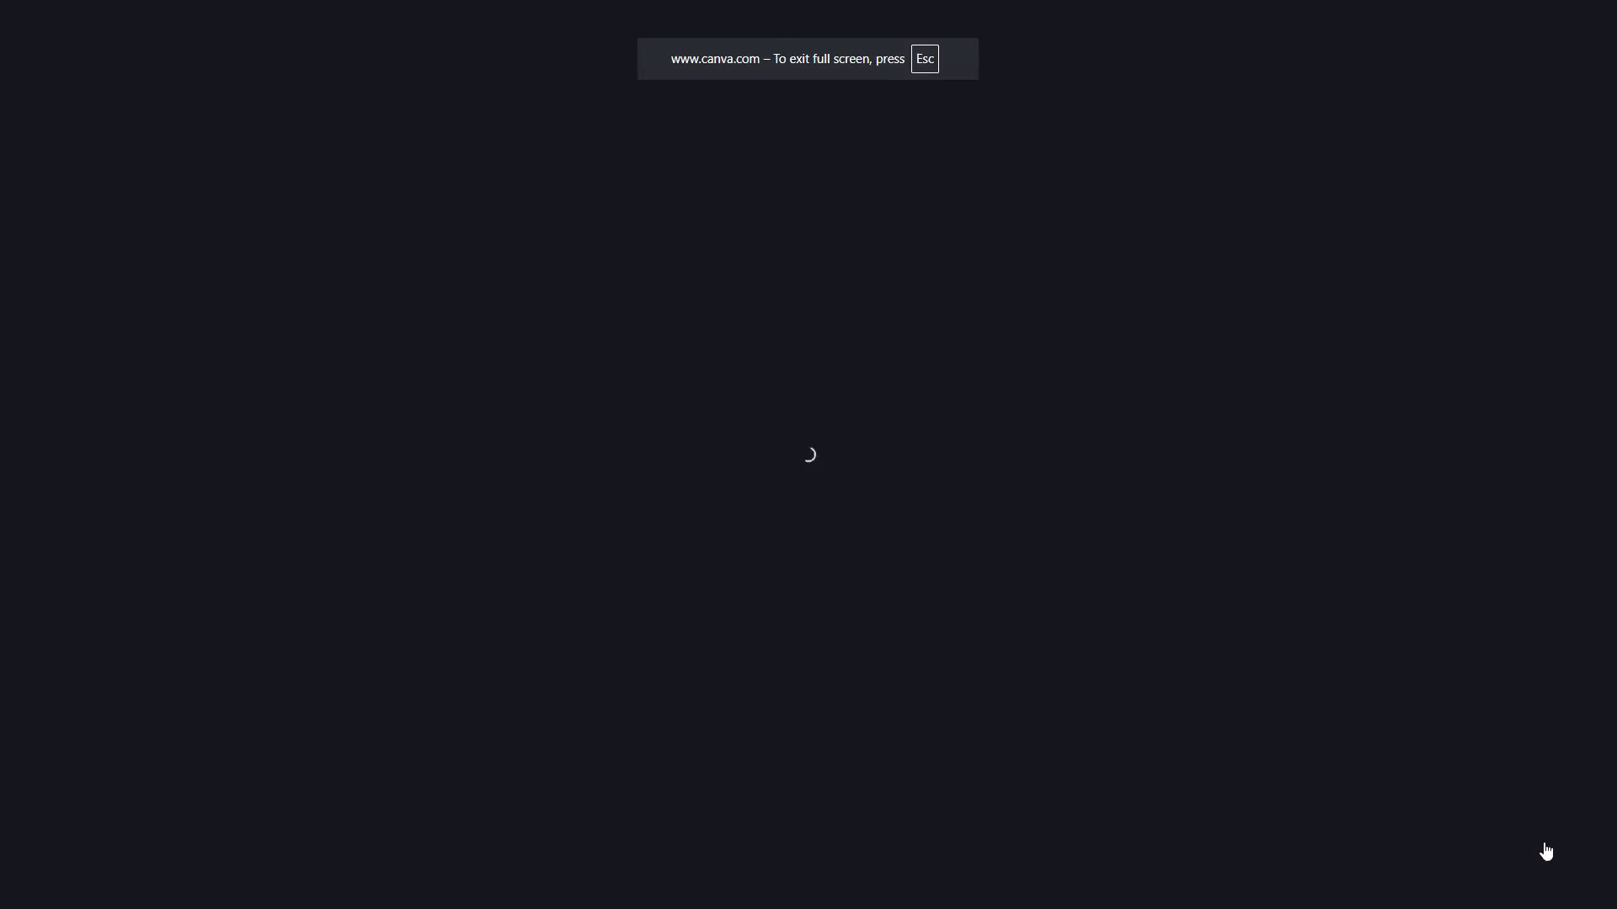
Close the full-screen view of the poster and return to the editor.
left_click(1437, 512)
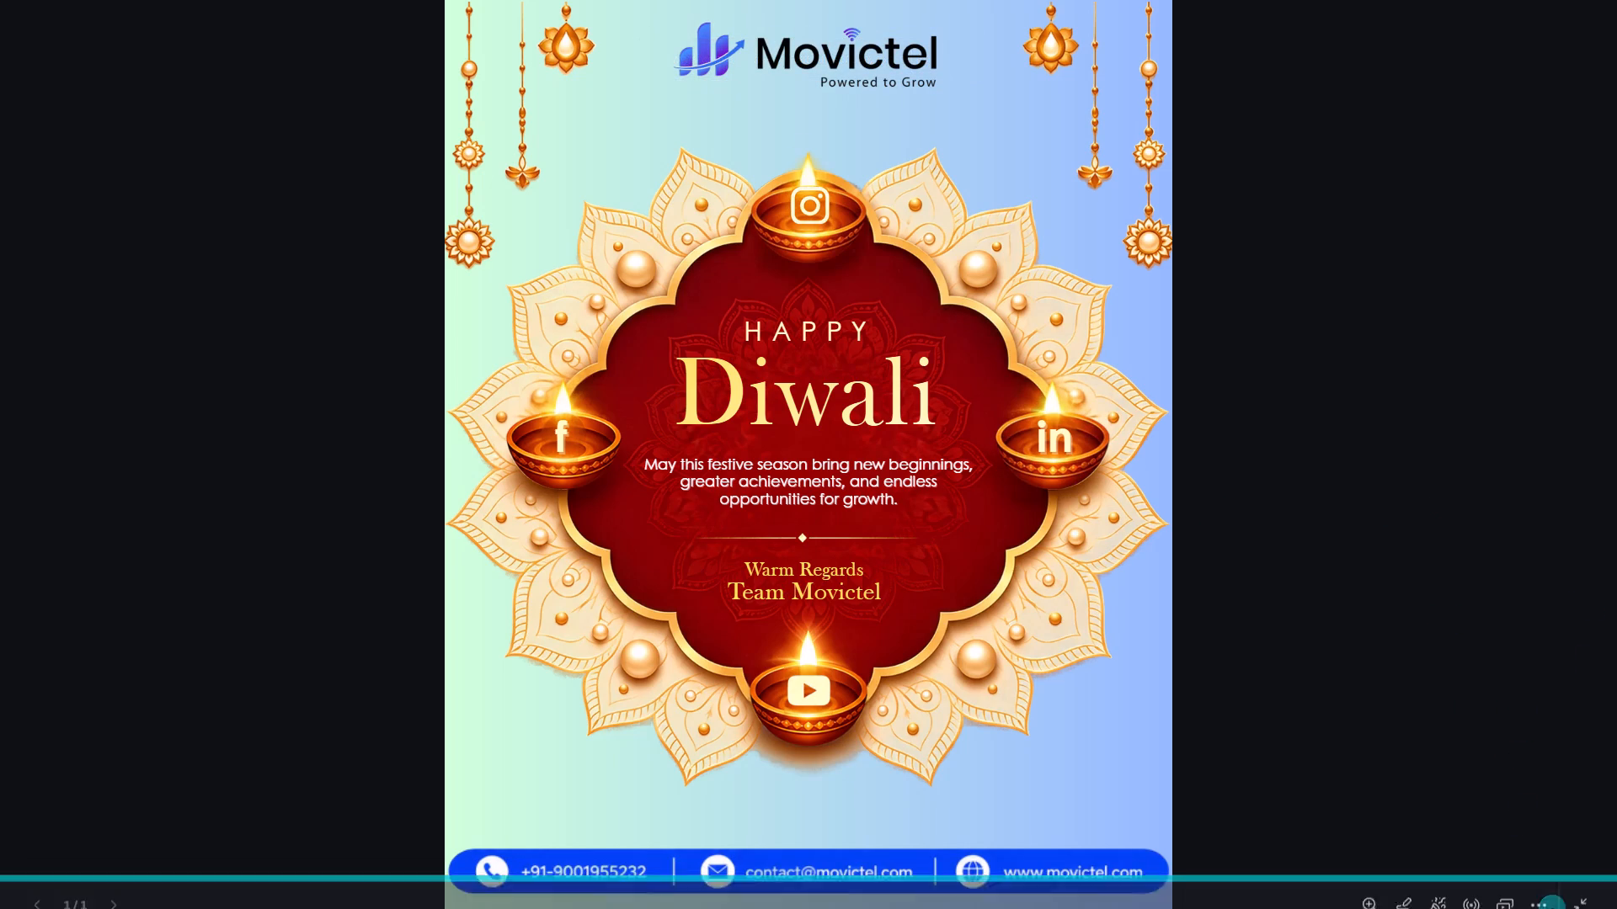
left_click(1582, 901)
left_click(1577, 888)
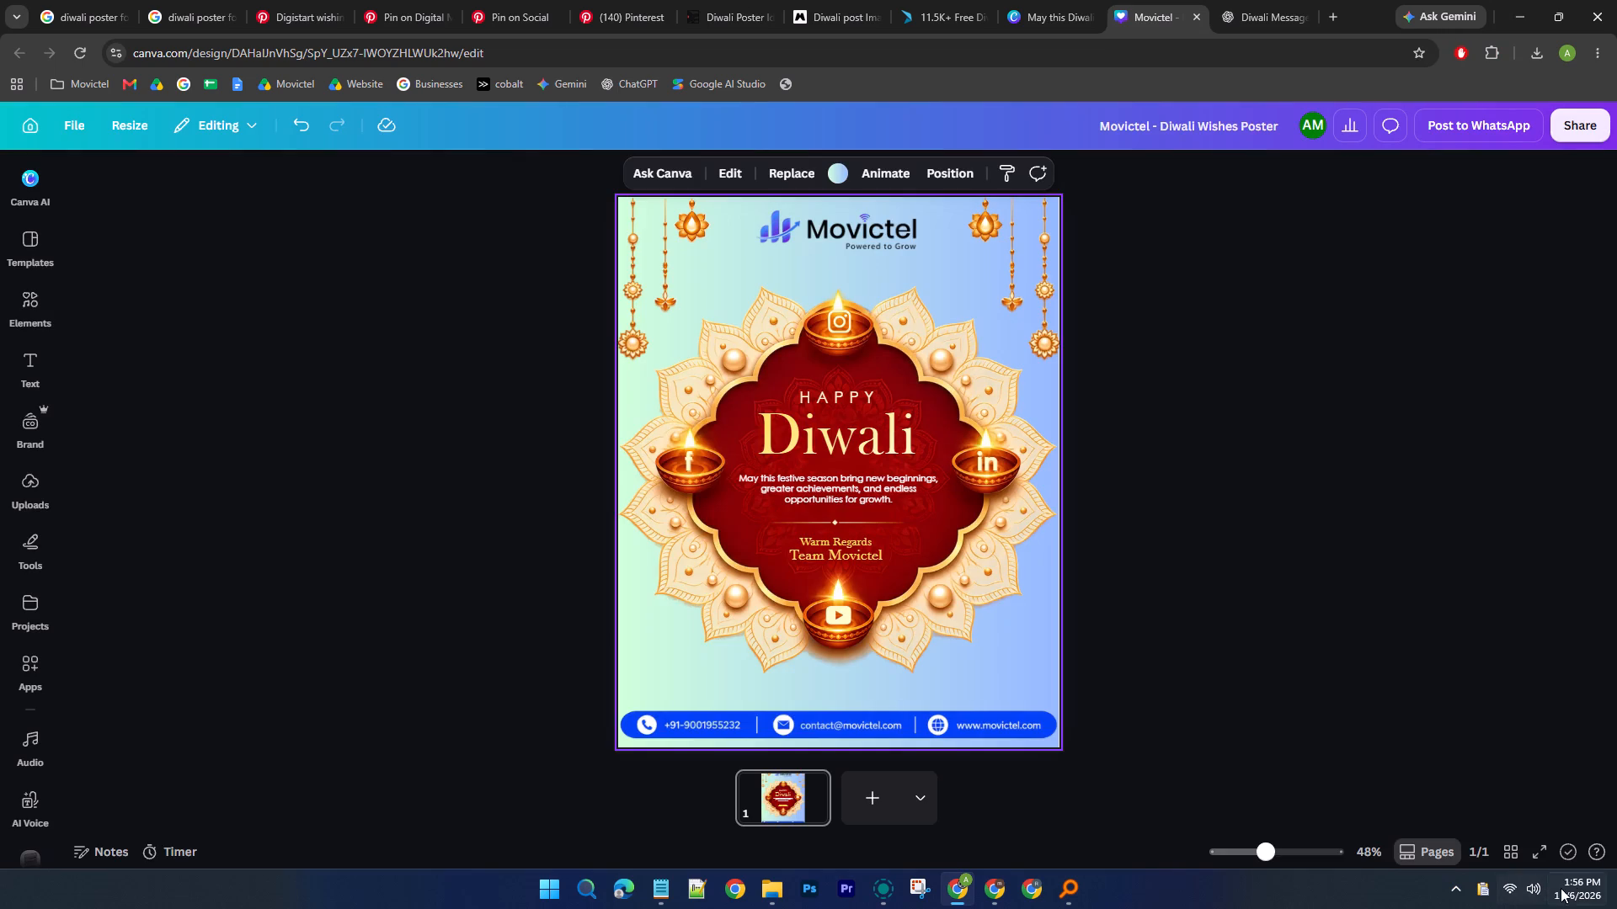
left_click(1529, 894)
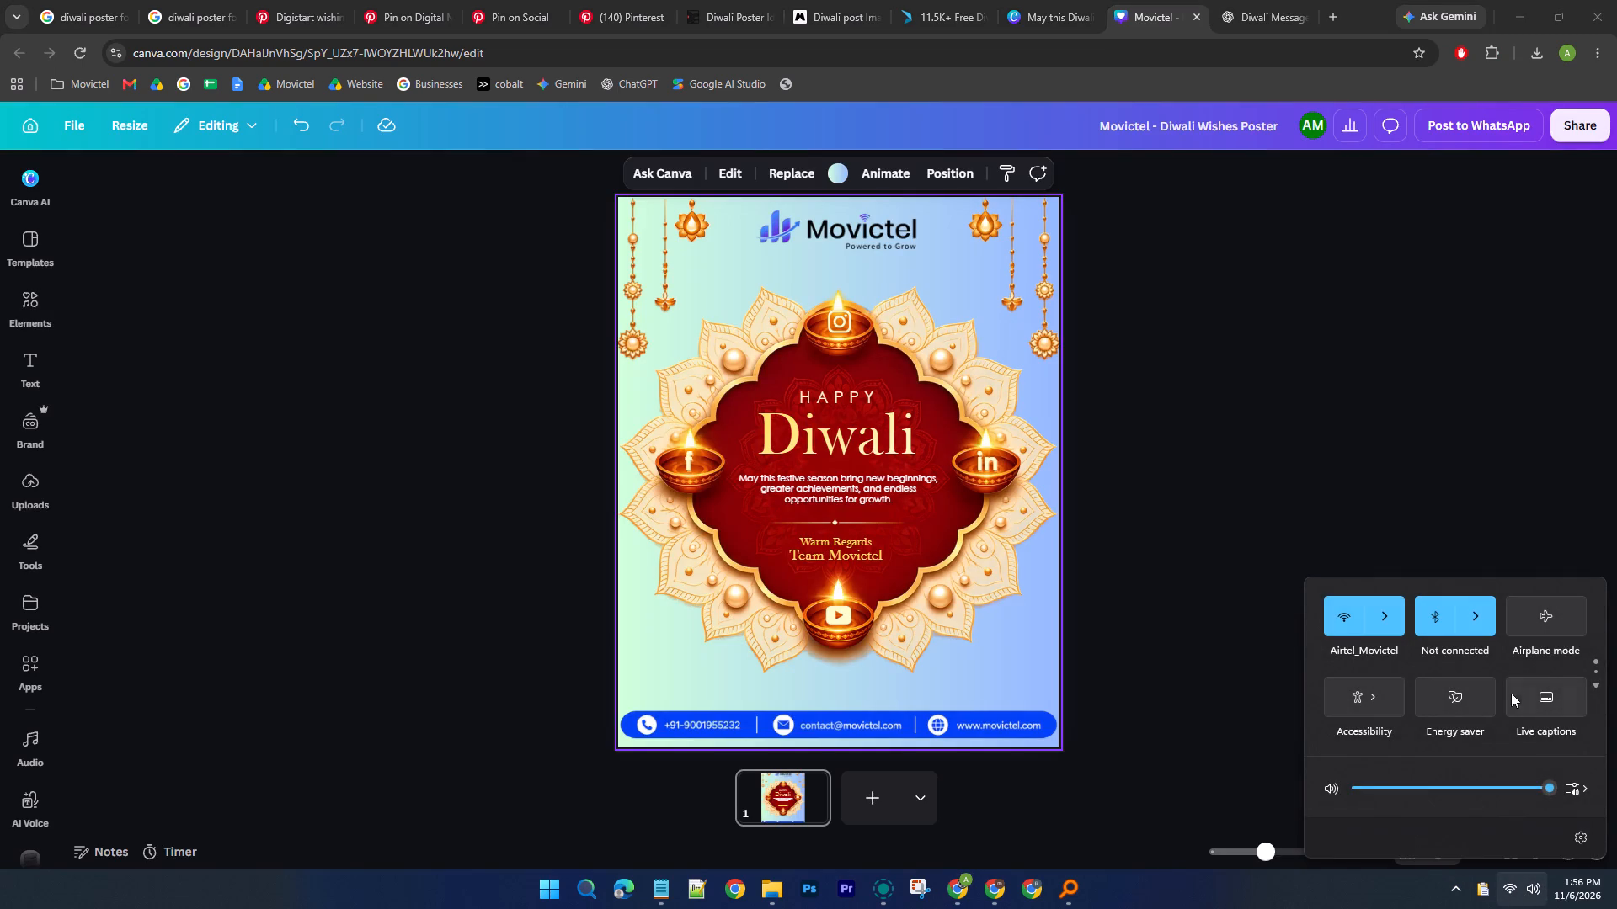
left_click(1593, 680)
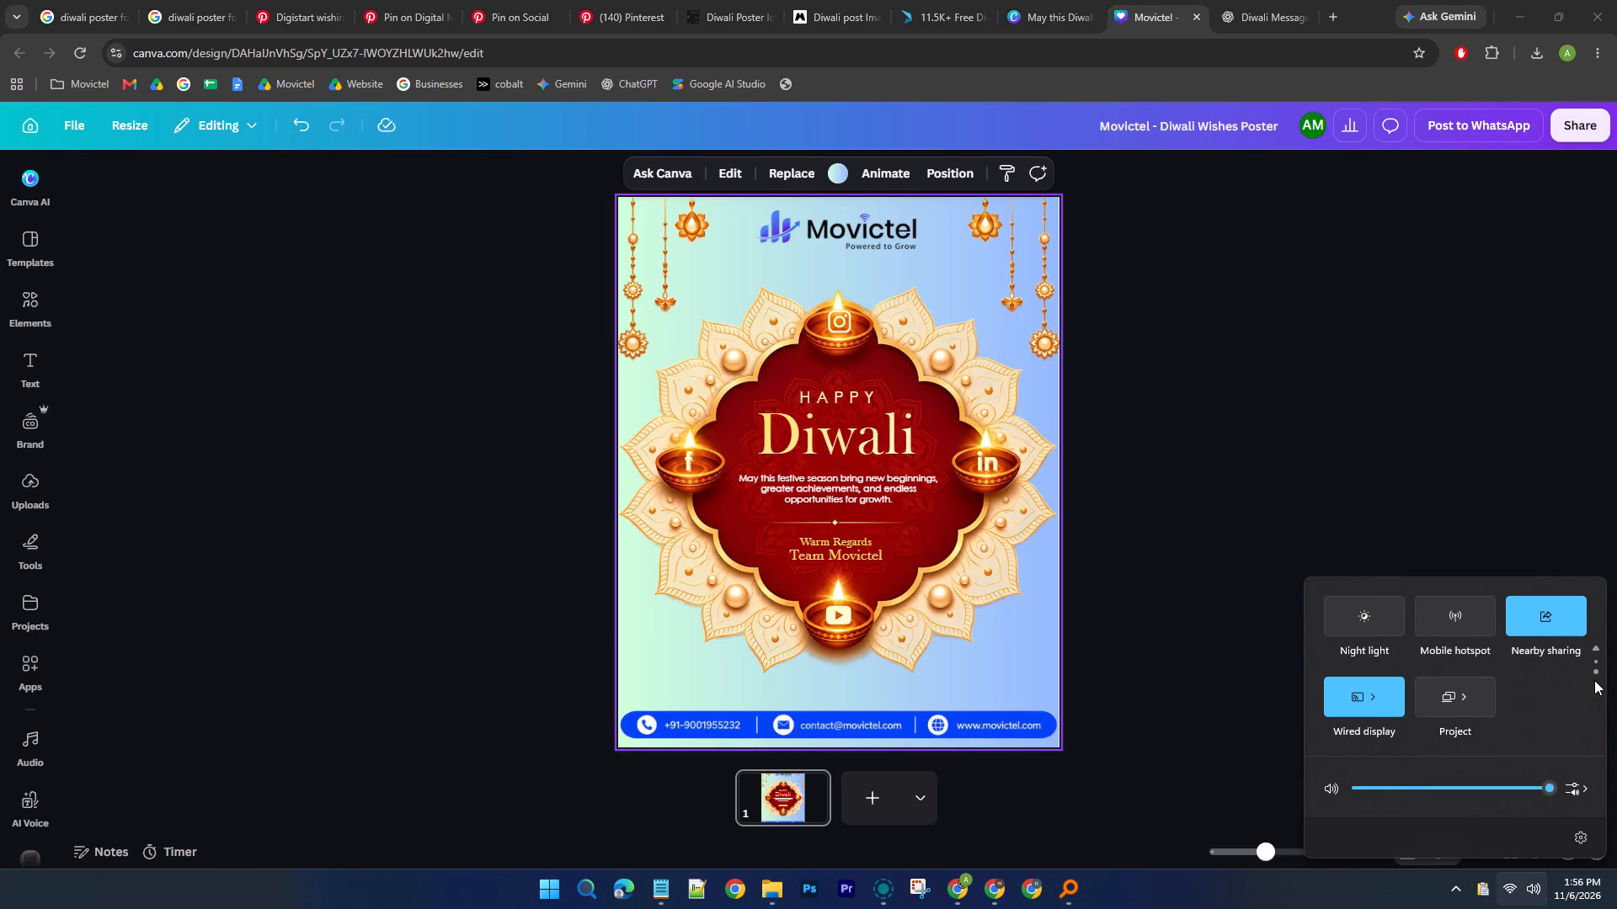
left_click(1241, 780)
Open the poster in full-screen view again to review the layout.
left_click(1539, 843)
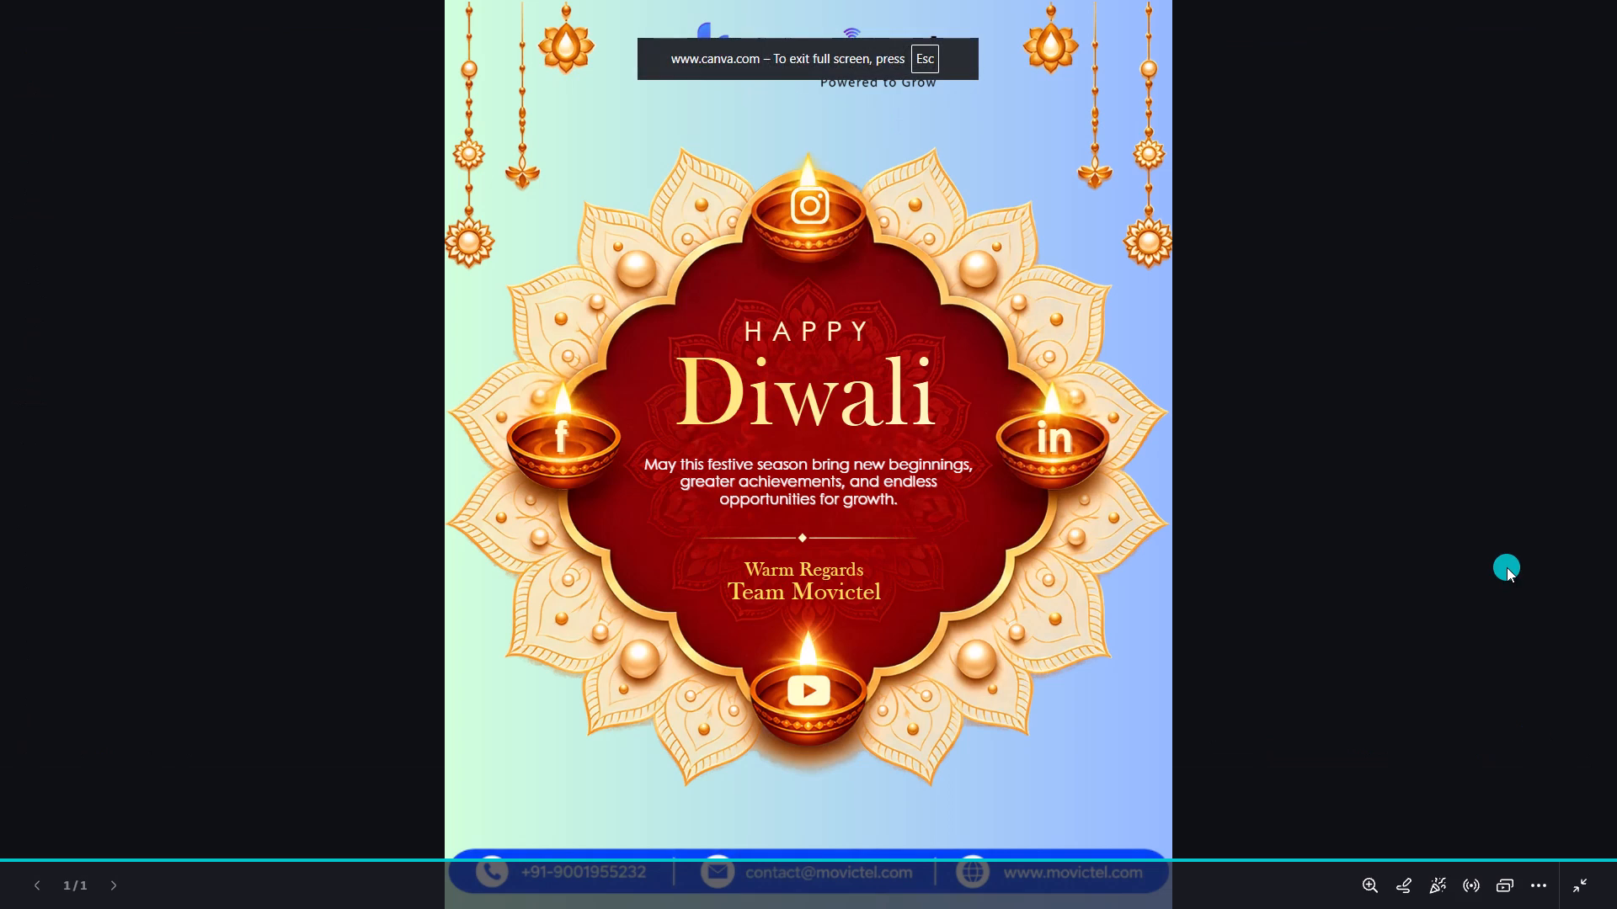
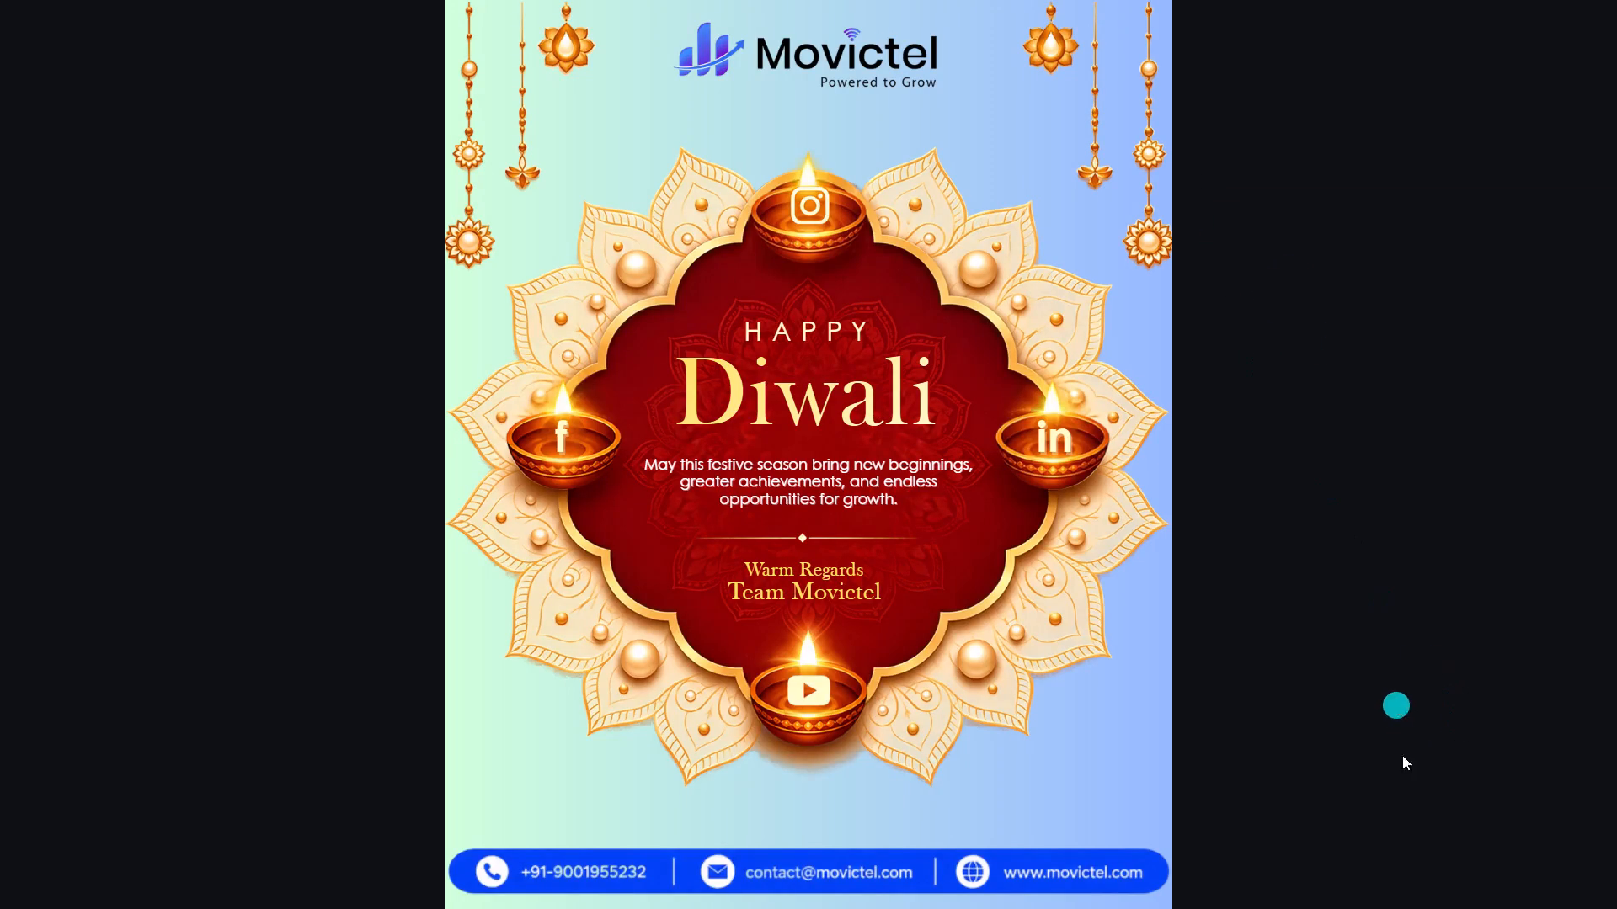
Leave the full-screen view and return to editing the poster.
left_click(1582, 886)
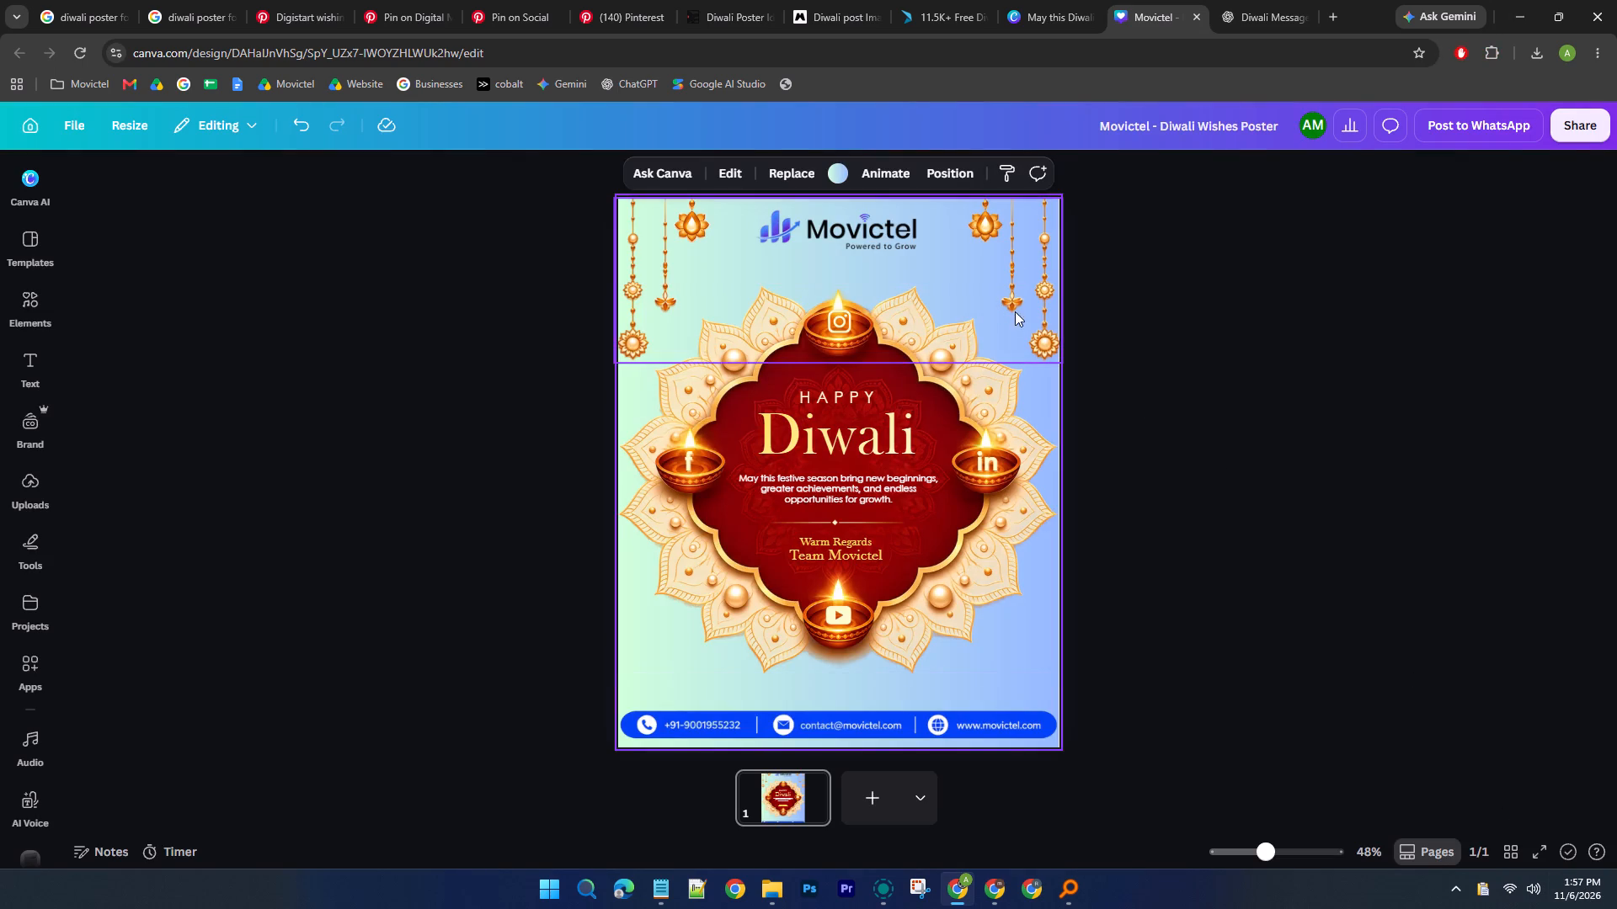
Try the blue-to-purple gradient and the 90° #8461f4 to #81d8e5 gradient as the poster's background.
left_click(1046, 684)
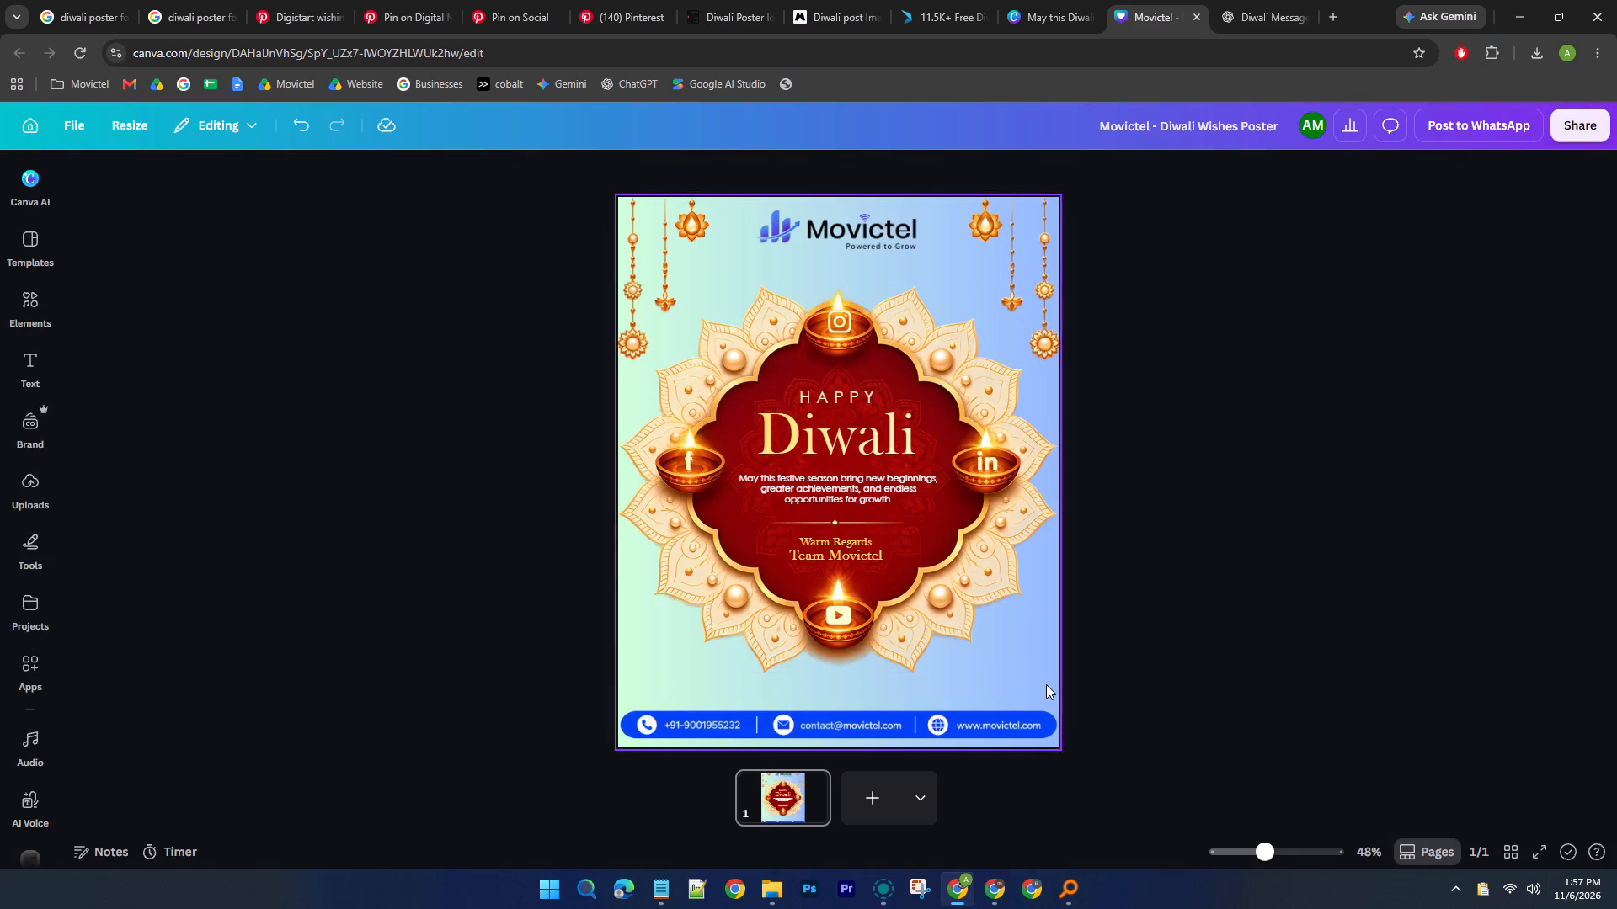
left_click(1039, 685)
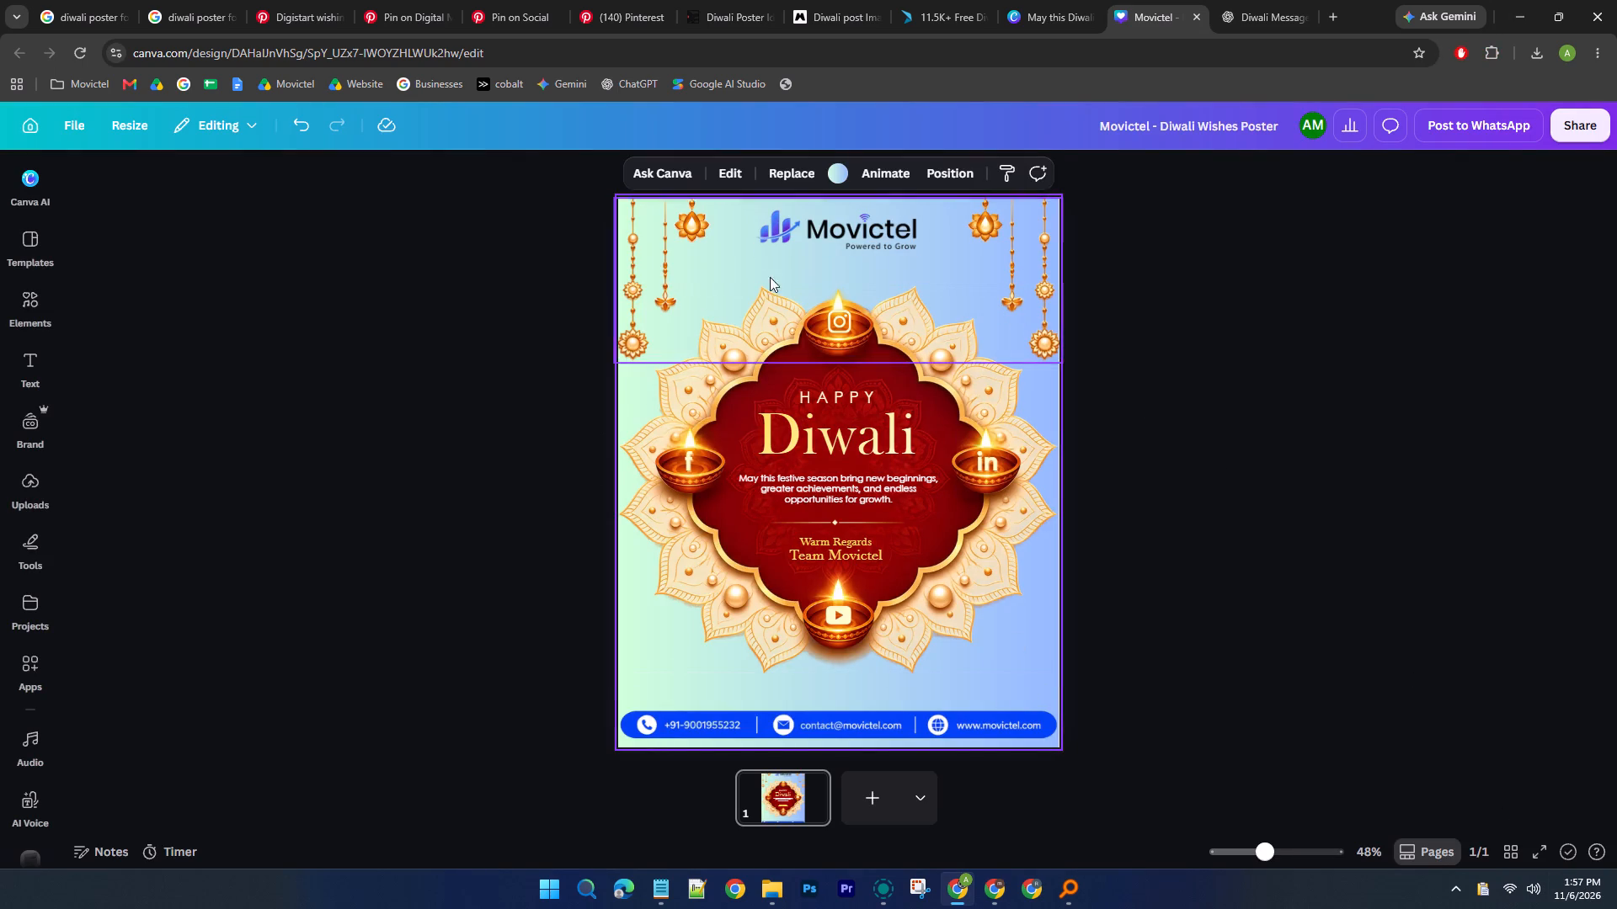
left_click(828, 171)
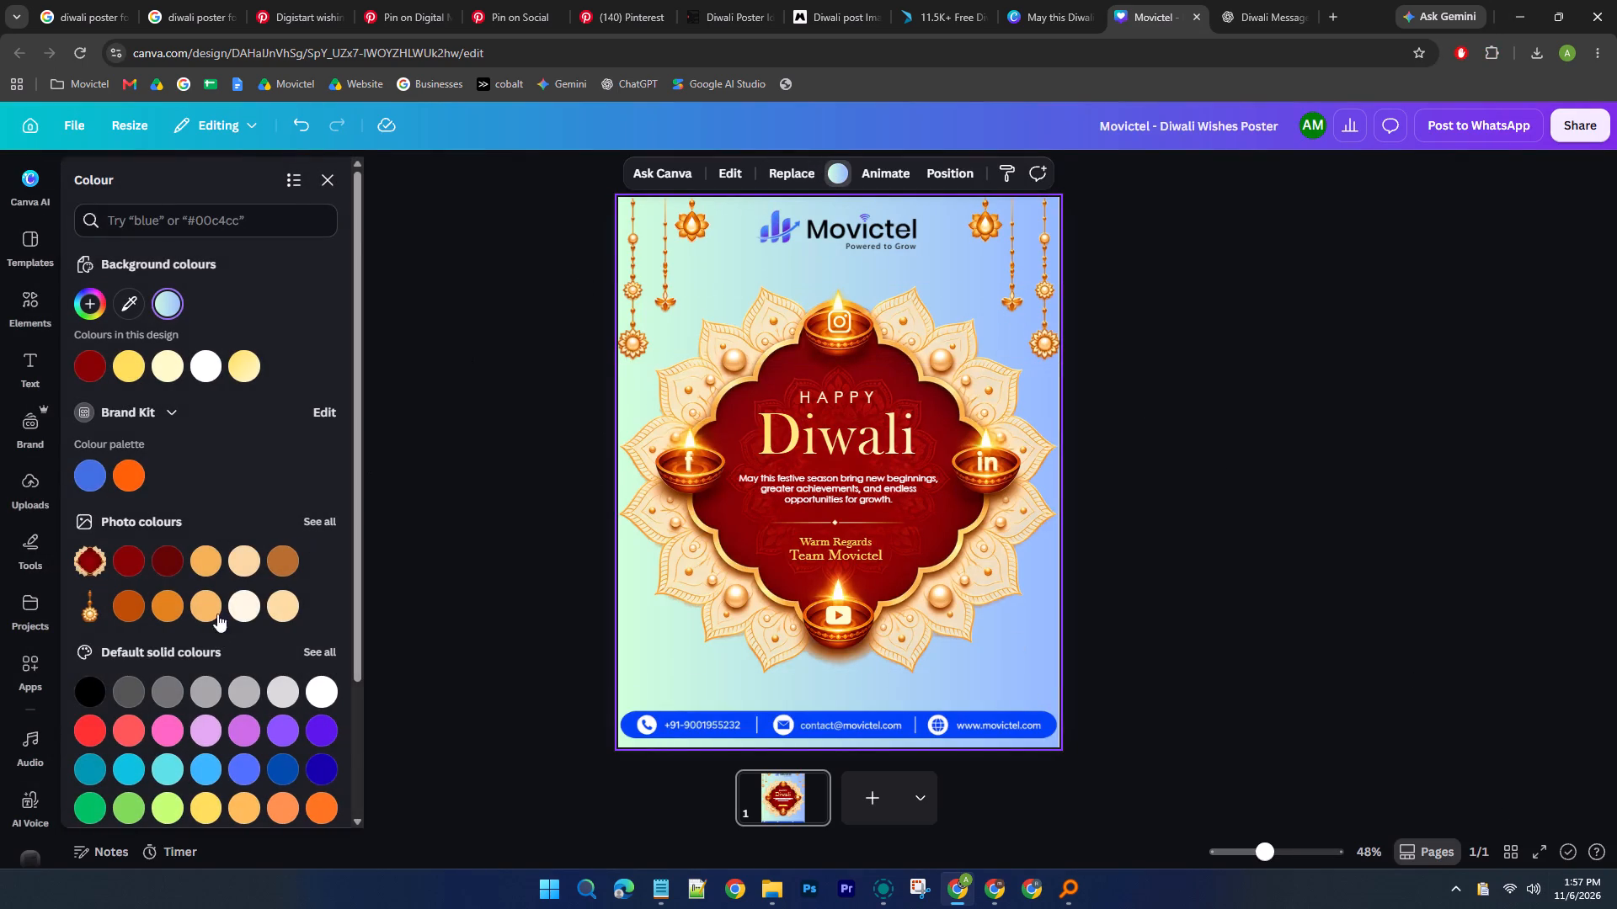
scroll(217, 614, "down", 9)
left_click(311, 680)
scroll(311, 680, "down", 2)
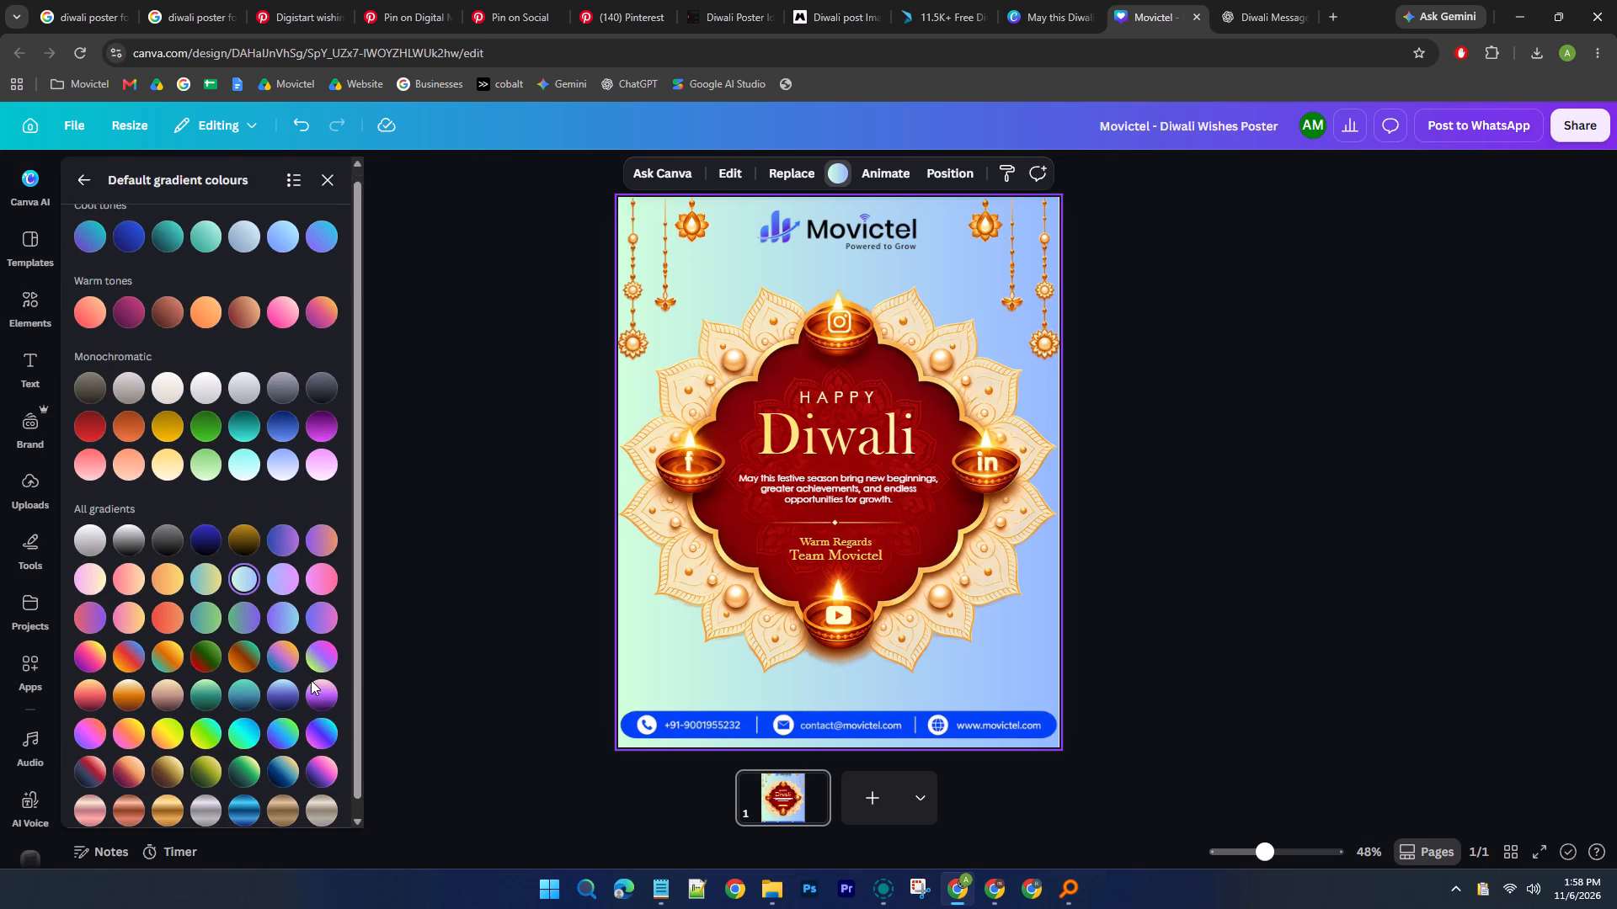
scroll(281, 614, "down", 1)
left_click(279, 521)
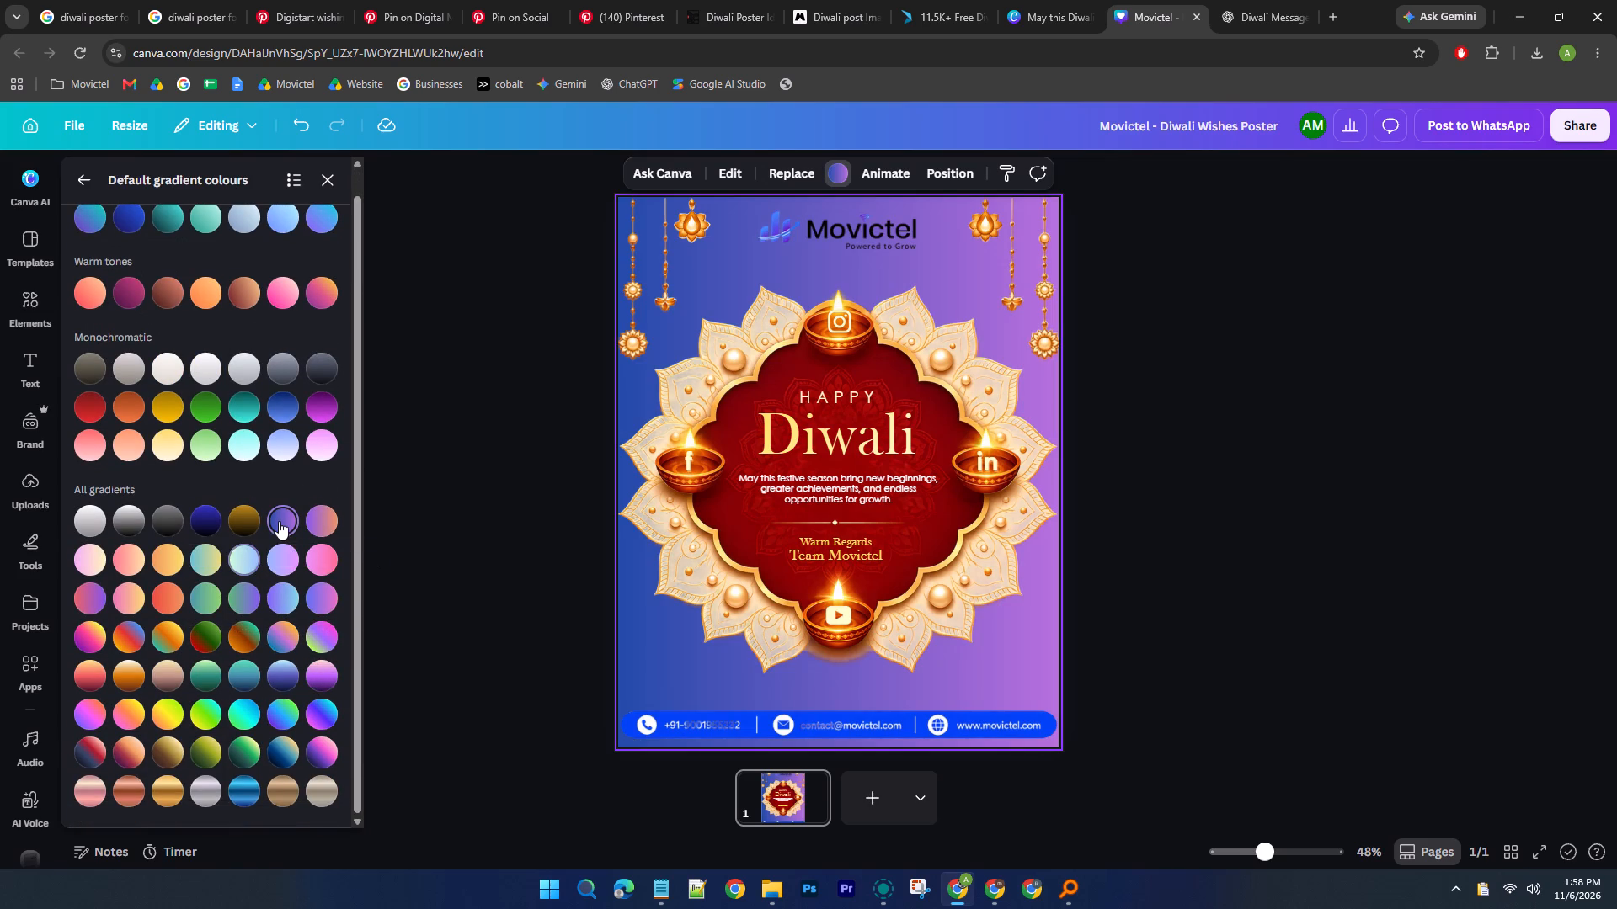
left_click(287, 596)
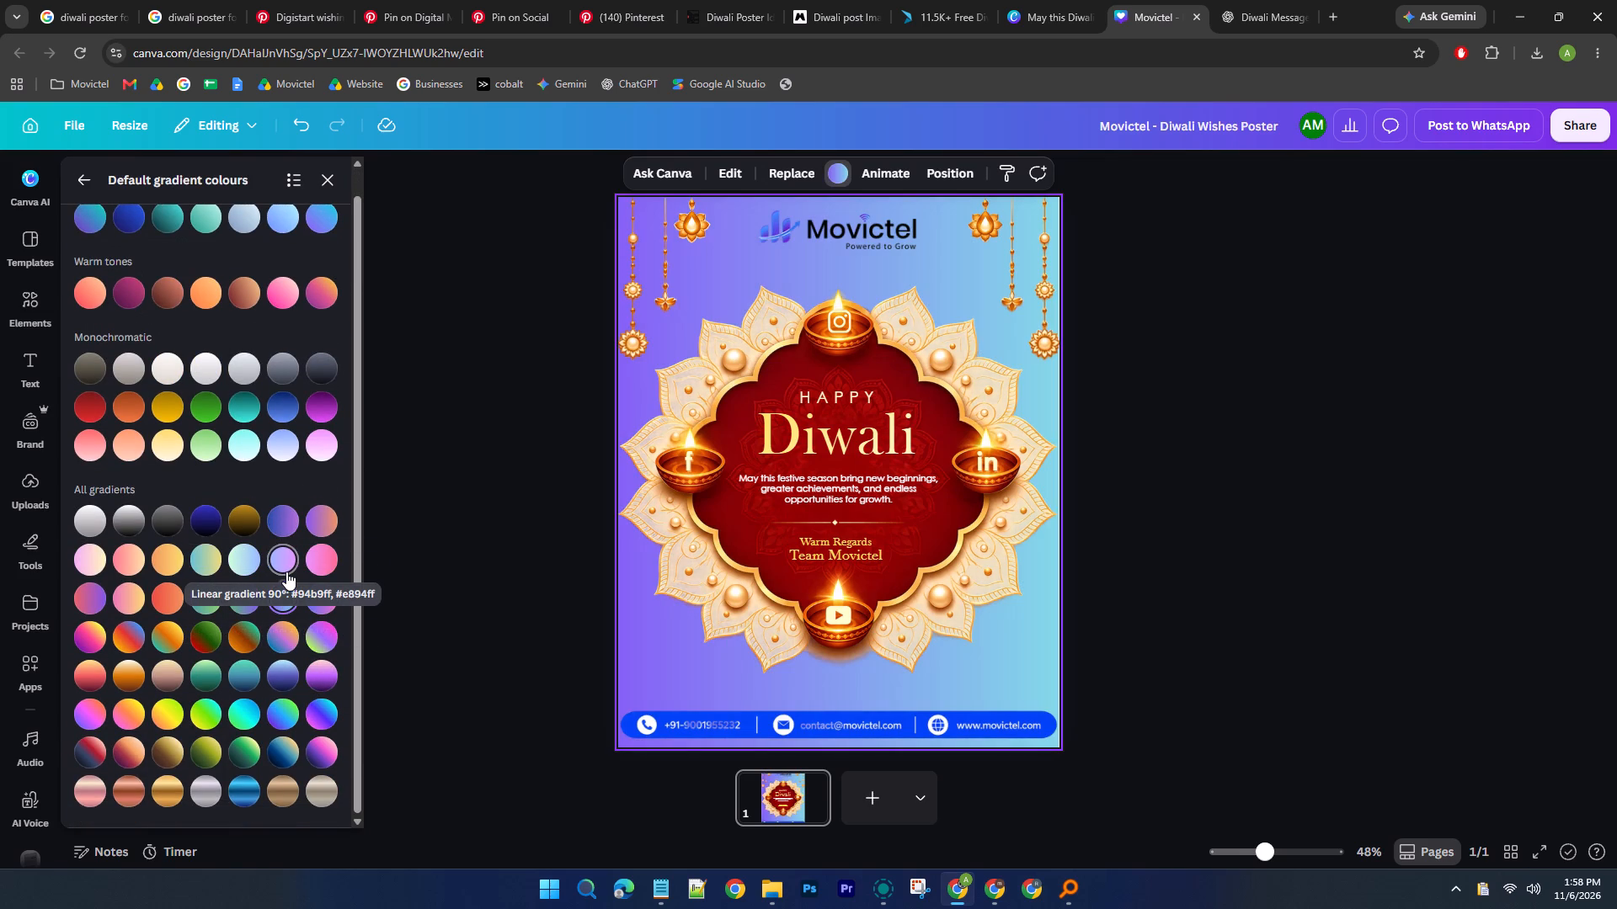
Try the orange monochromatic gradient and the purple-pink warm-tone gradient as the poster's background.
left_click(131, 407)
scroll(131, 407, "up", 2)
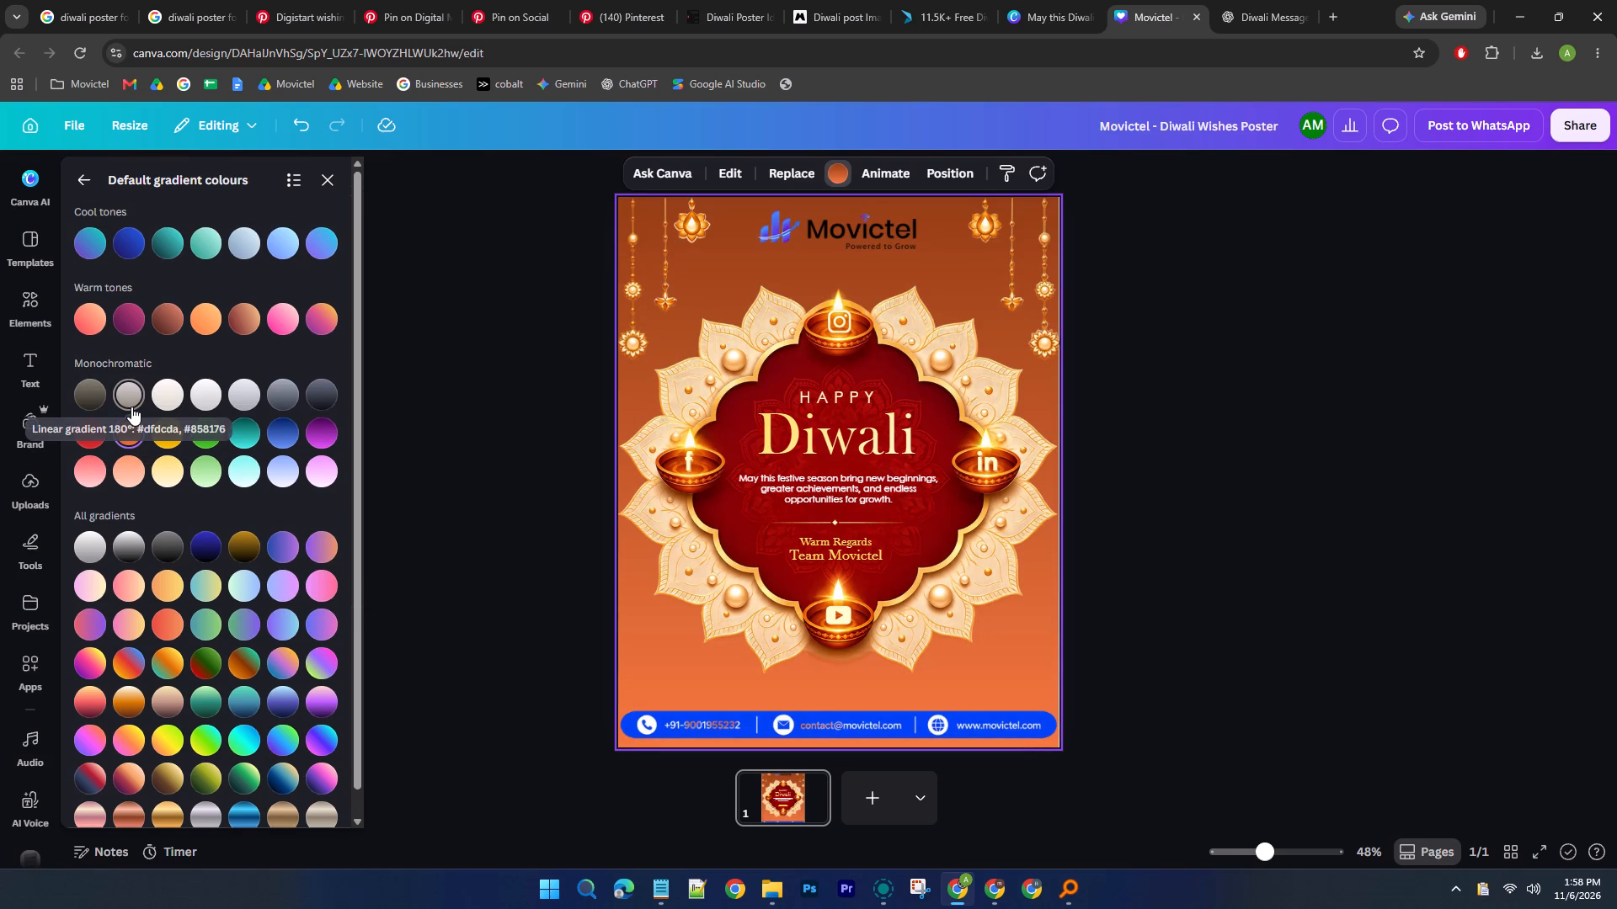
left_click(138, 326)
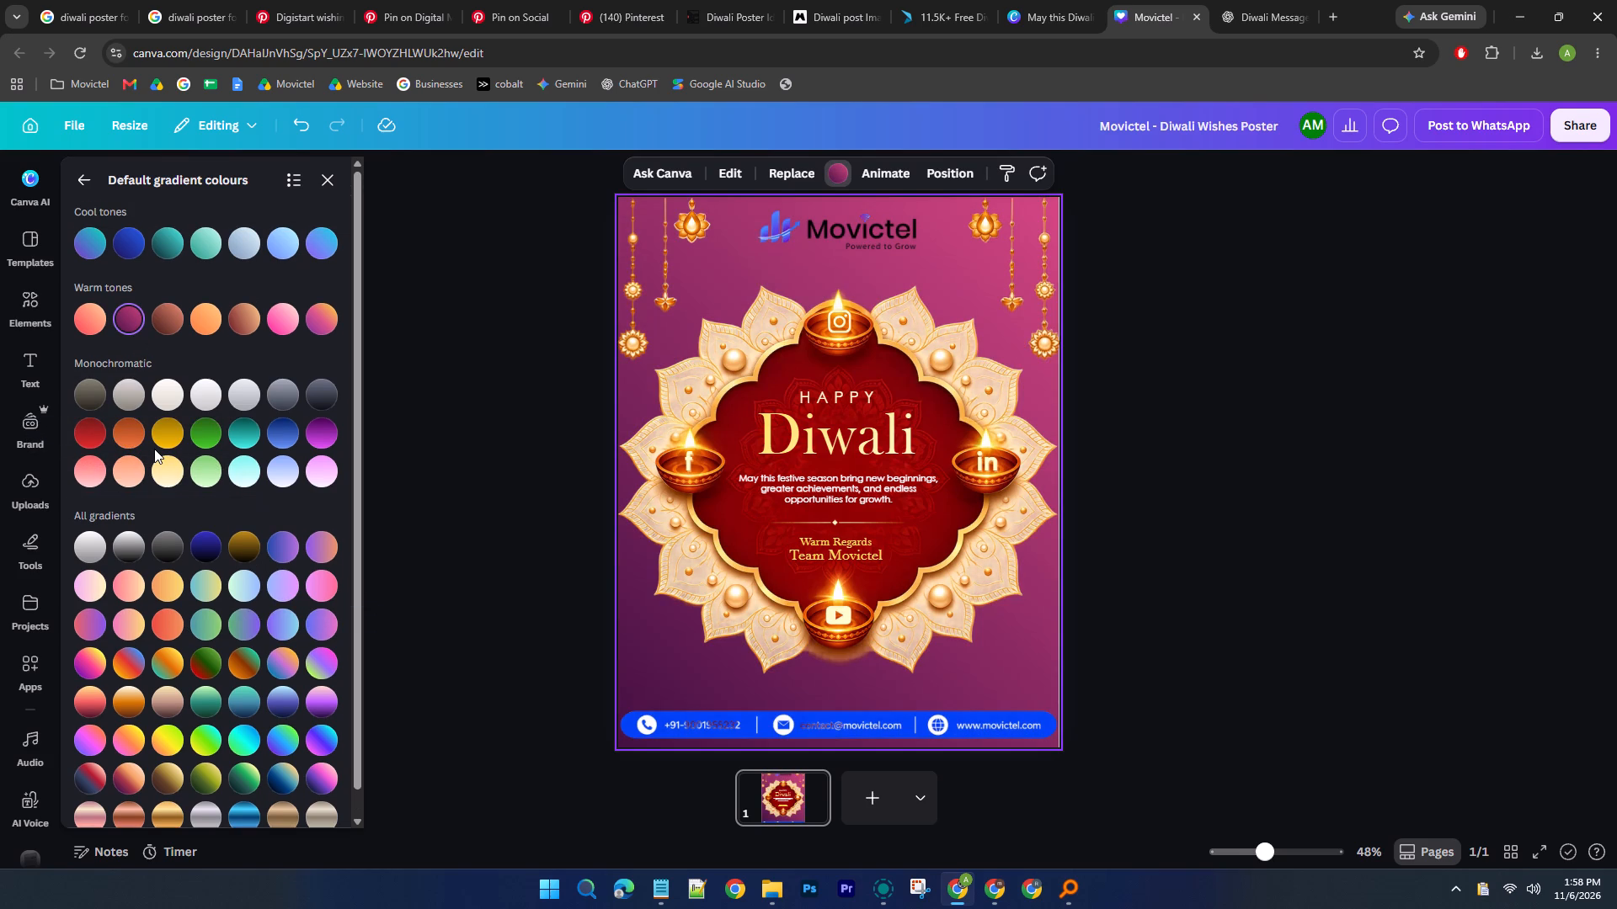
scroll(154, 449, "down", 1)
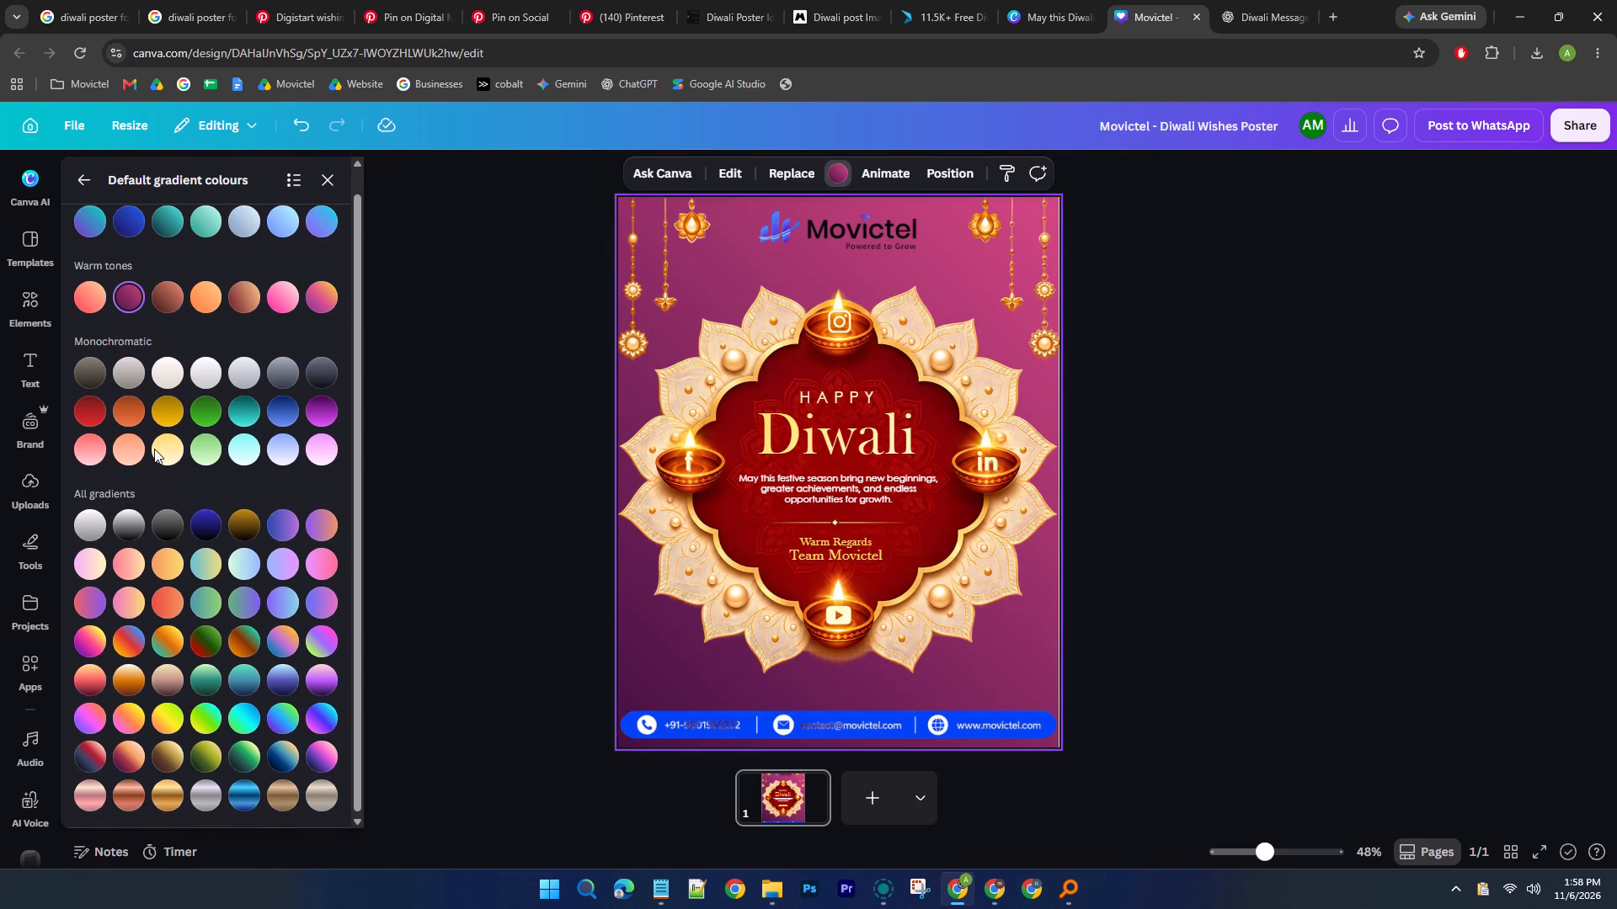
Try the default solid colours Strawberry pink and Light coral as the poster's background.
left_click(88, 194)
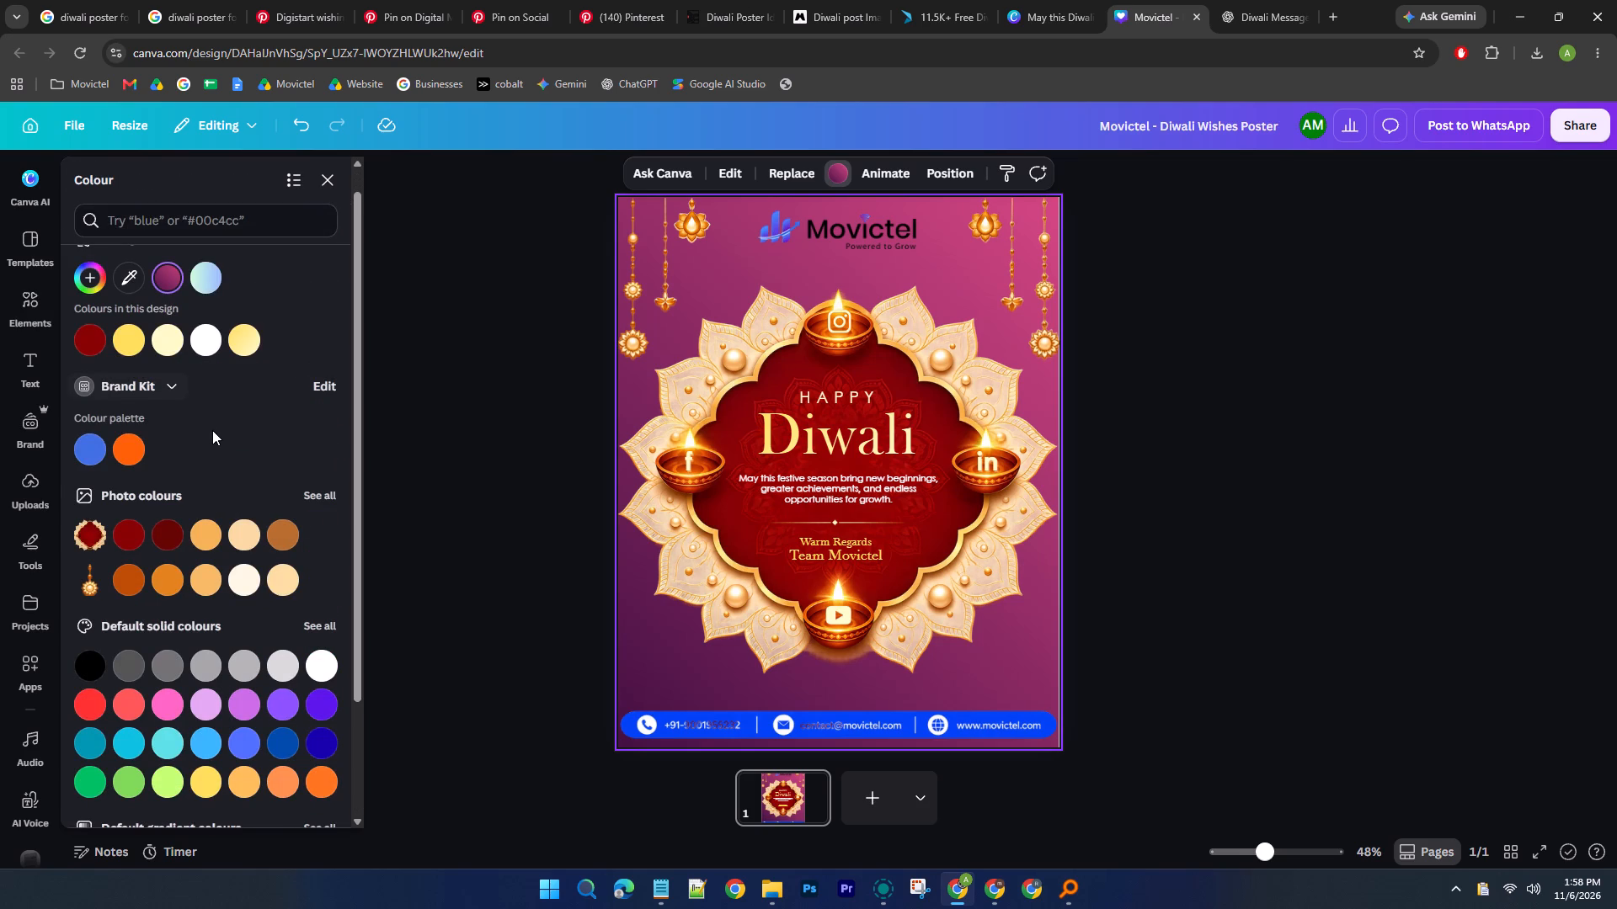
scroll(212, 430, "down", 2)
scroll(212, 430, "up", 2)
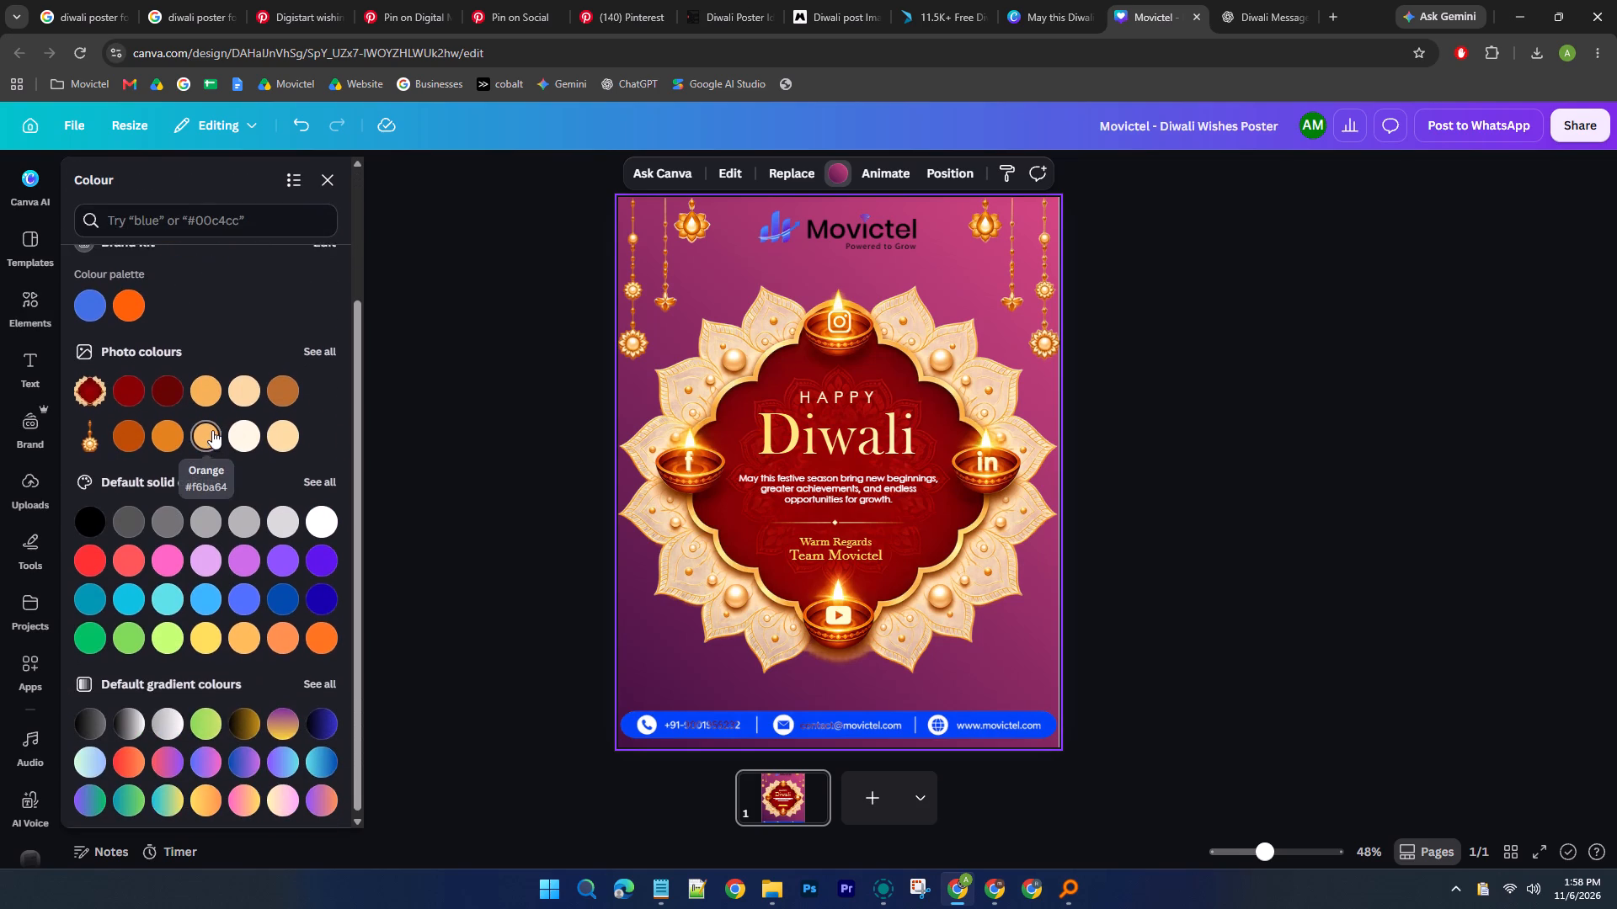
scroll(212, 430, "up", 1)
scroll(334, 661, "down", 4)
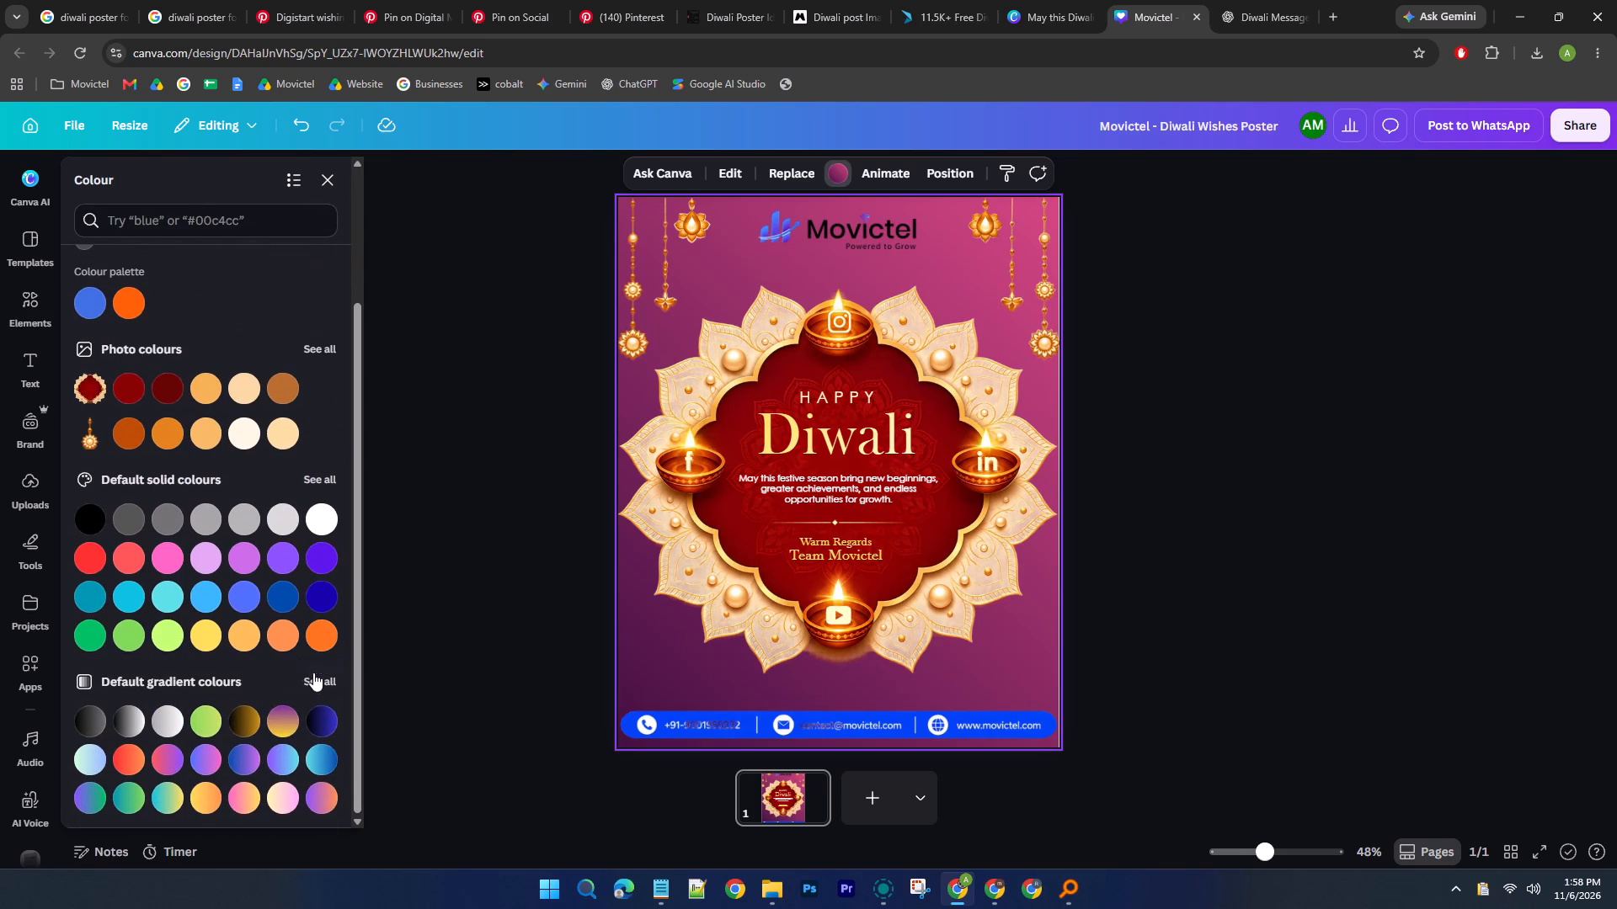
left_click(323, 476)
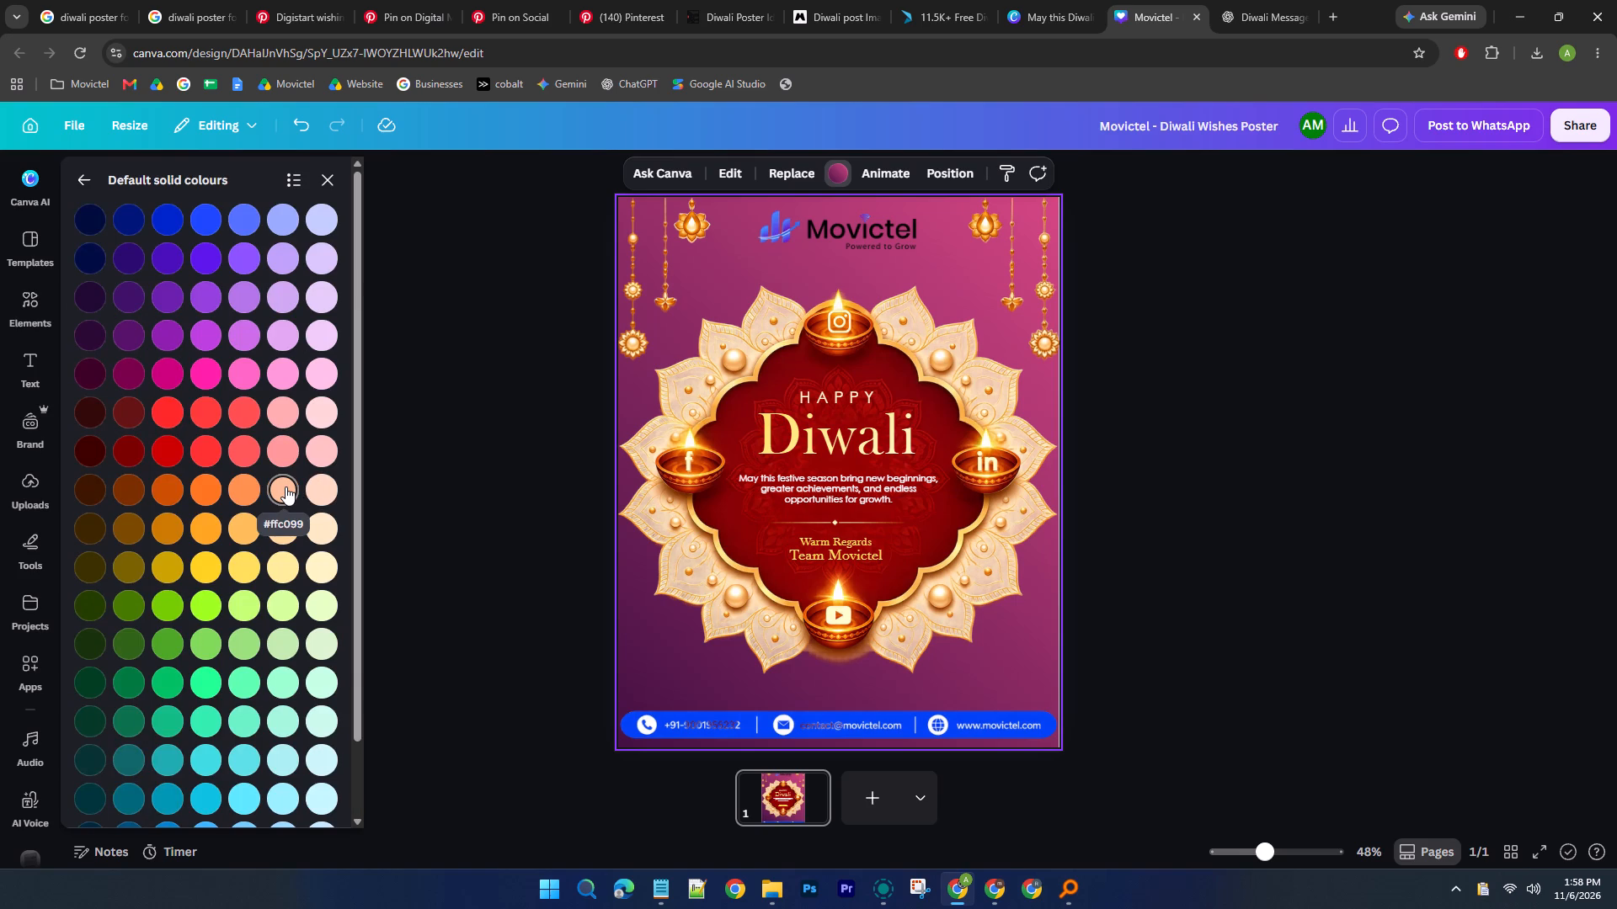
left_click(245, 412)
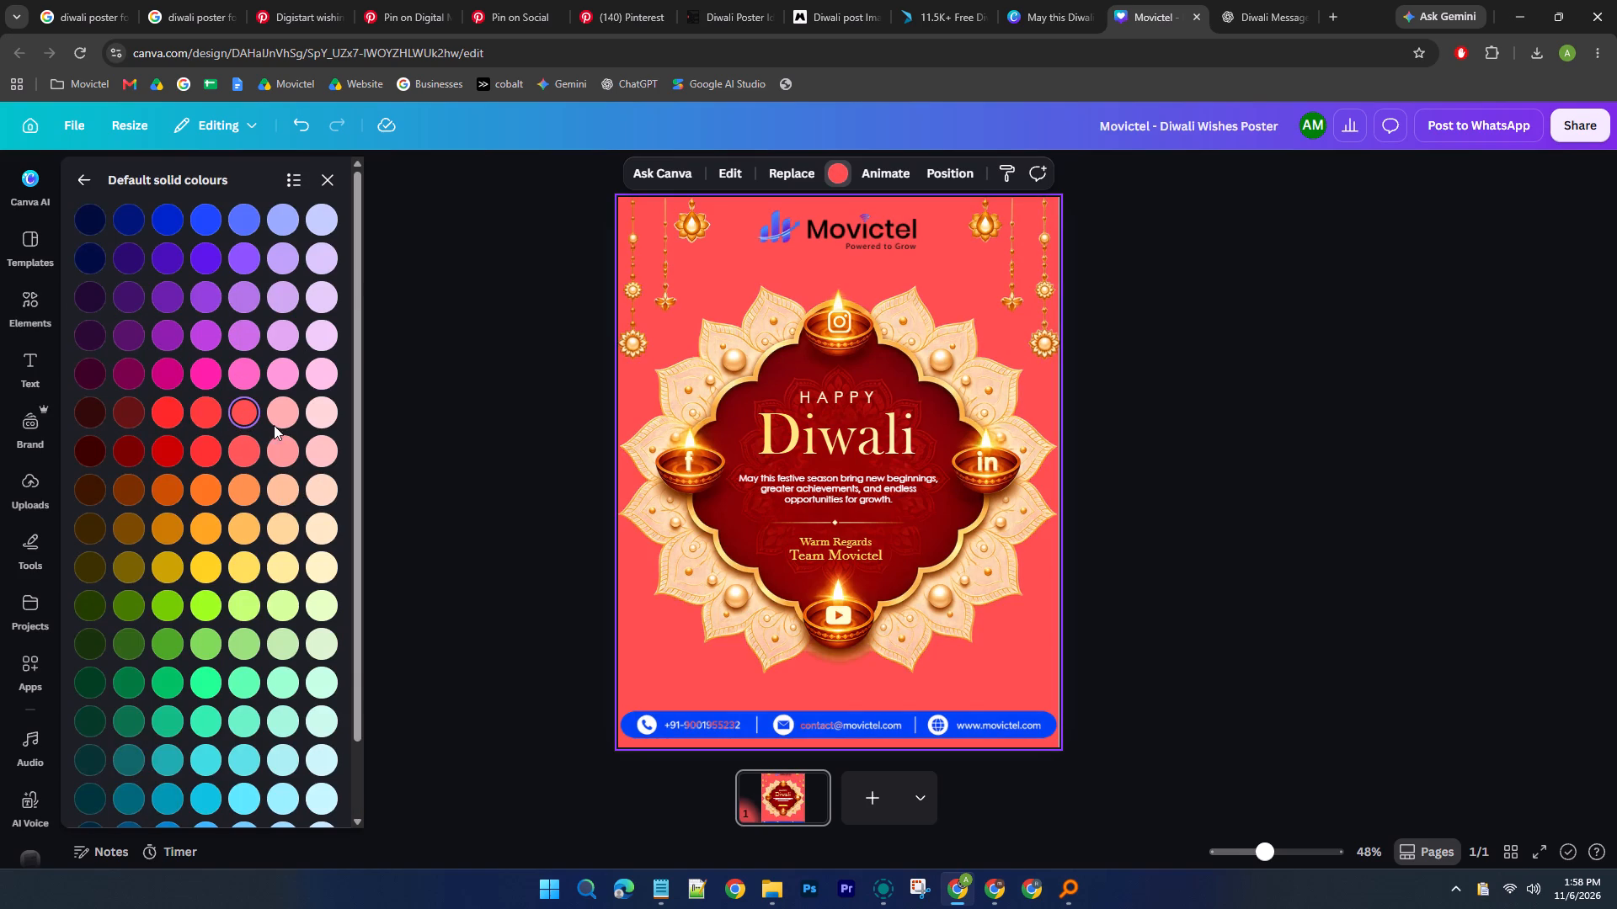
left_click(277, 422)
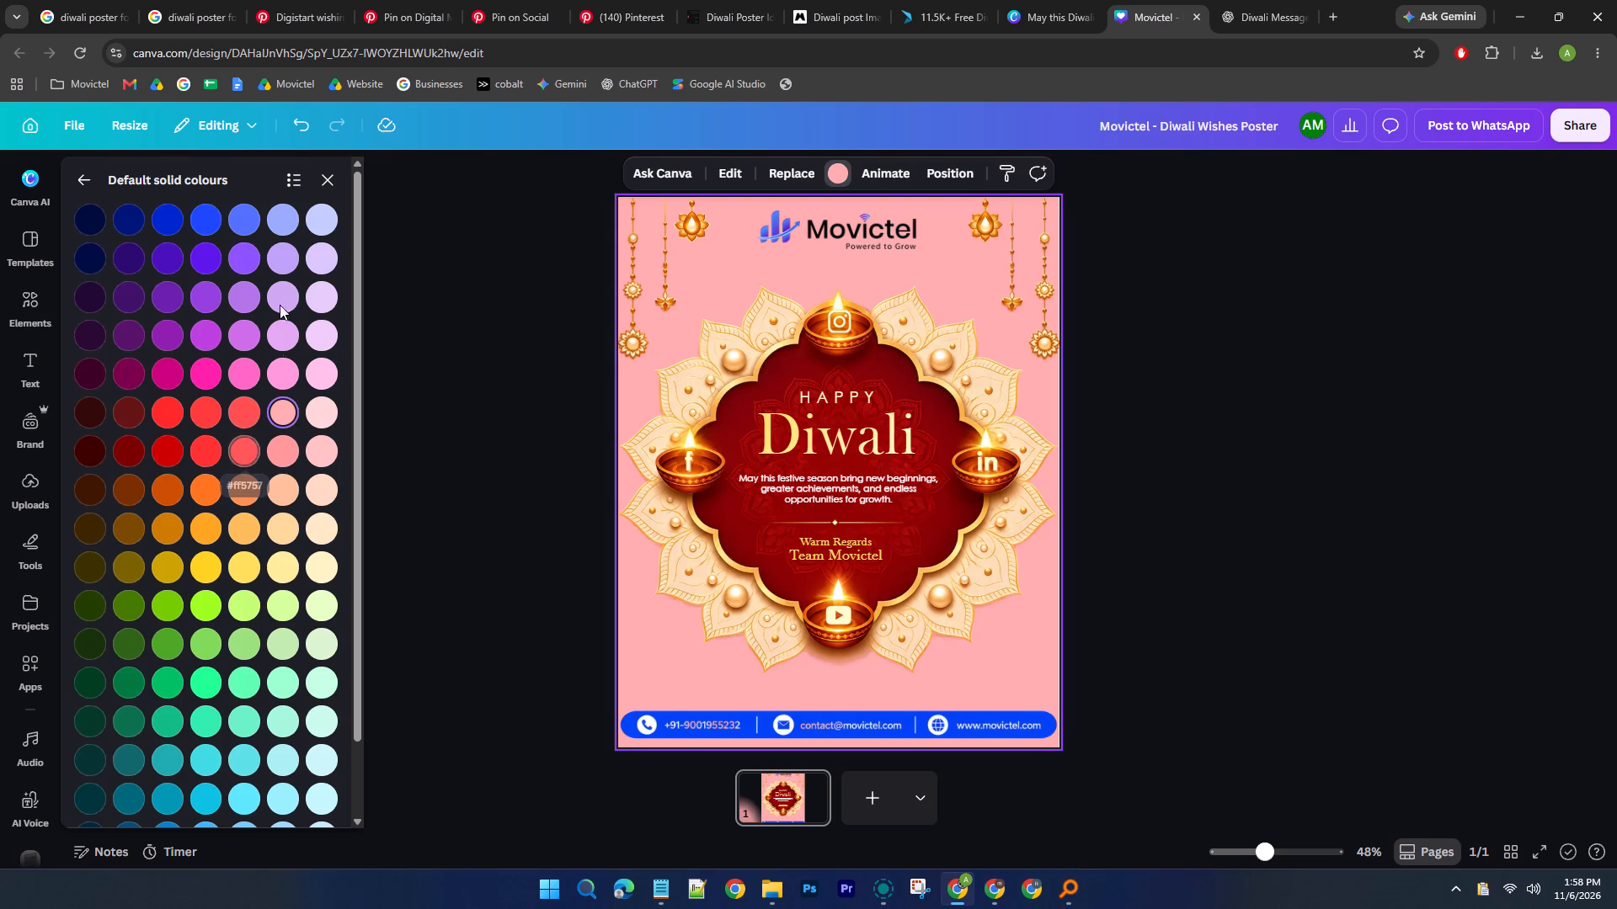
Look through the full set of default solid colours, listed by name, for a suitable background colour.
scroll(301, 683, "down", 1)
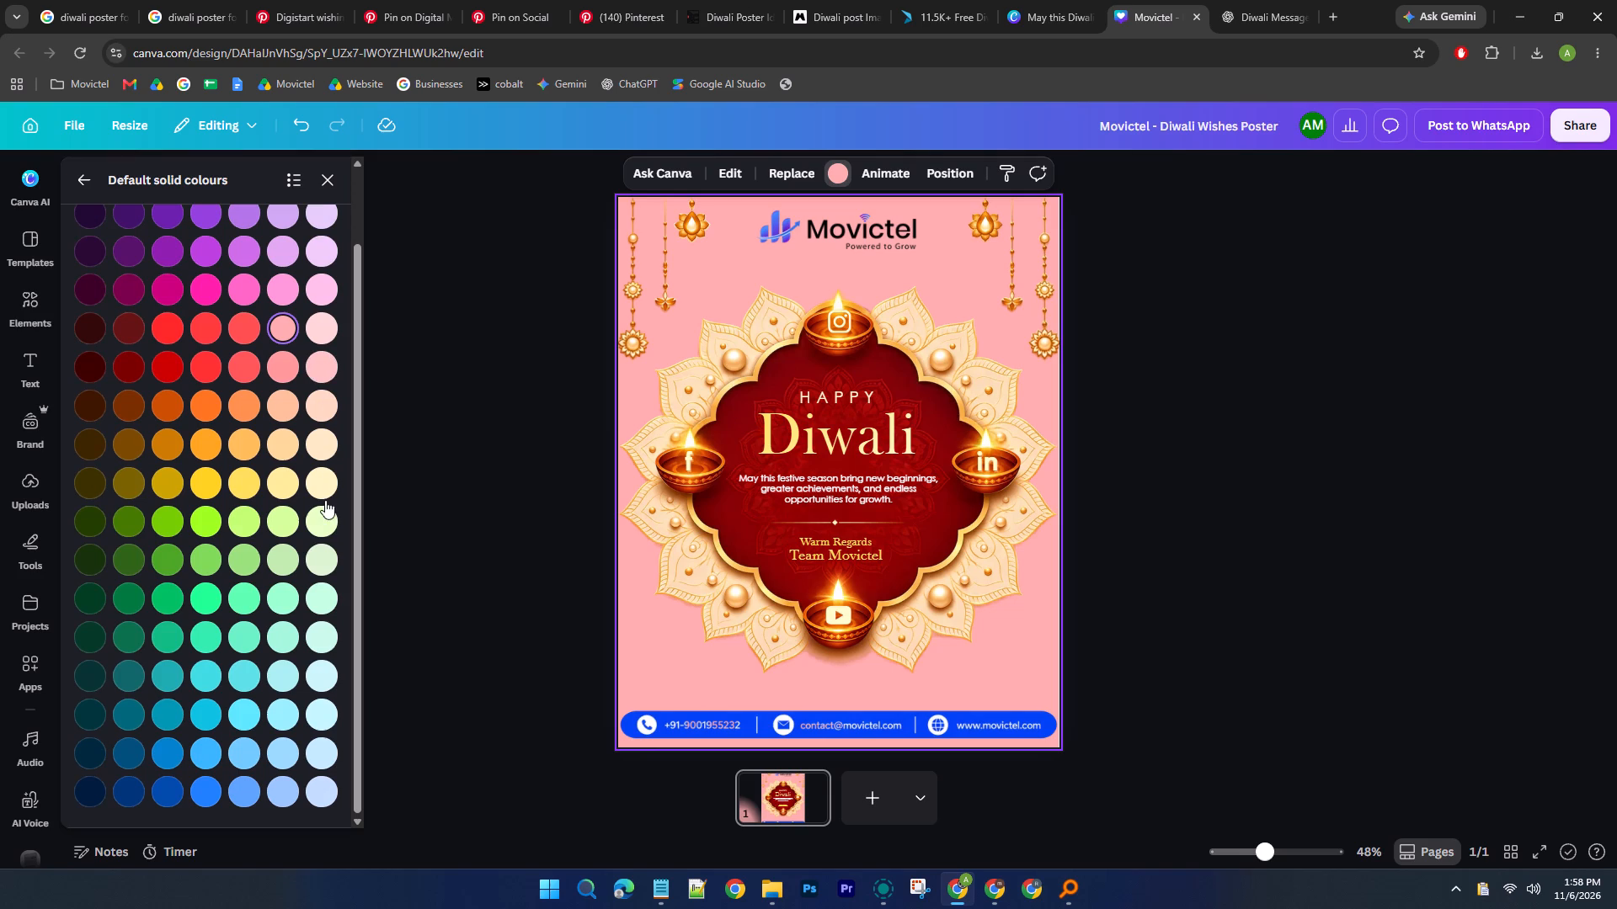
scroll(321, 540, "down", 10)
scroll(314, 604, "up", 9)
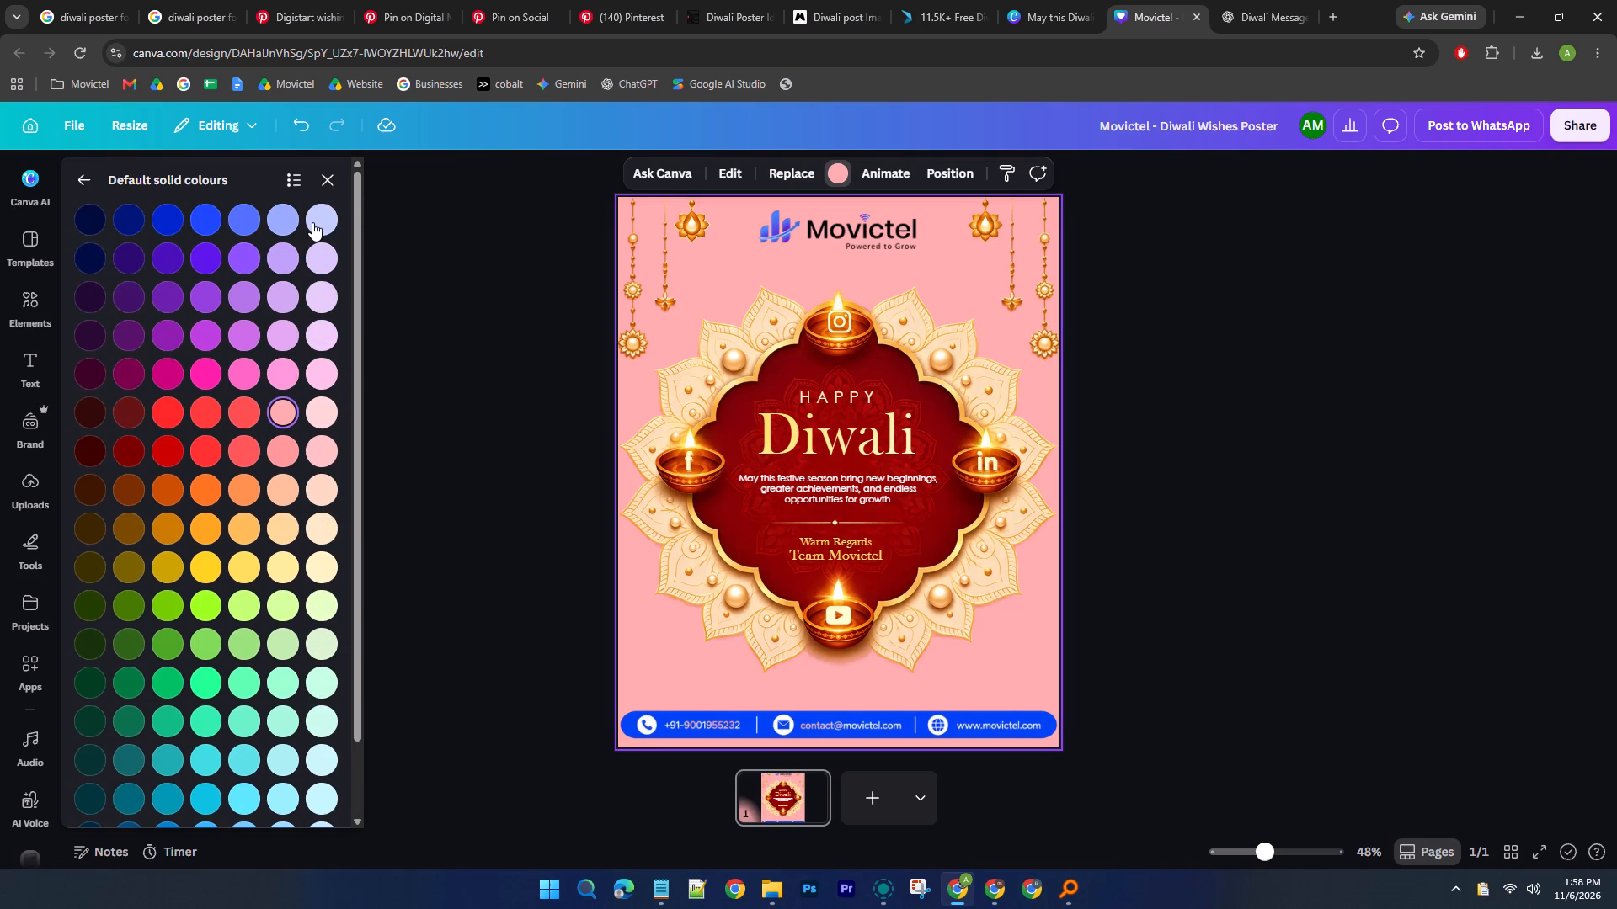
left_click(292, 178)
scroll(128, 581, "down", 2)
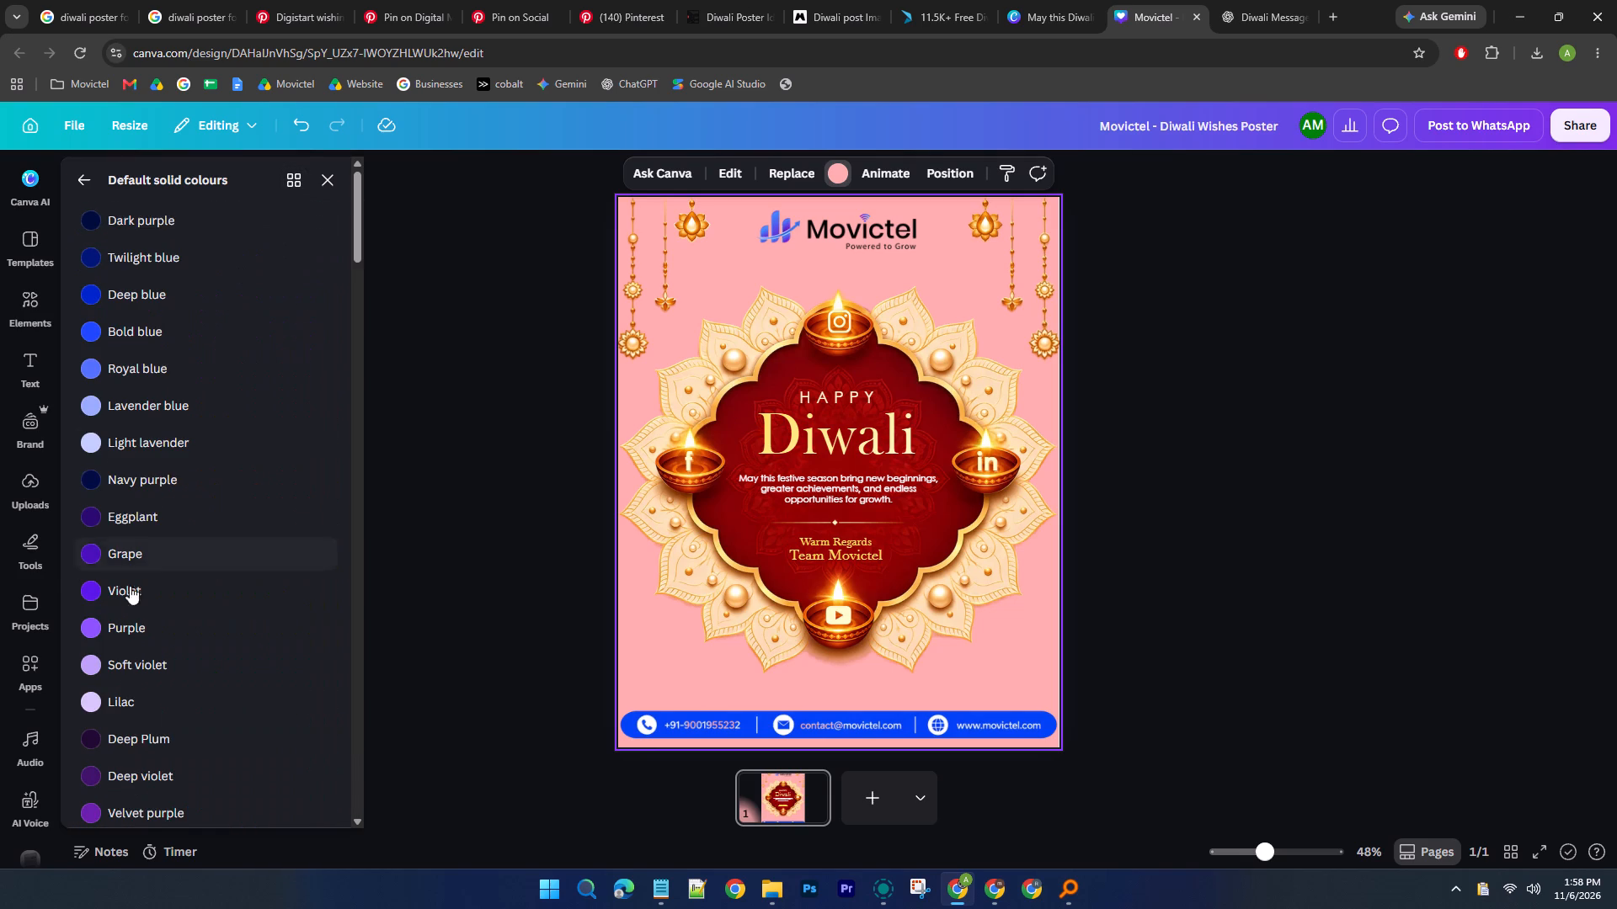
scroll(130, 586, "down", 12)
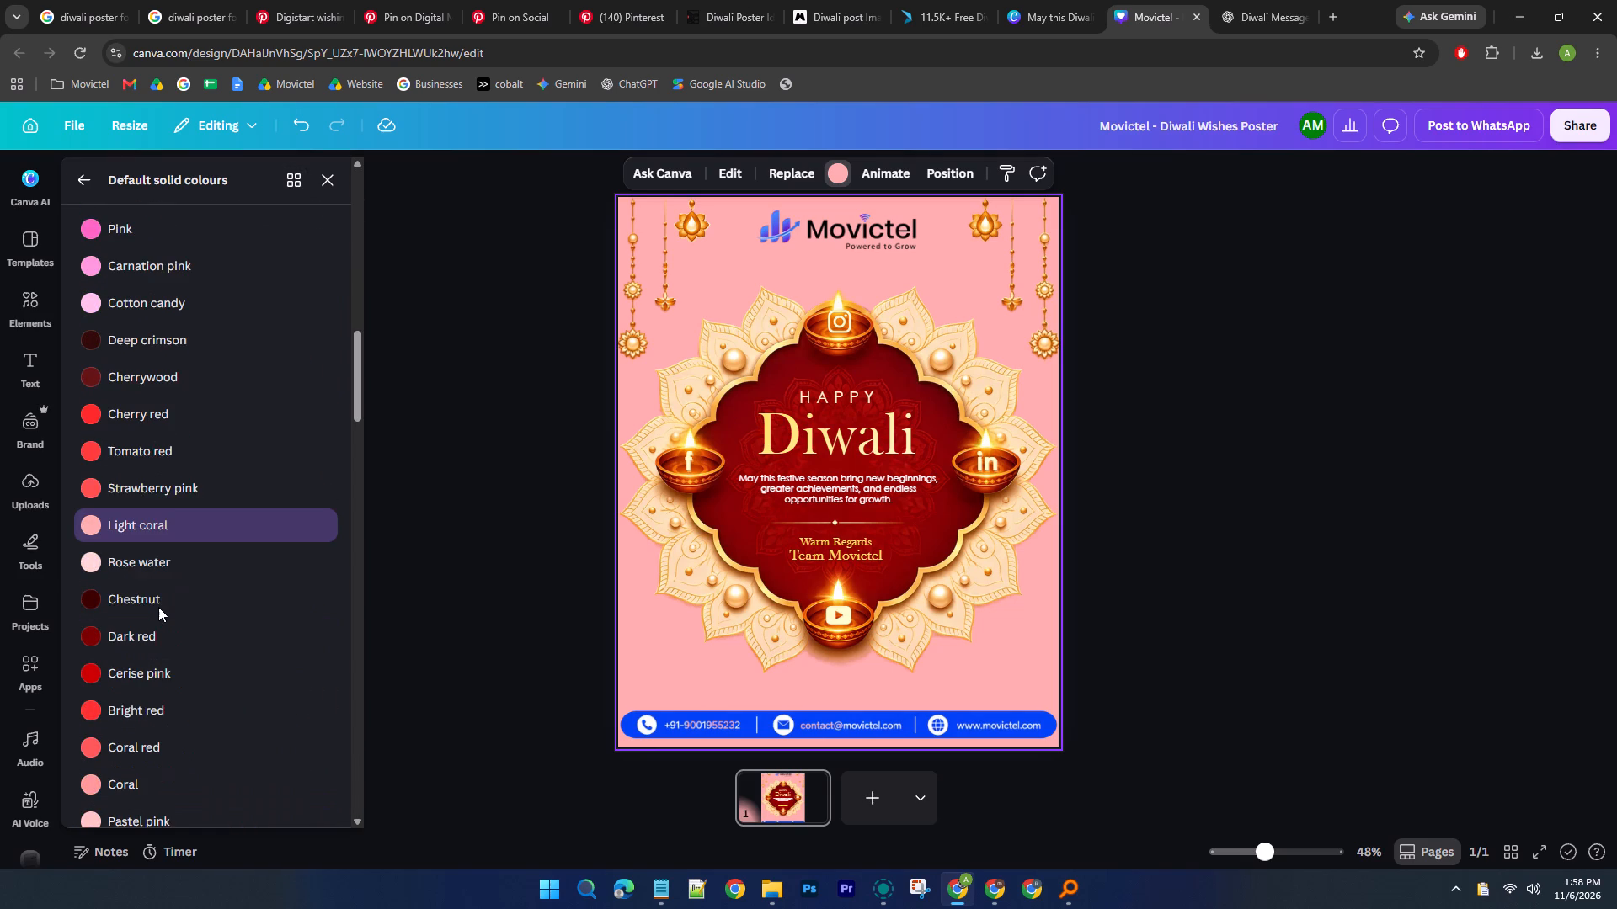
scroll(158, 607, "down", 9)
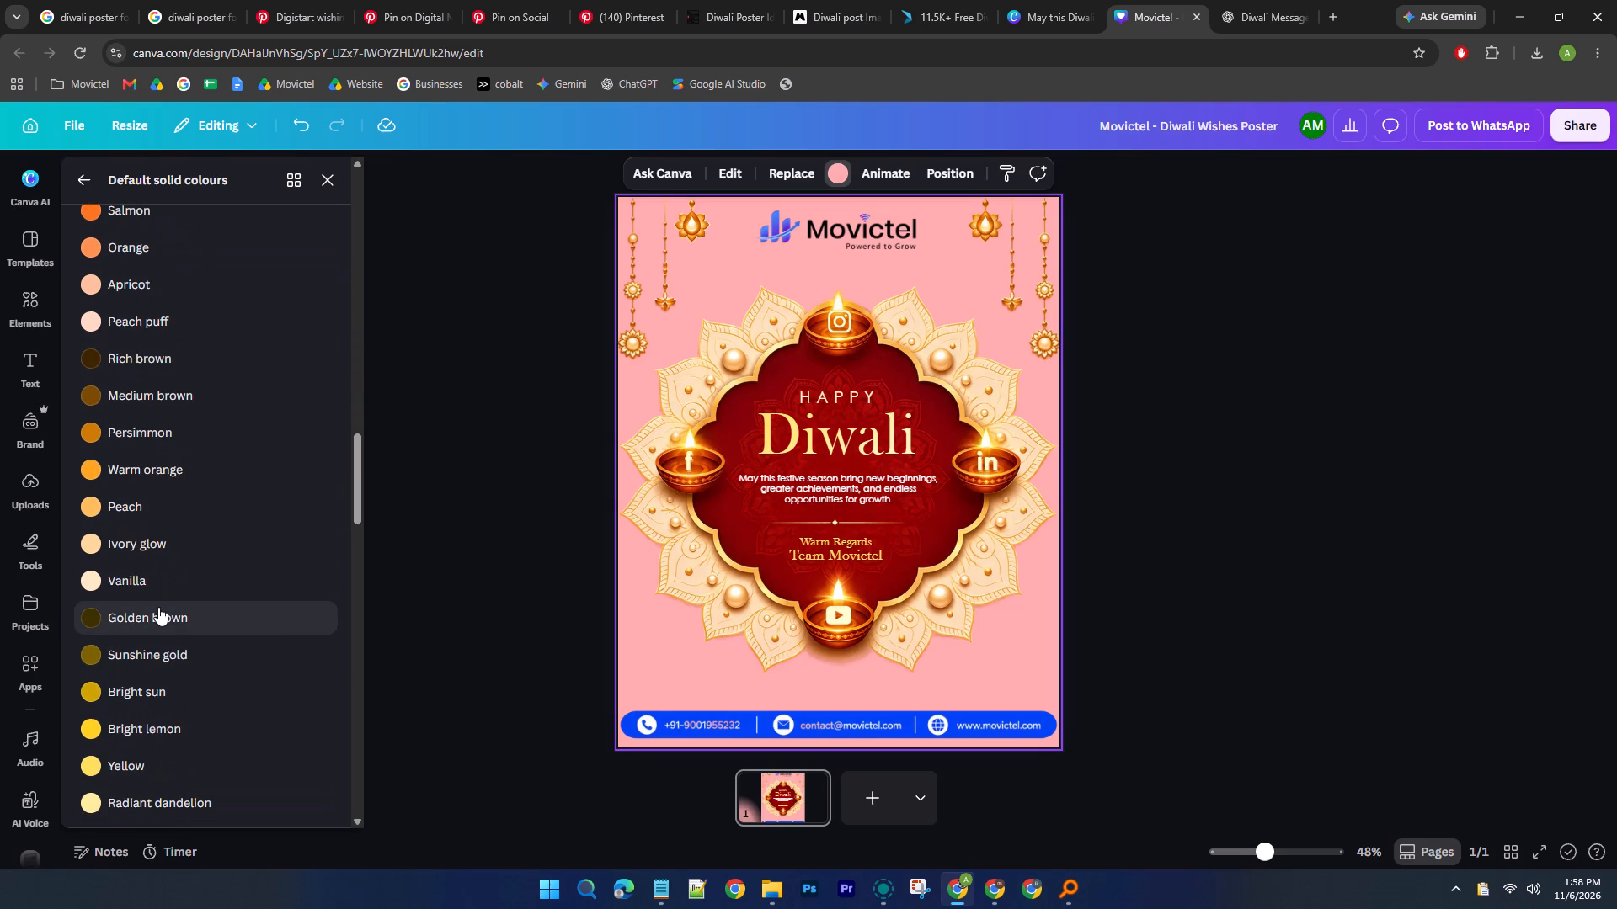
scroll(158, 607, "down", 10)
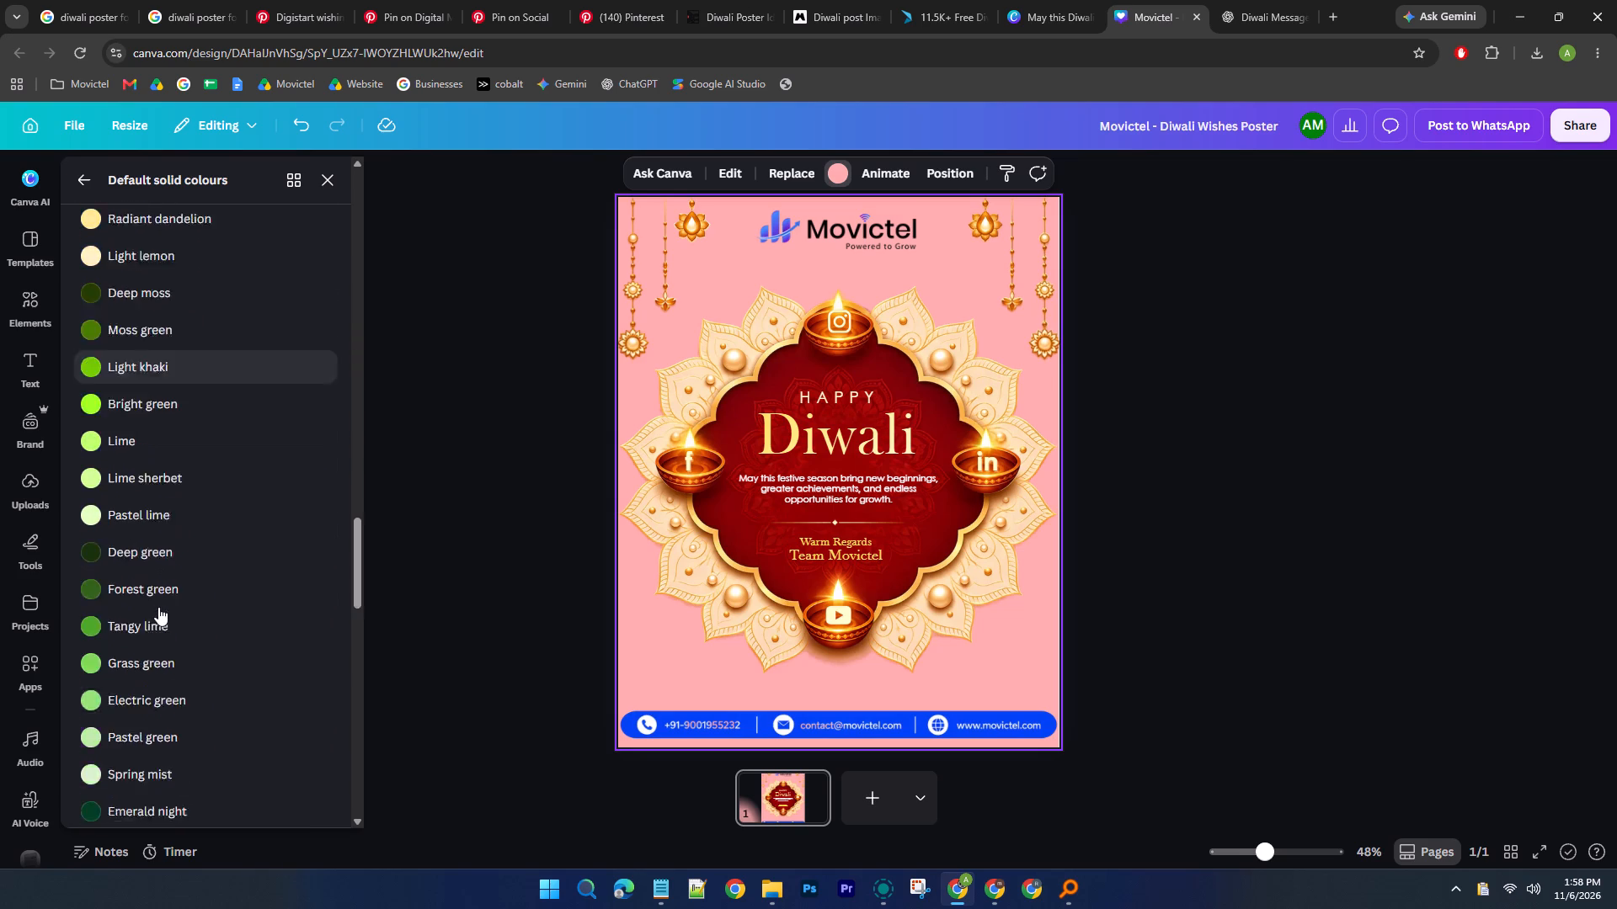
scroll(158, 607, "down", 16)
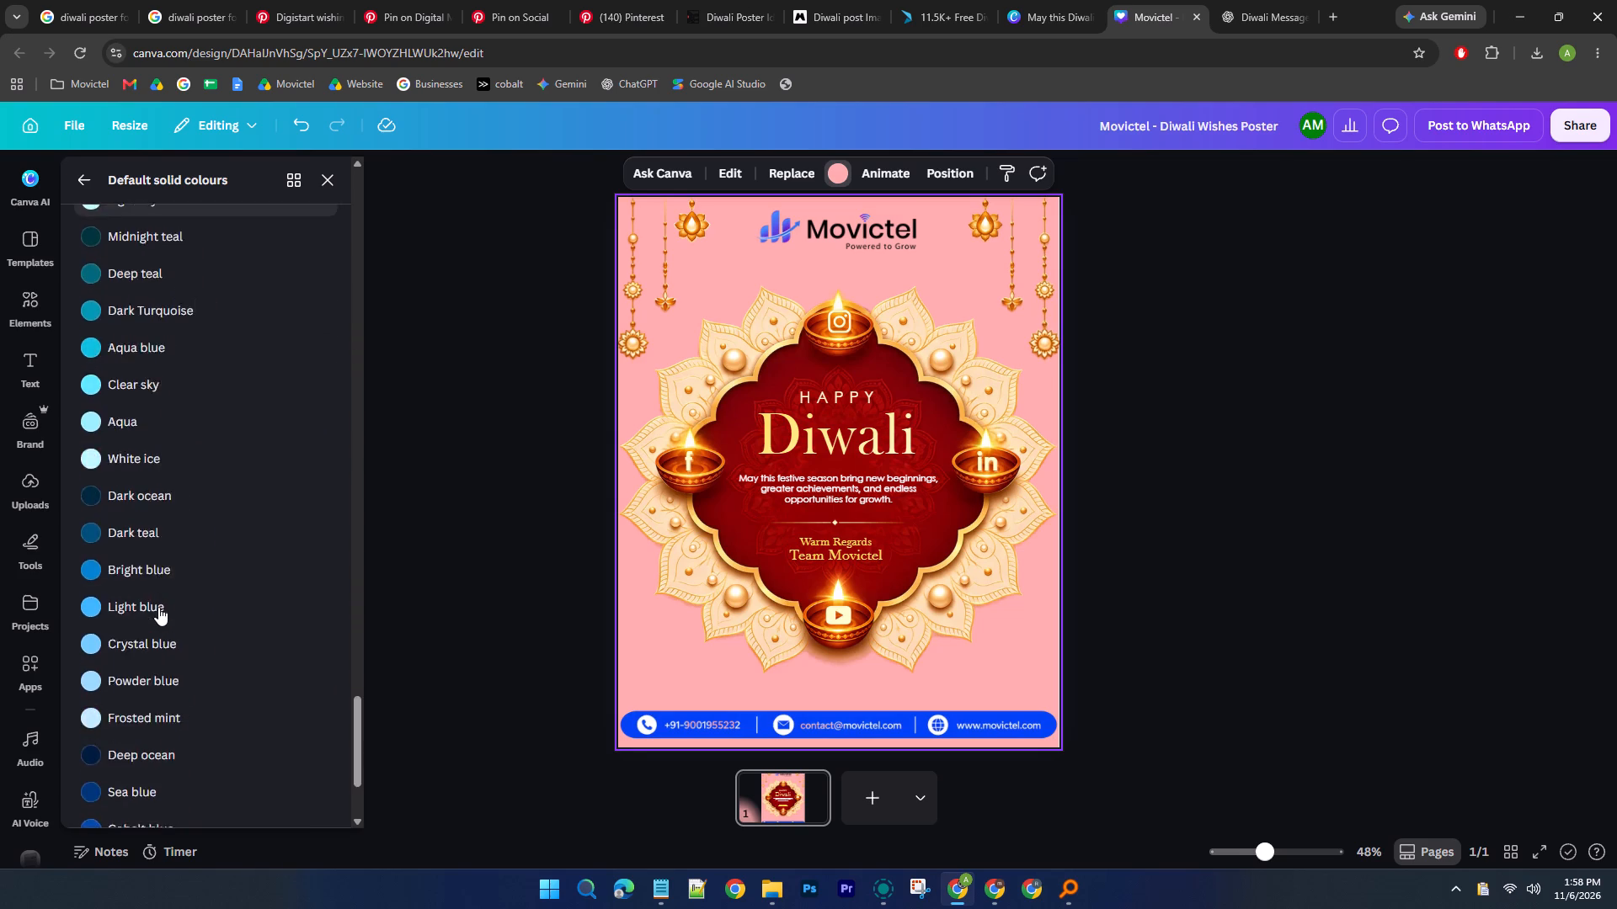
scroll(158, 607, "down", 4)
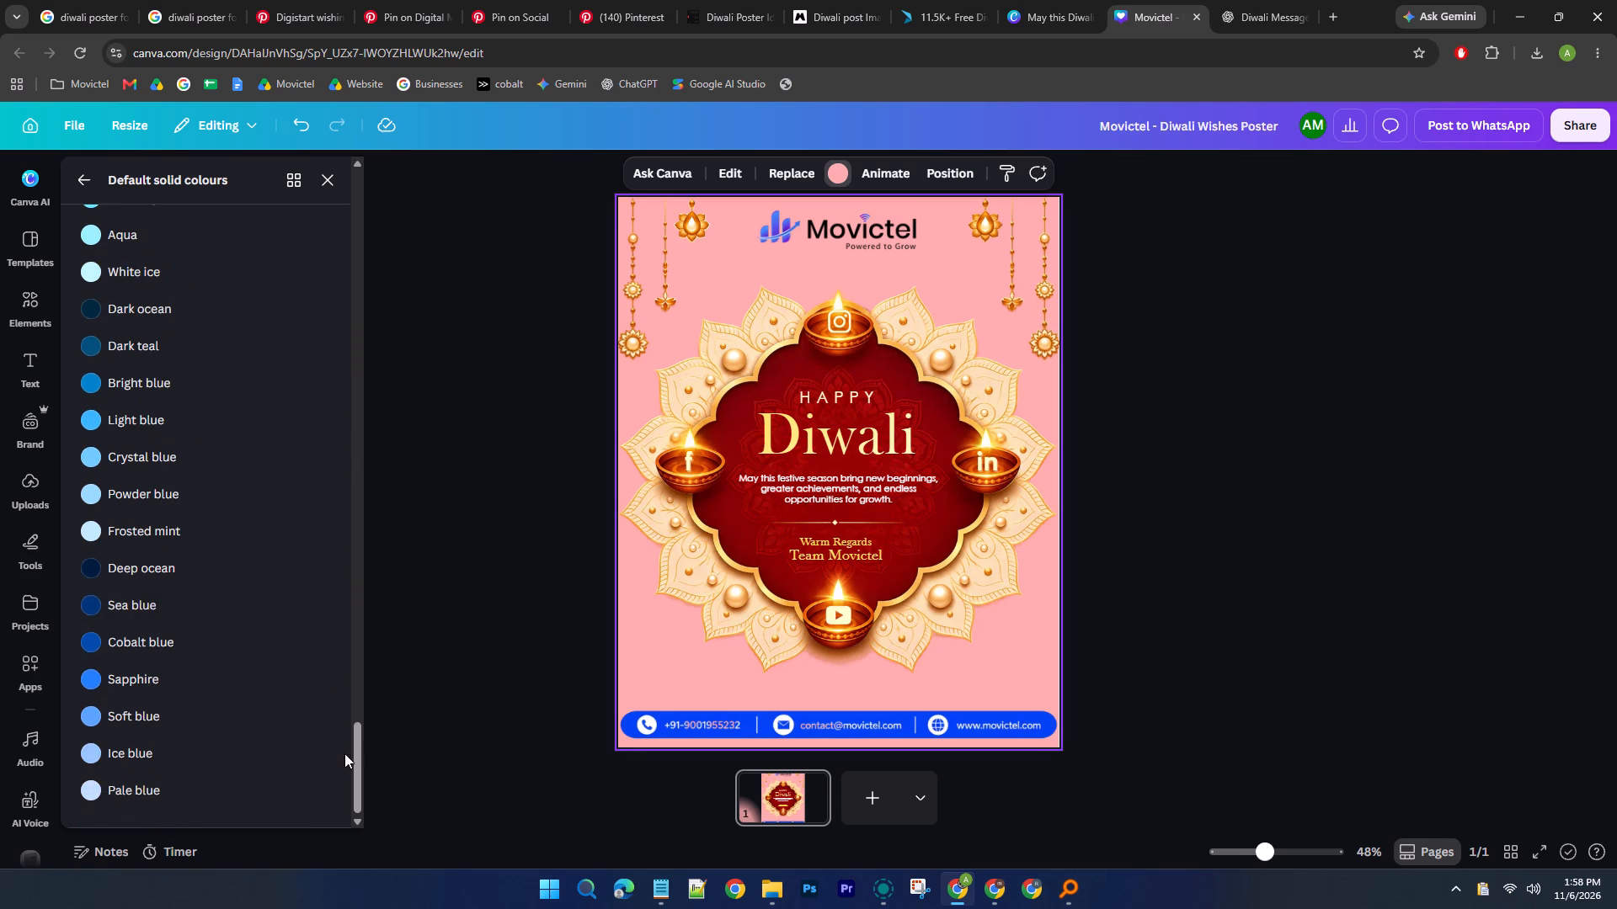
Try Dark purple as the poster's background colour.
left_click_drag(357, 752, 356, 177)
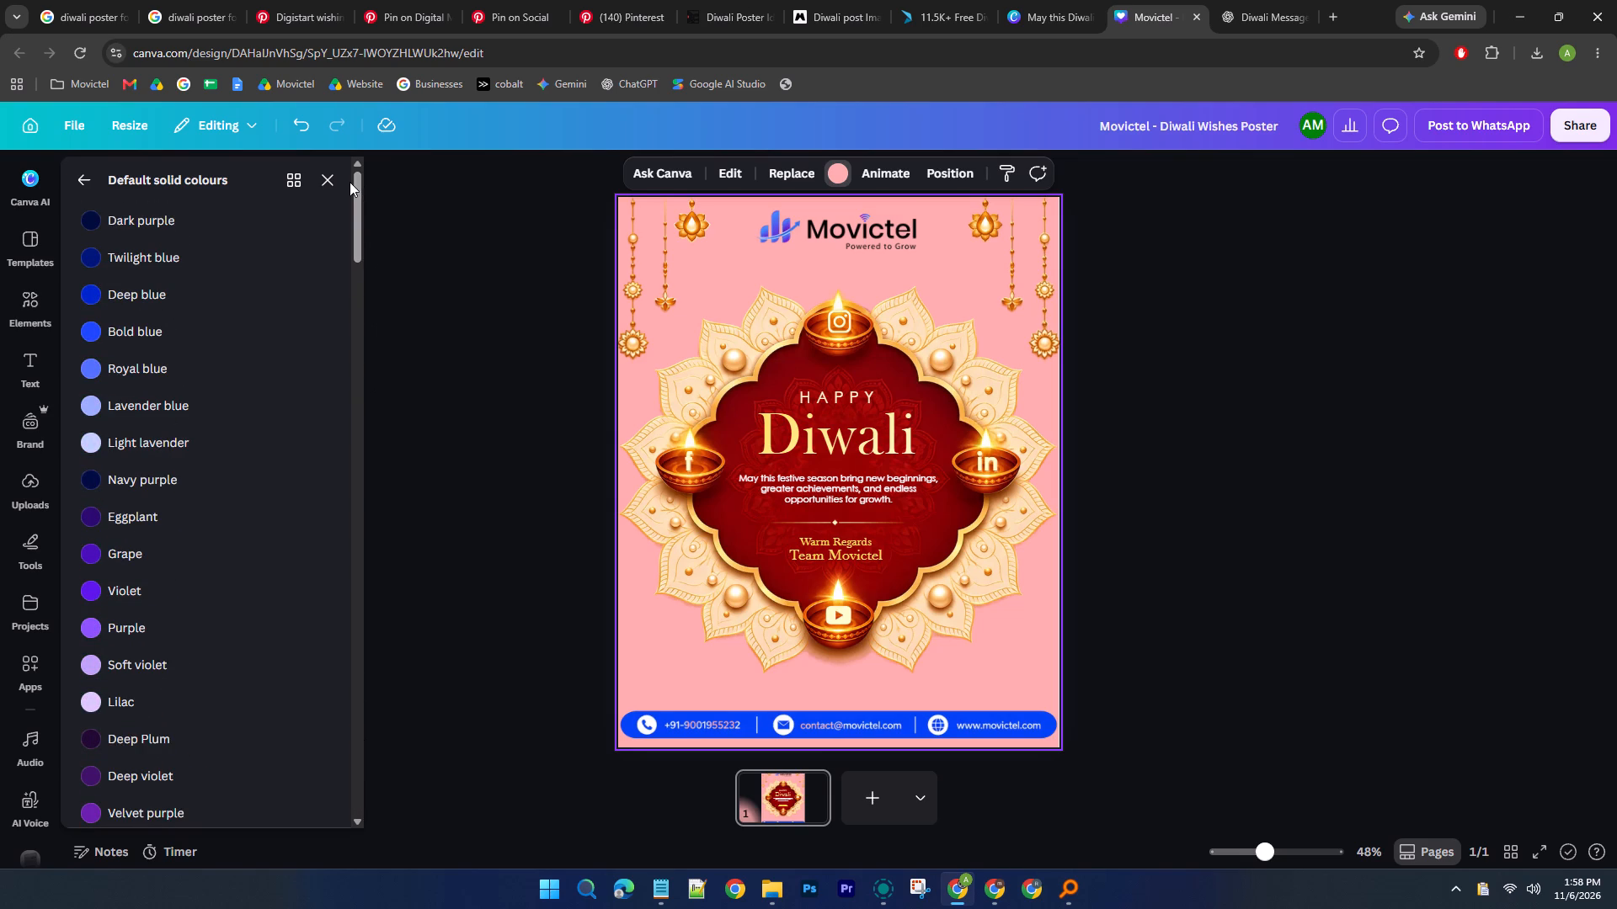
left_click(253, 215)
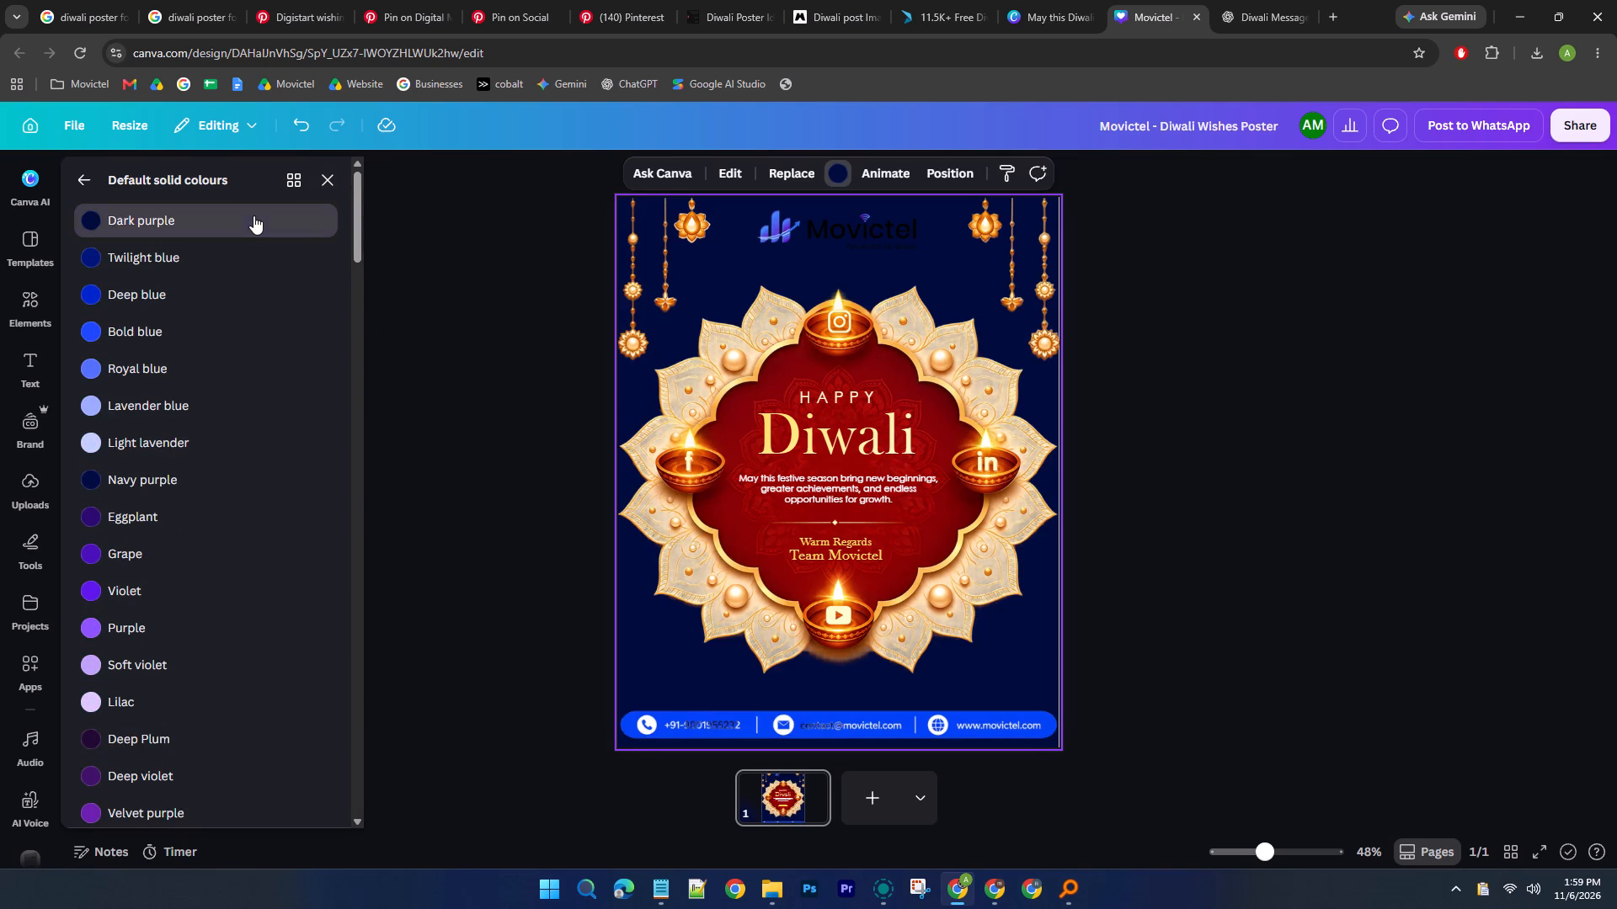
Search the background colours for "gray" and try Grey and the Bolted Business palette's Lightazure on the poster.
left_click(83, 183)
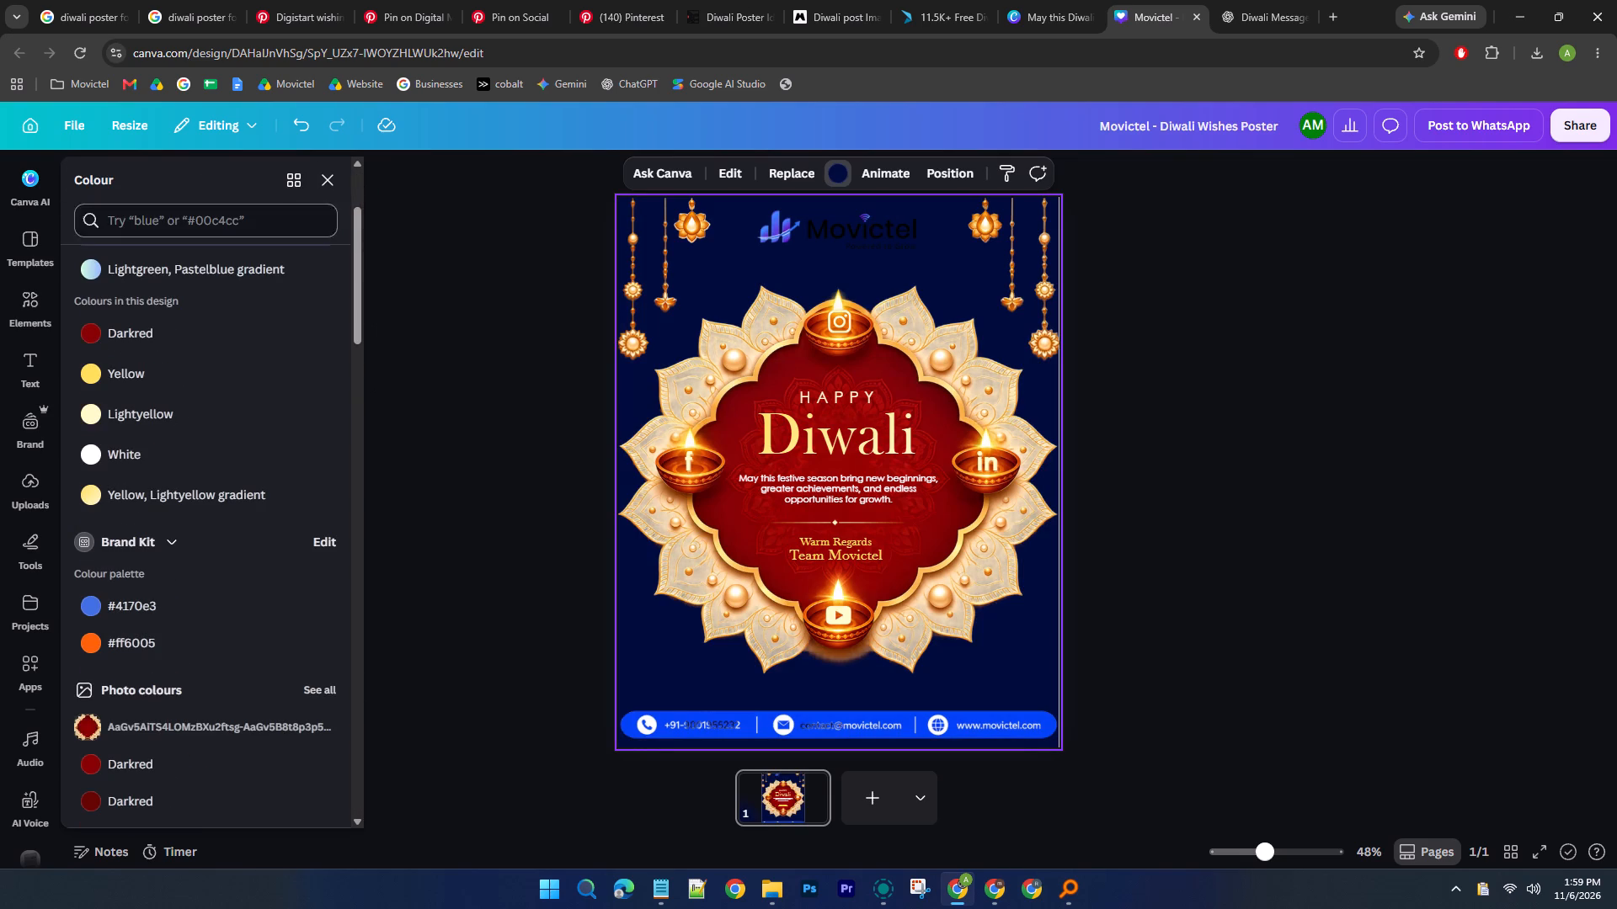
scroll(150, 385, "down", 3)
scroll(152, 390, "up", 3)
left_click(189, 219)
type("gray")
left_click(166, 282)
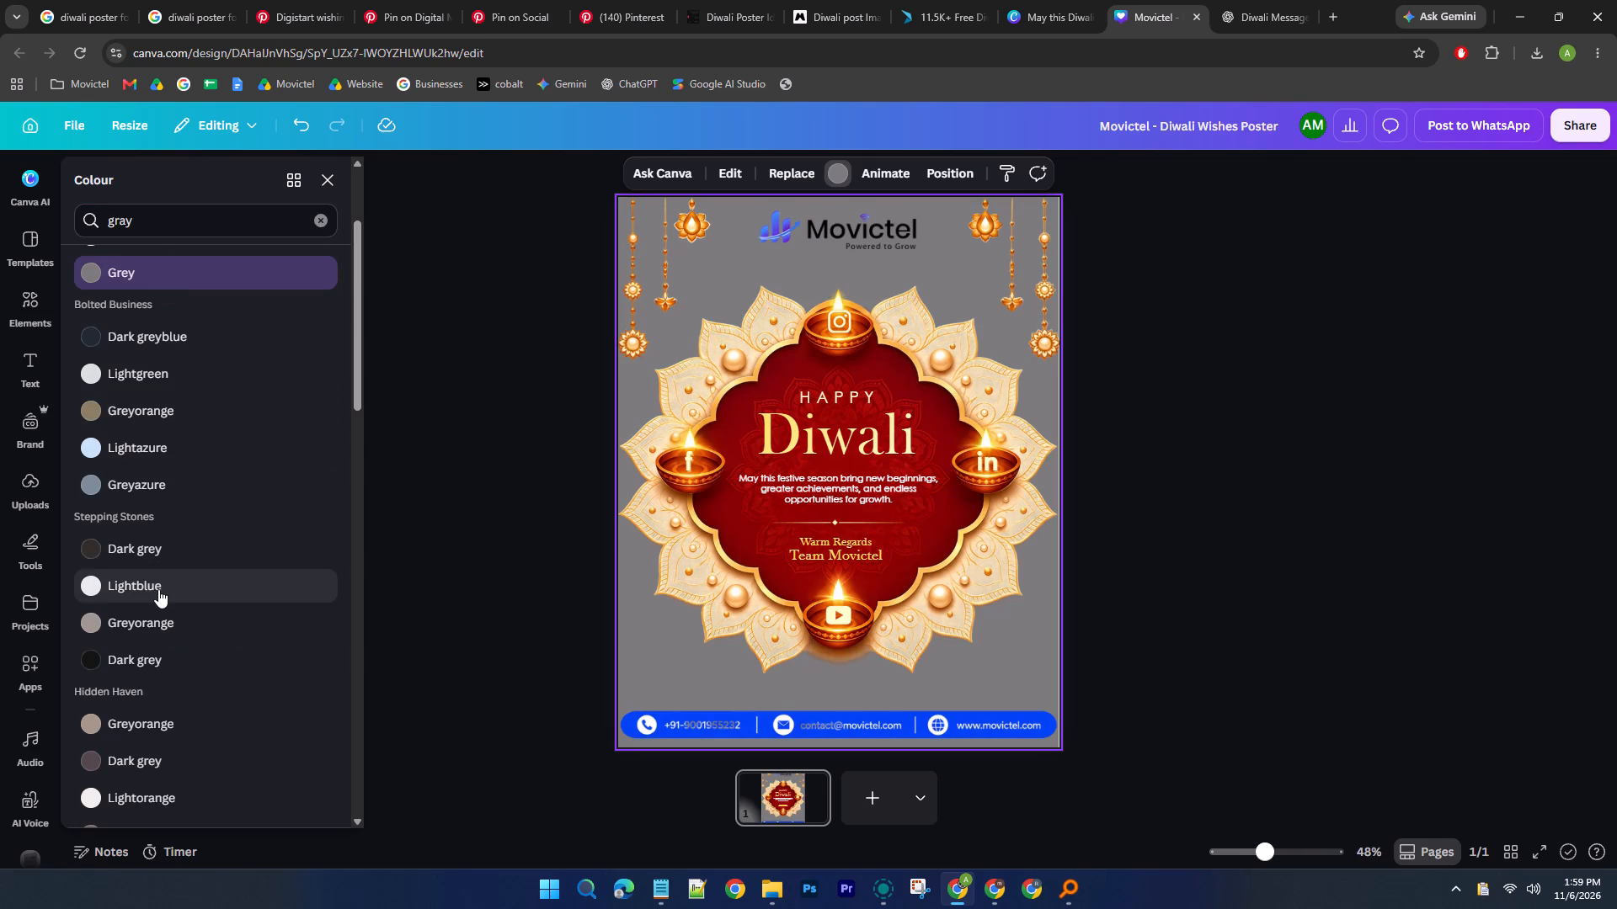
left_click(176, 446)
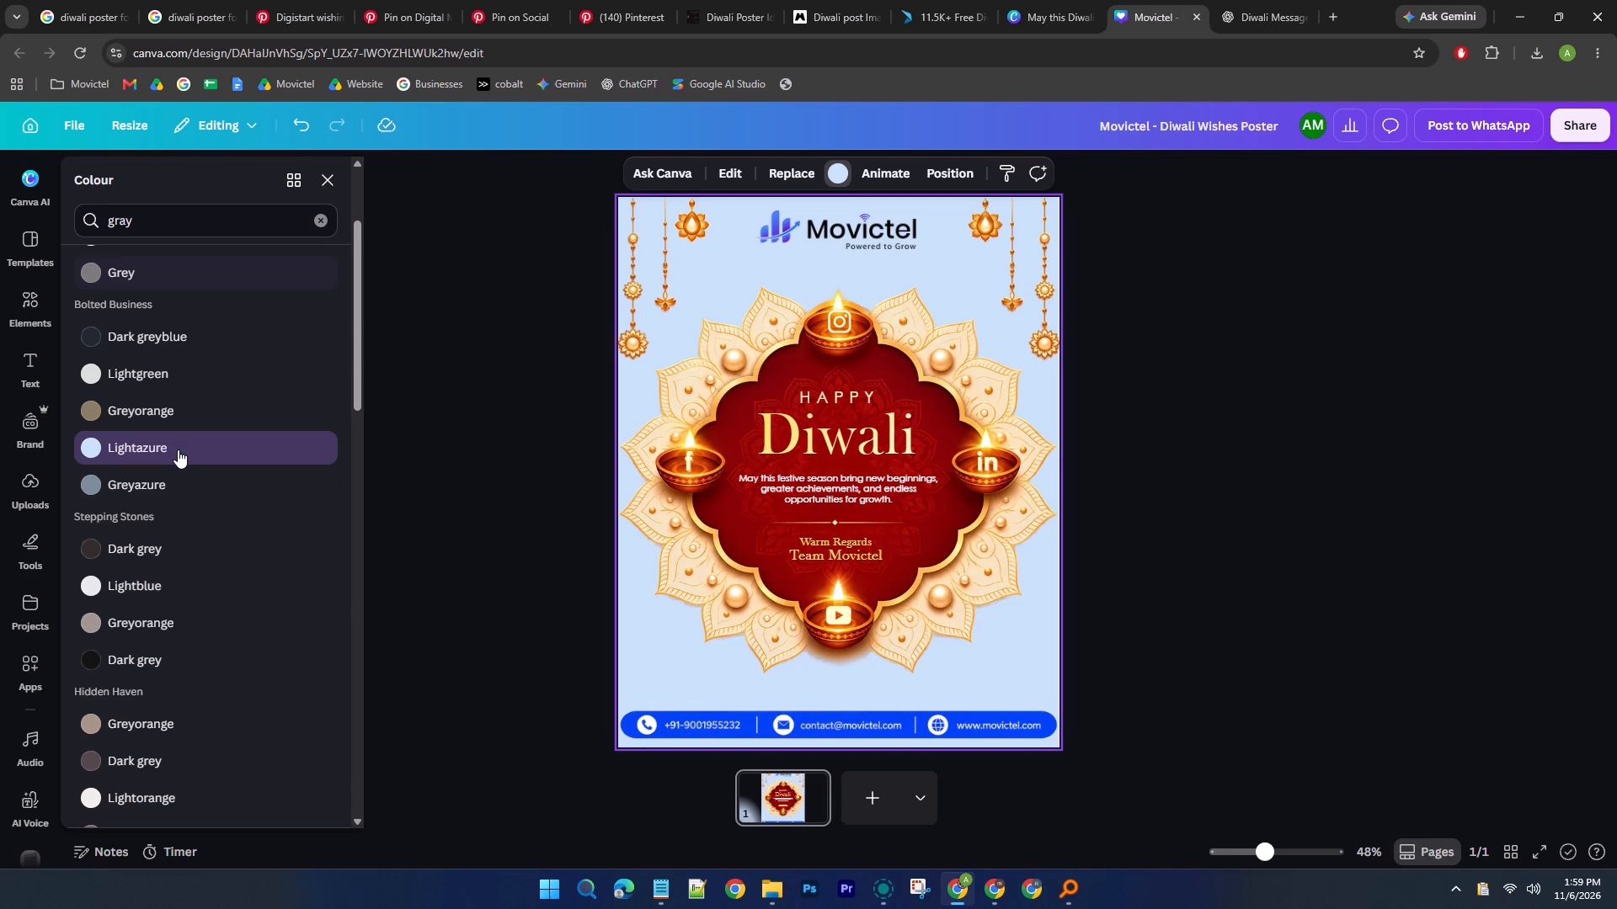
Compare Light grey and Lightorange from the Steel Cutlery palette, and set the poster's background to Light grey.
scroll(178, 571, "down", 2)
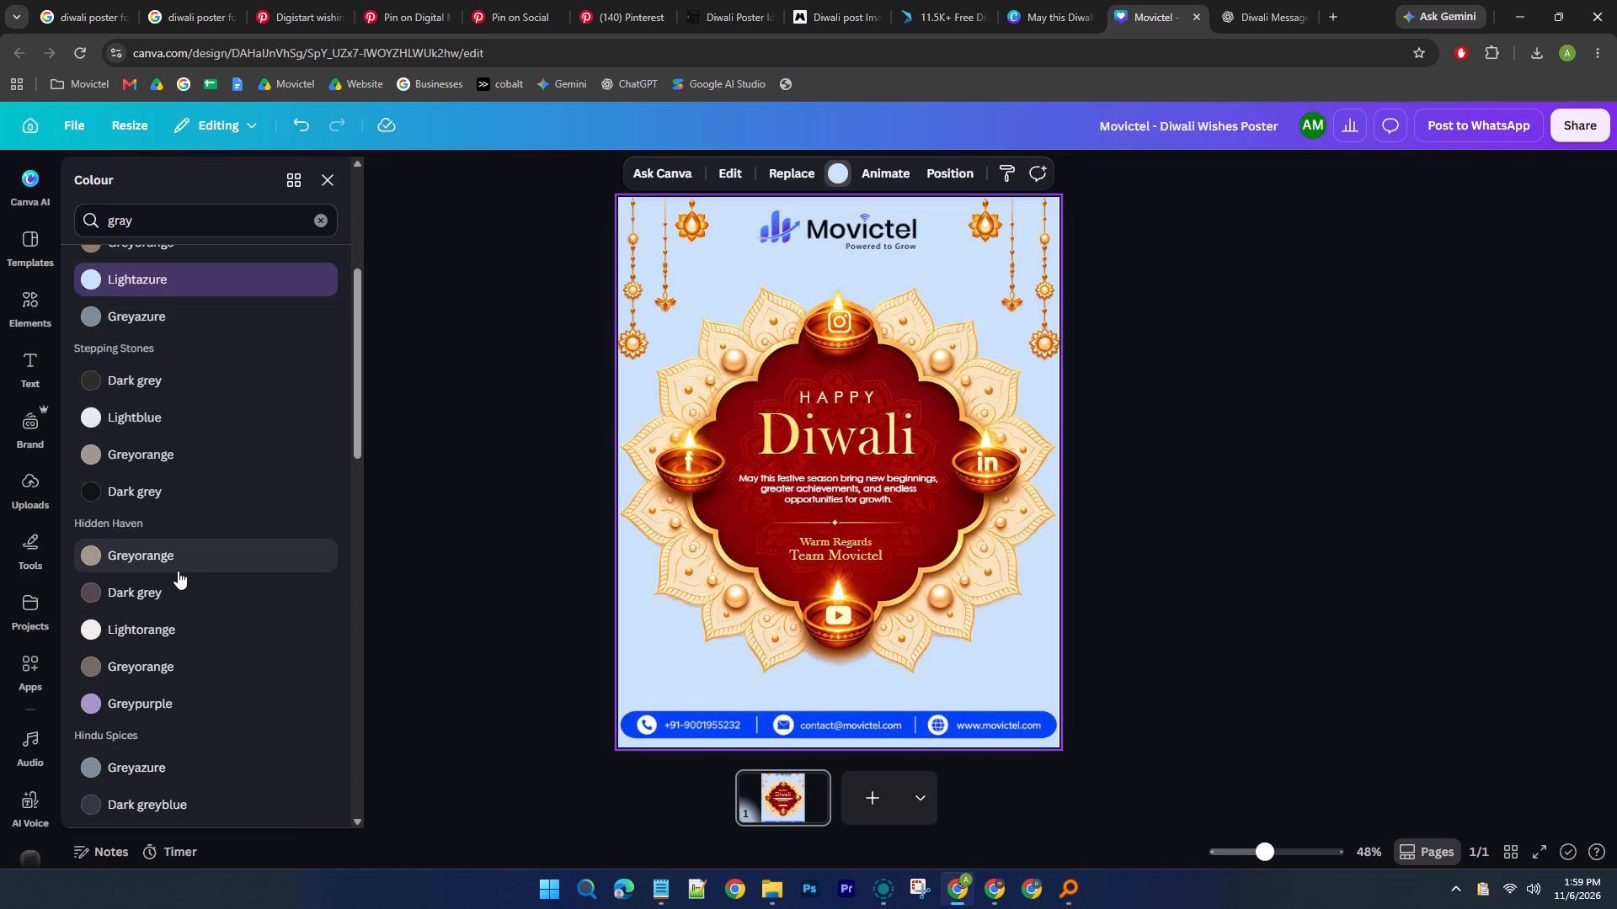
scroll(178, 571, "down", 4)
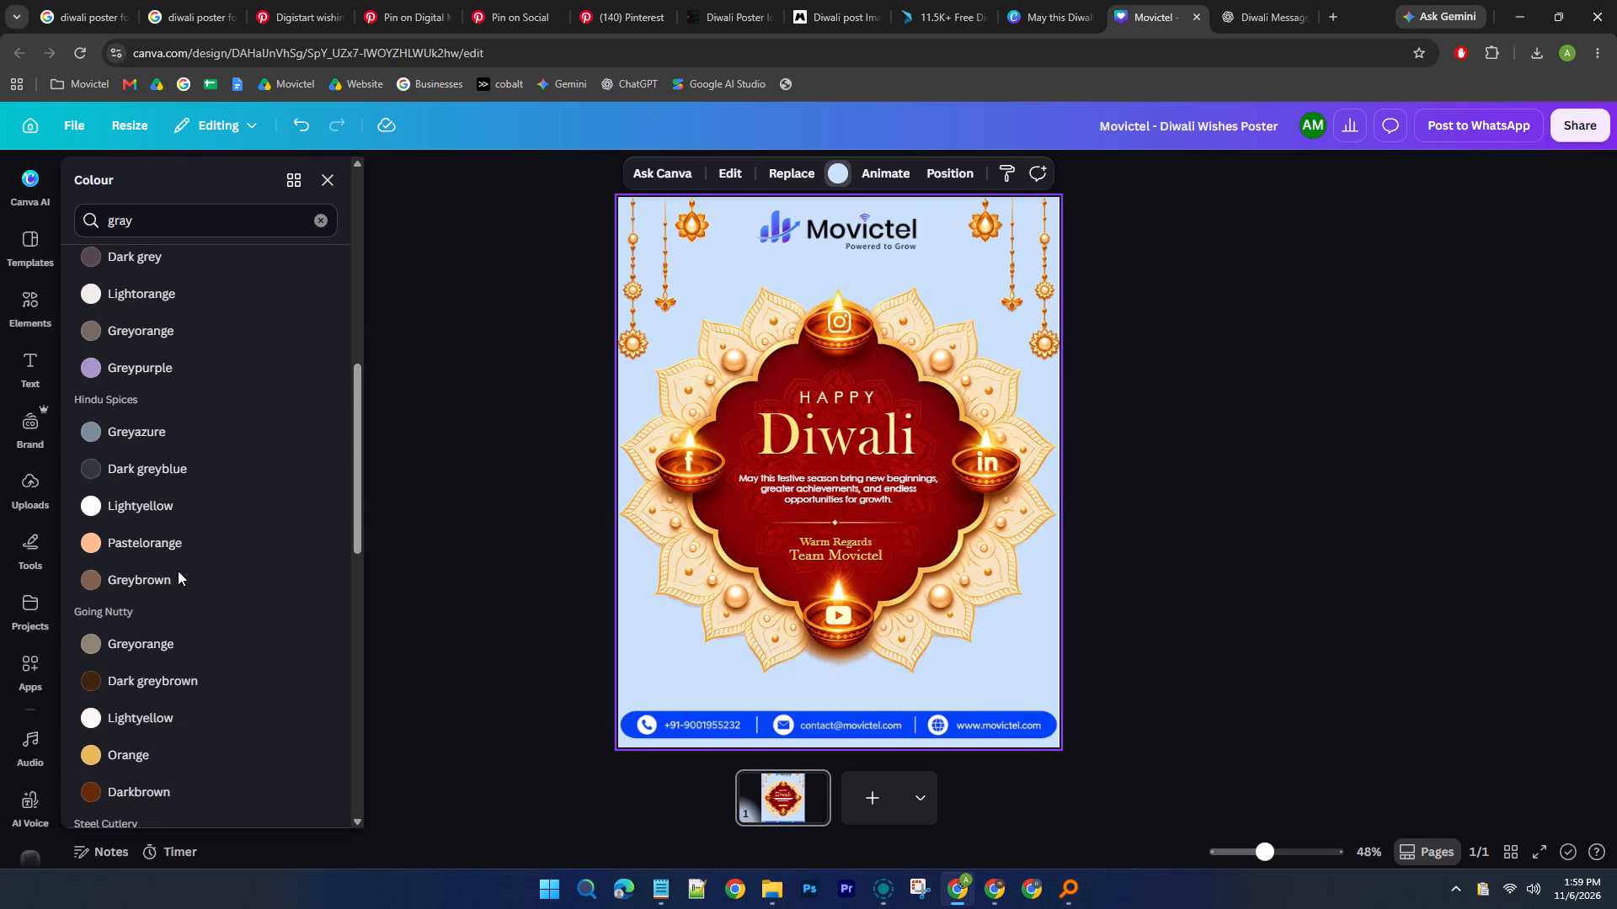
scroll(178, 571, "down", 3)
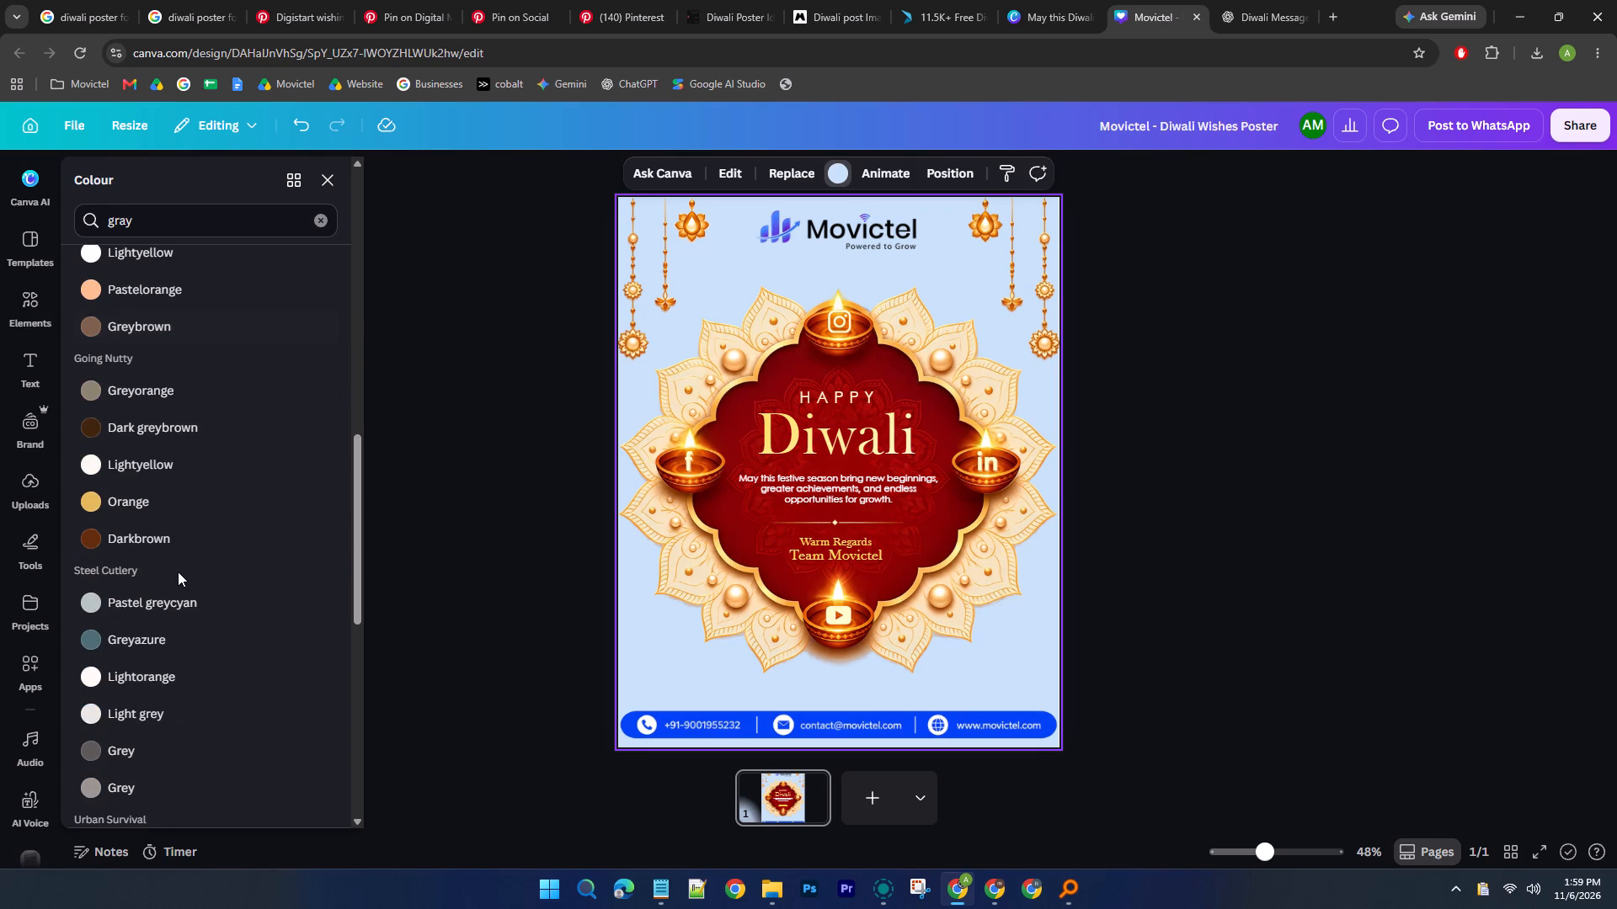
left_click(200, 704)
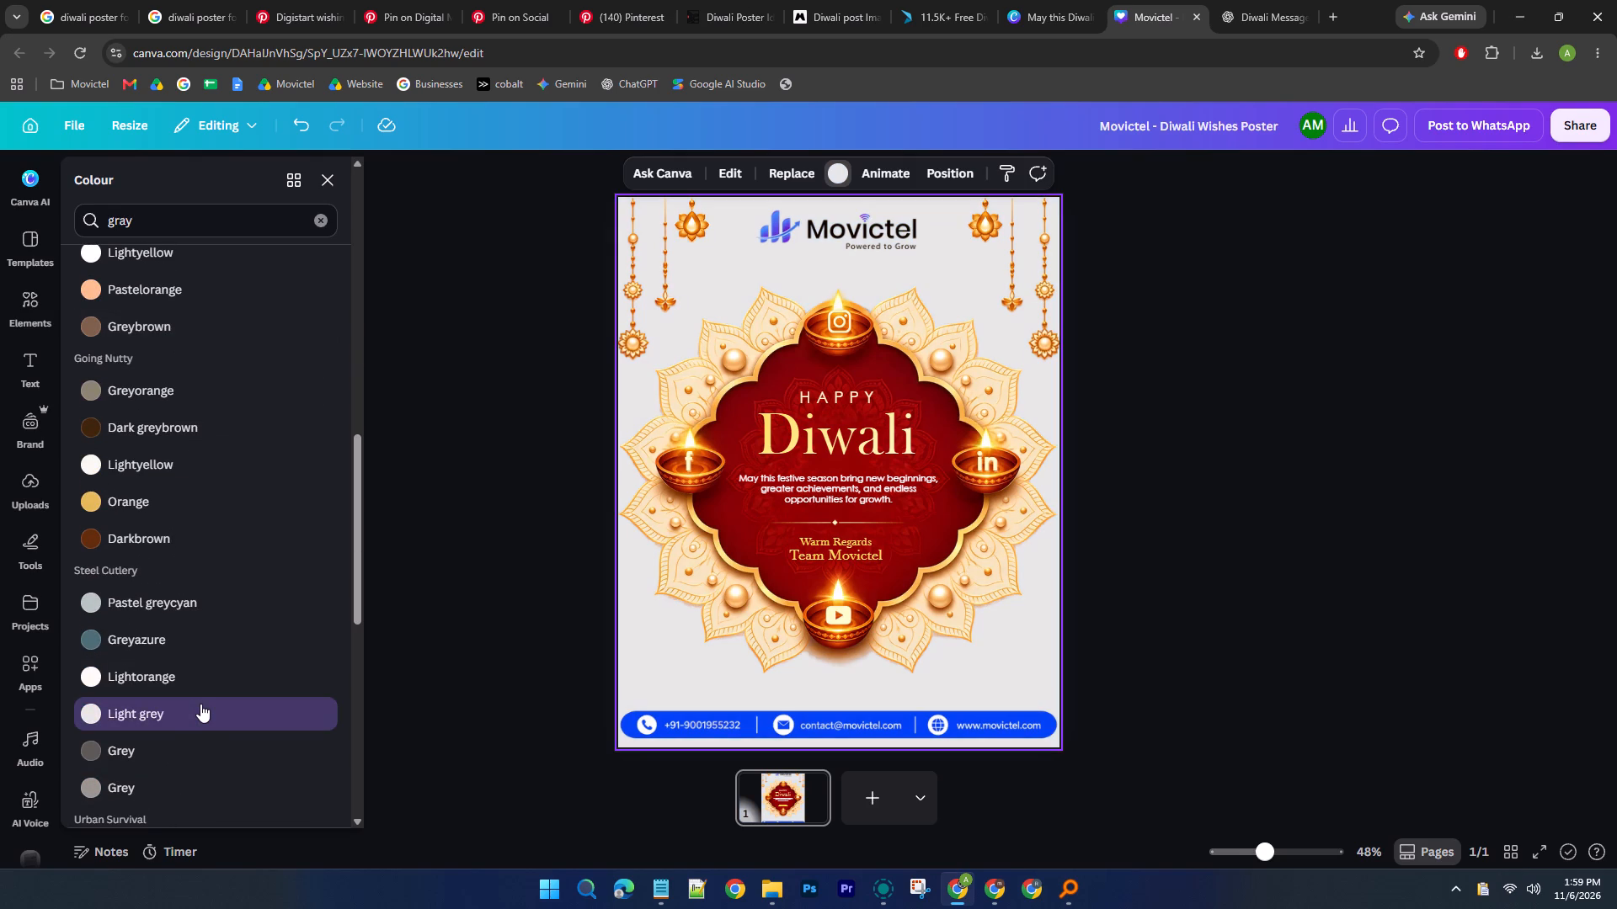
left_click(203, 685)
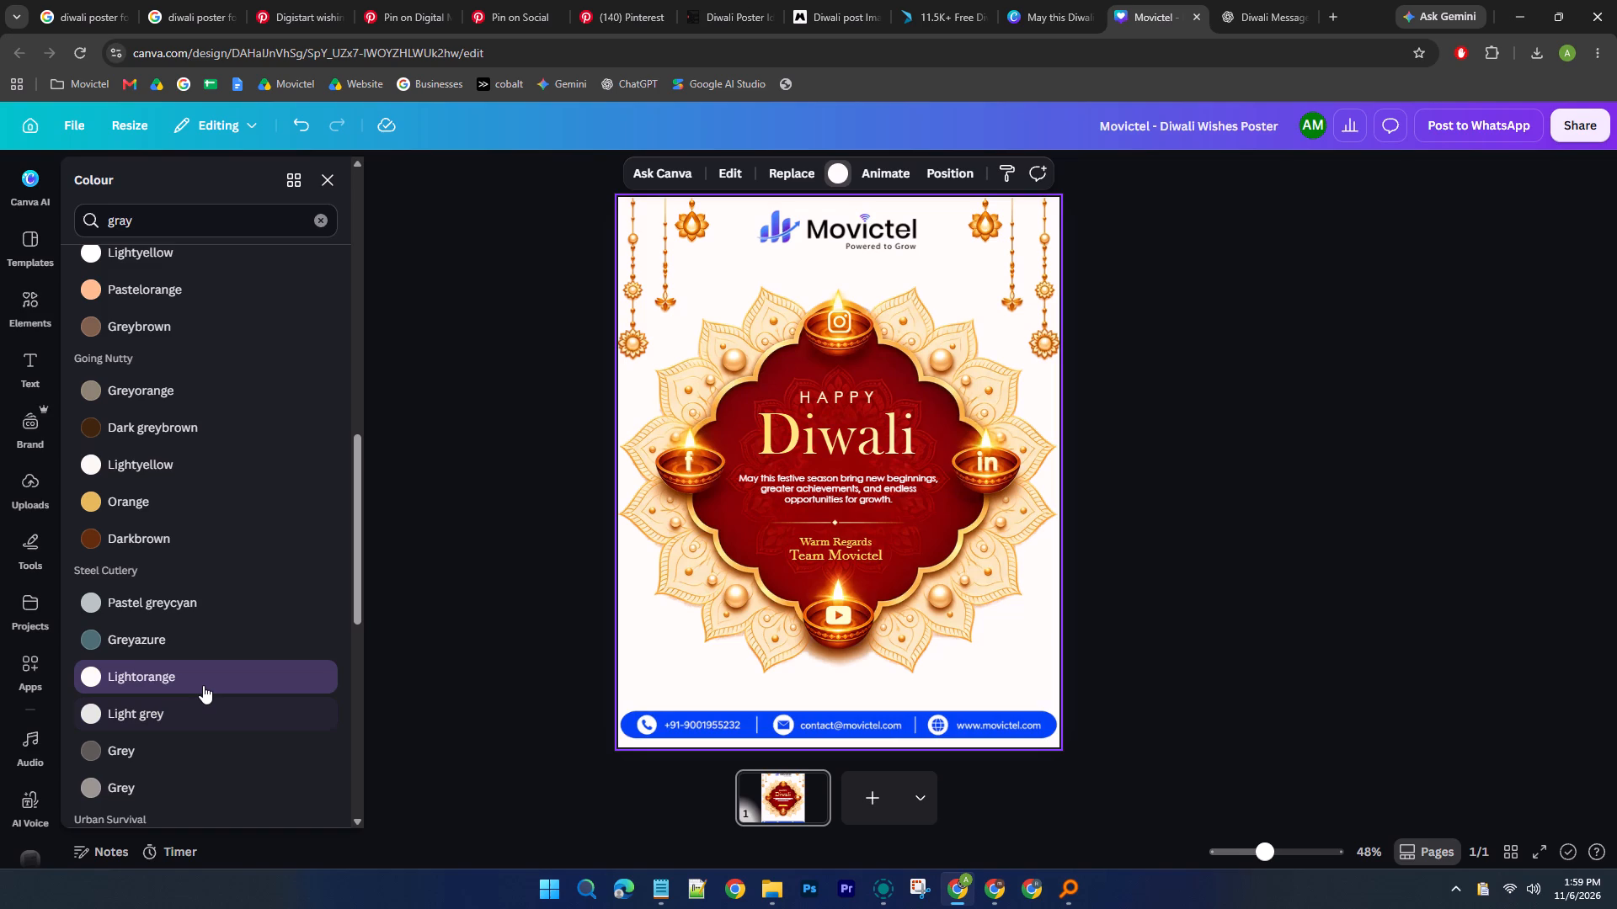
left_click(203, 710)
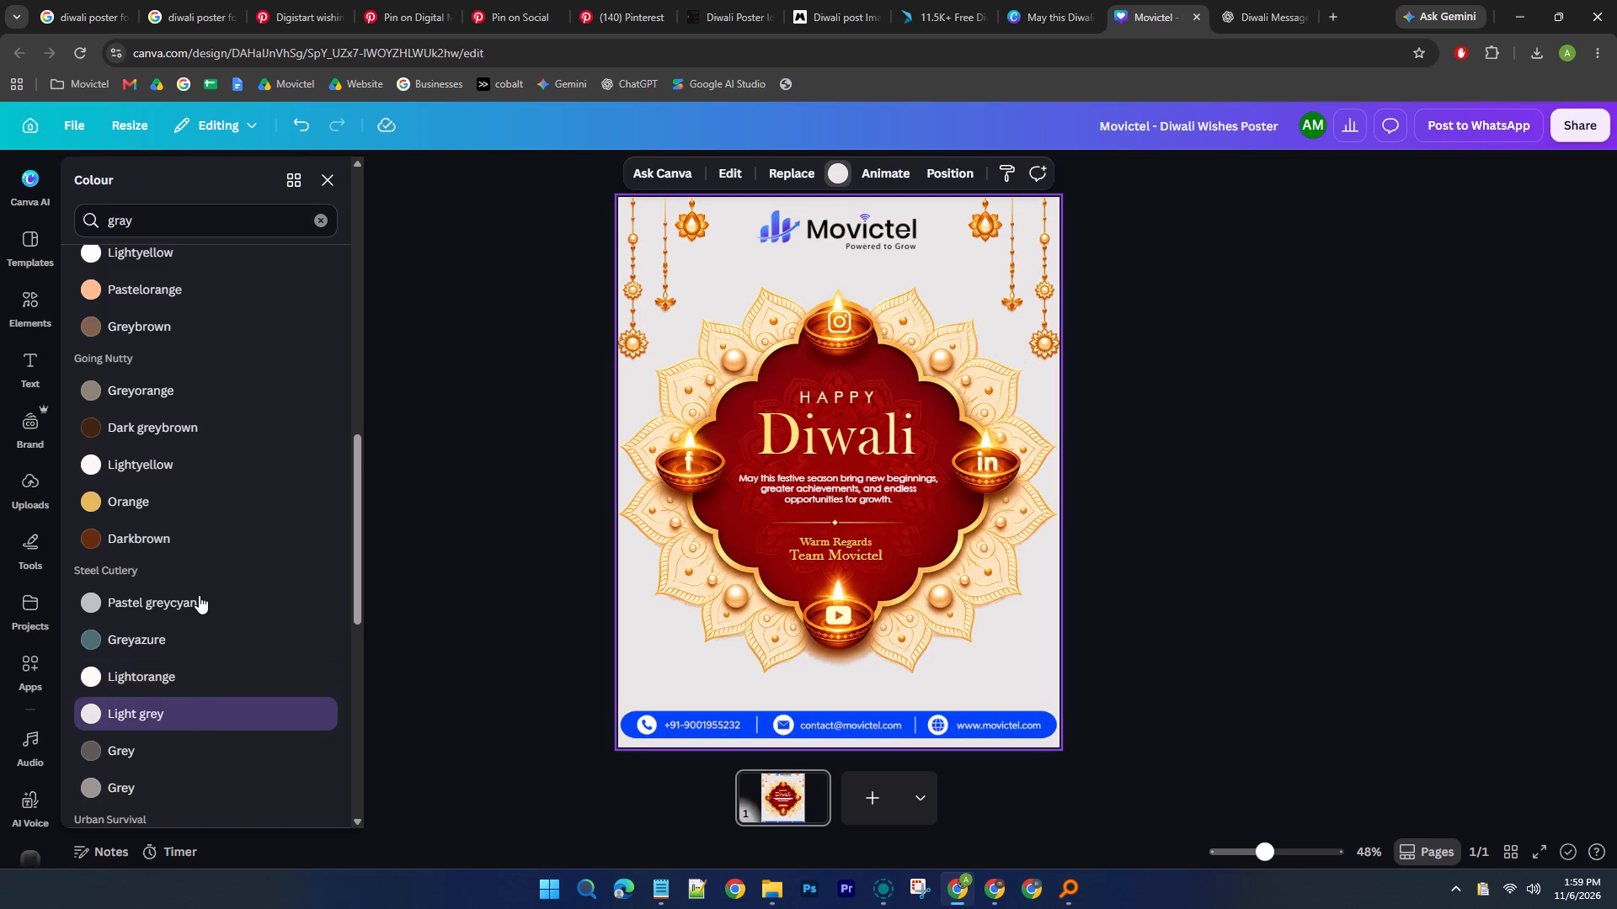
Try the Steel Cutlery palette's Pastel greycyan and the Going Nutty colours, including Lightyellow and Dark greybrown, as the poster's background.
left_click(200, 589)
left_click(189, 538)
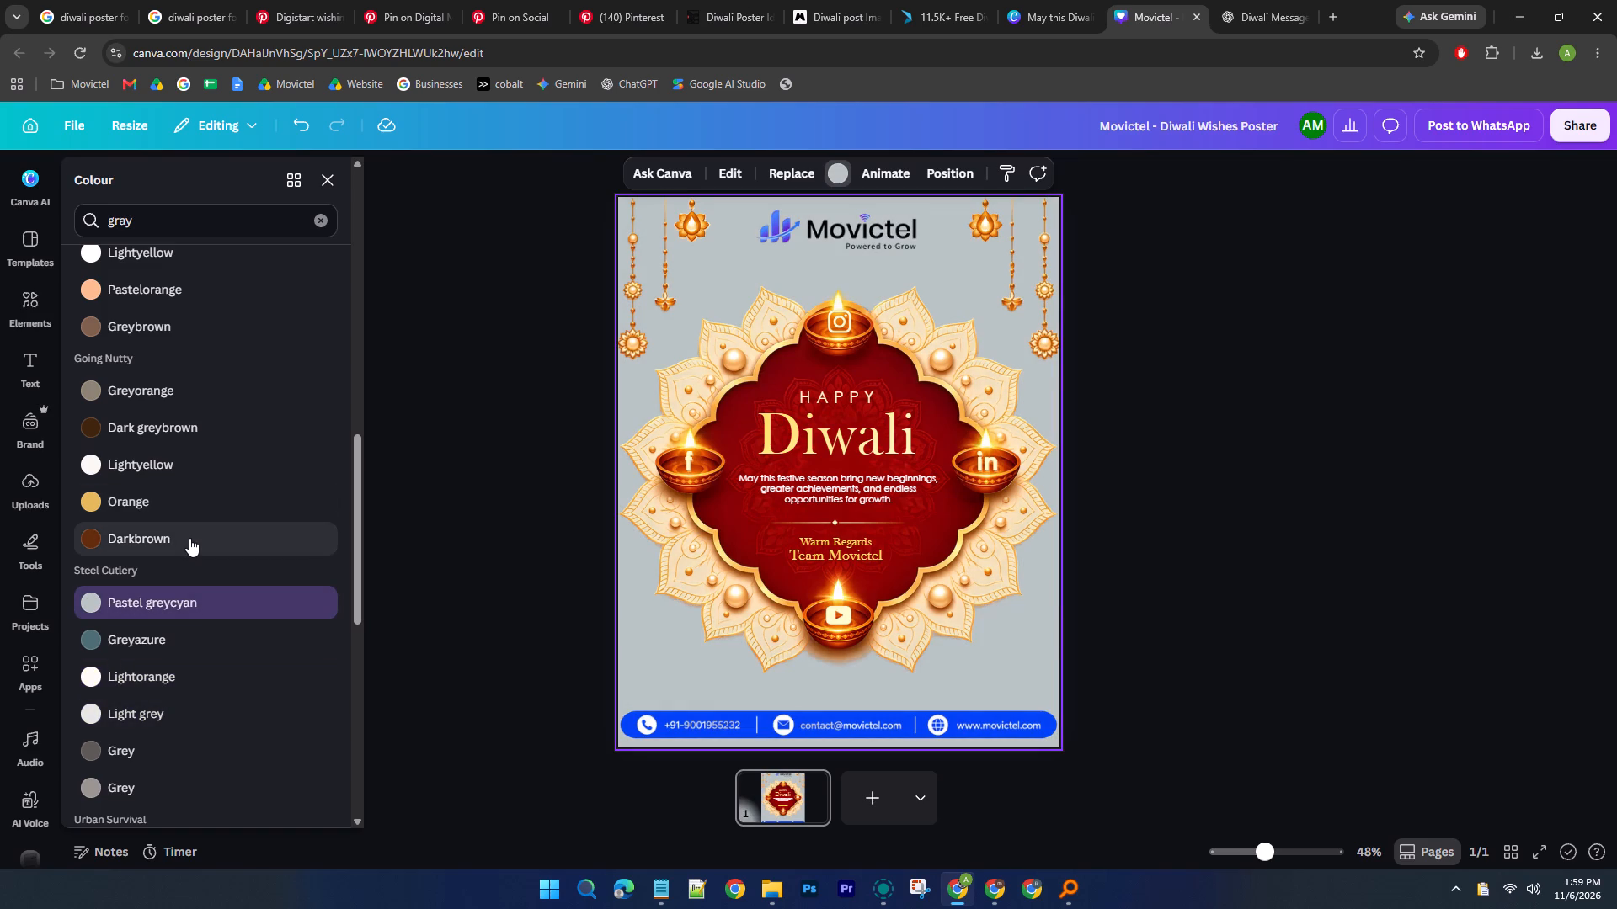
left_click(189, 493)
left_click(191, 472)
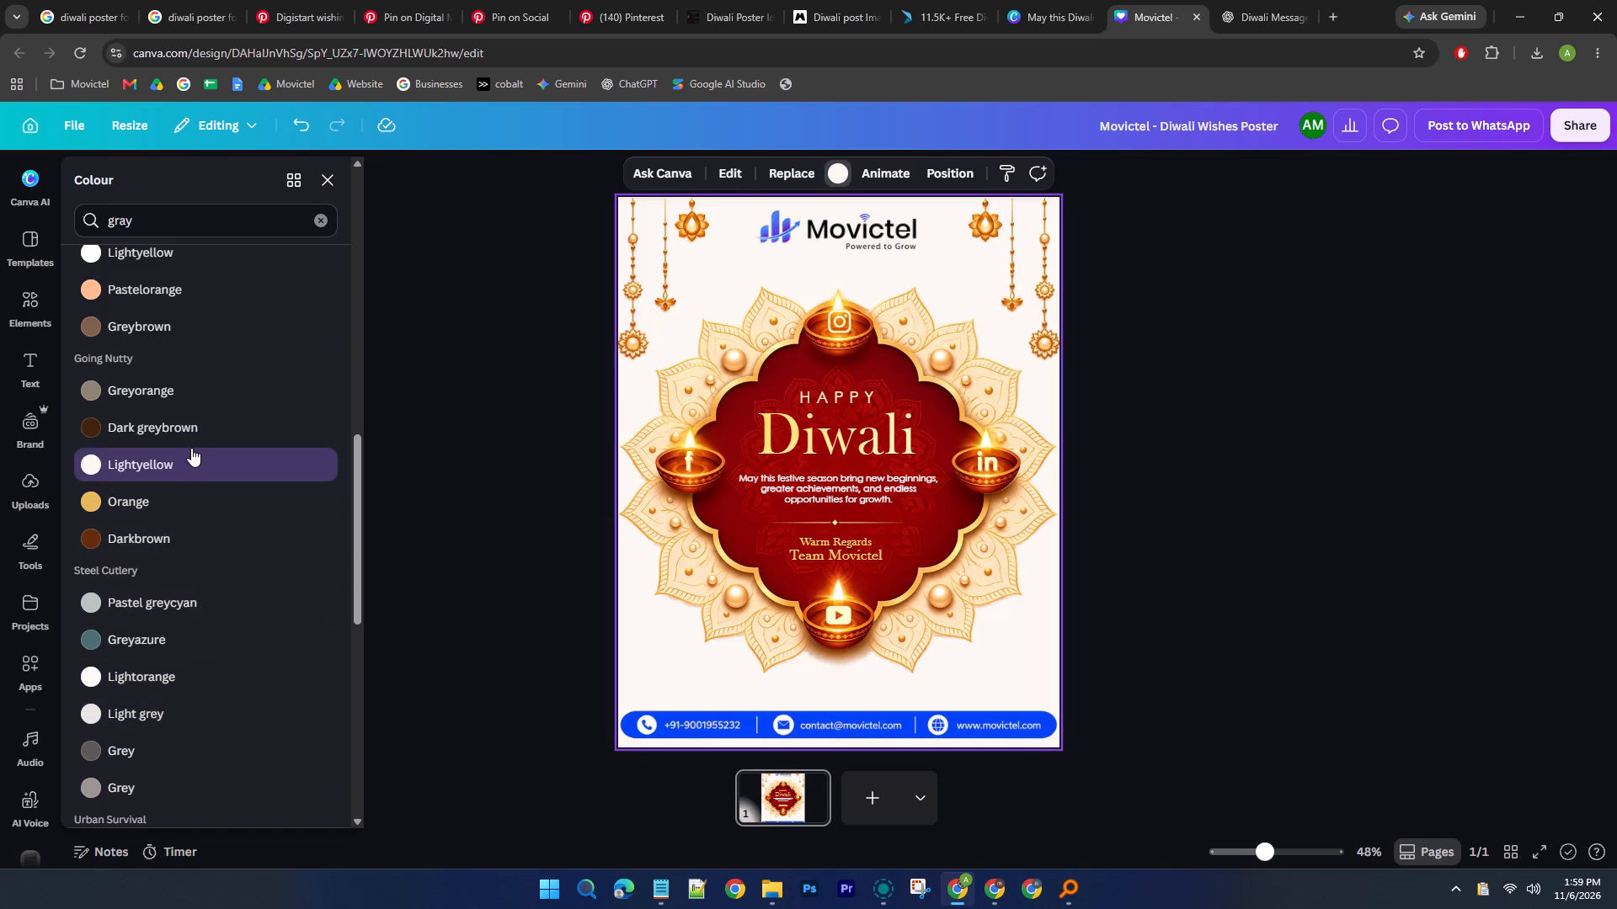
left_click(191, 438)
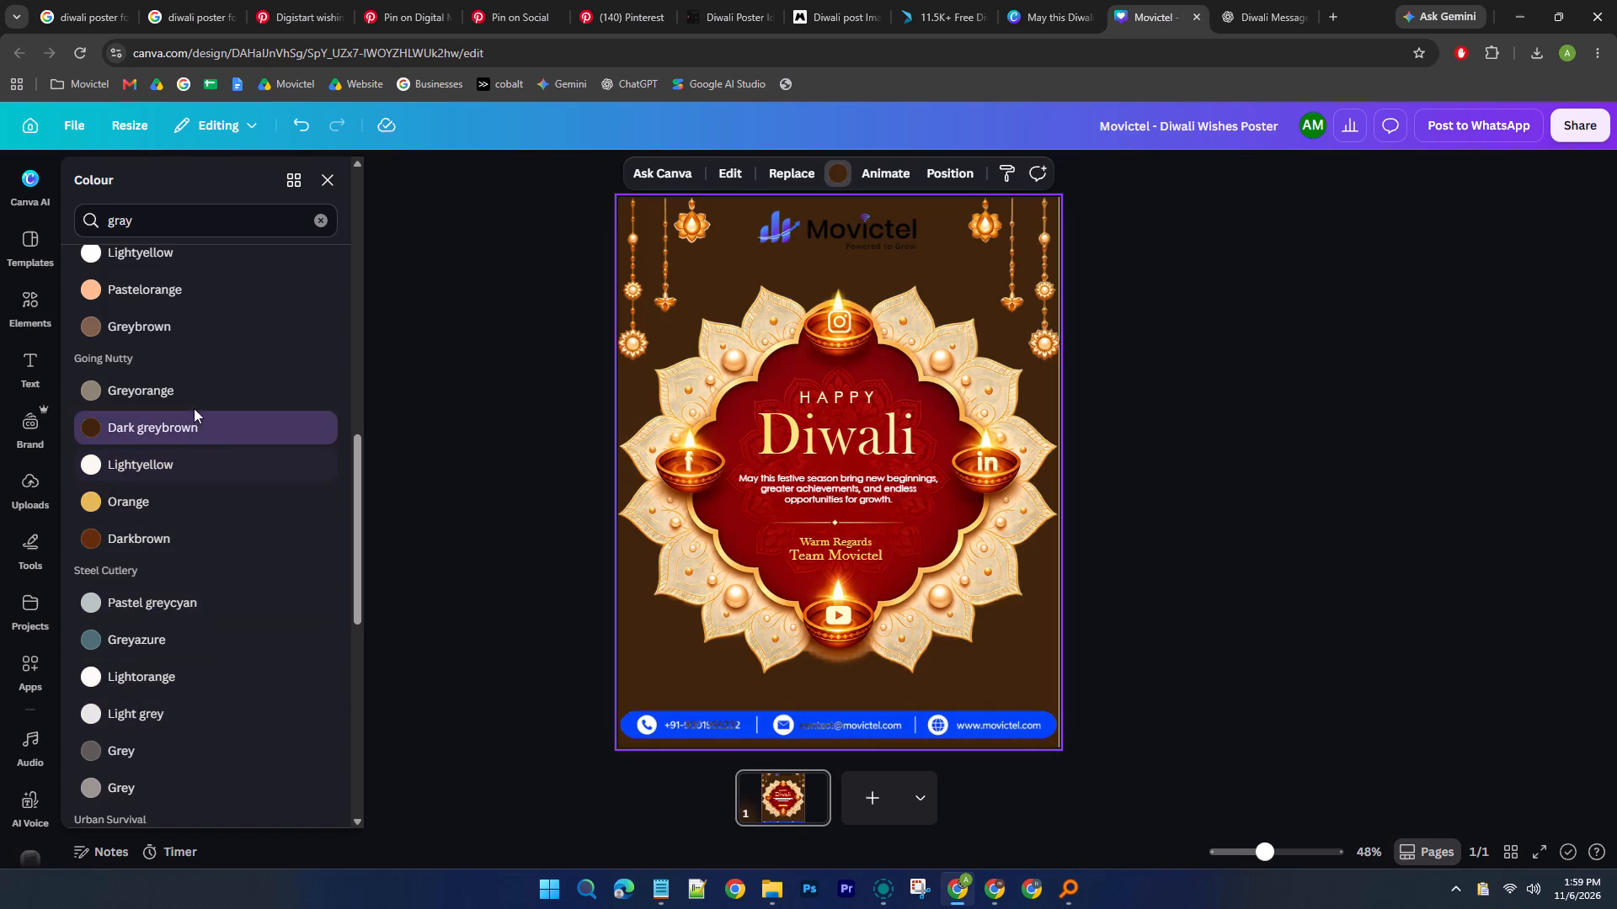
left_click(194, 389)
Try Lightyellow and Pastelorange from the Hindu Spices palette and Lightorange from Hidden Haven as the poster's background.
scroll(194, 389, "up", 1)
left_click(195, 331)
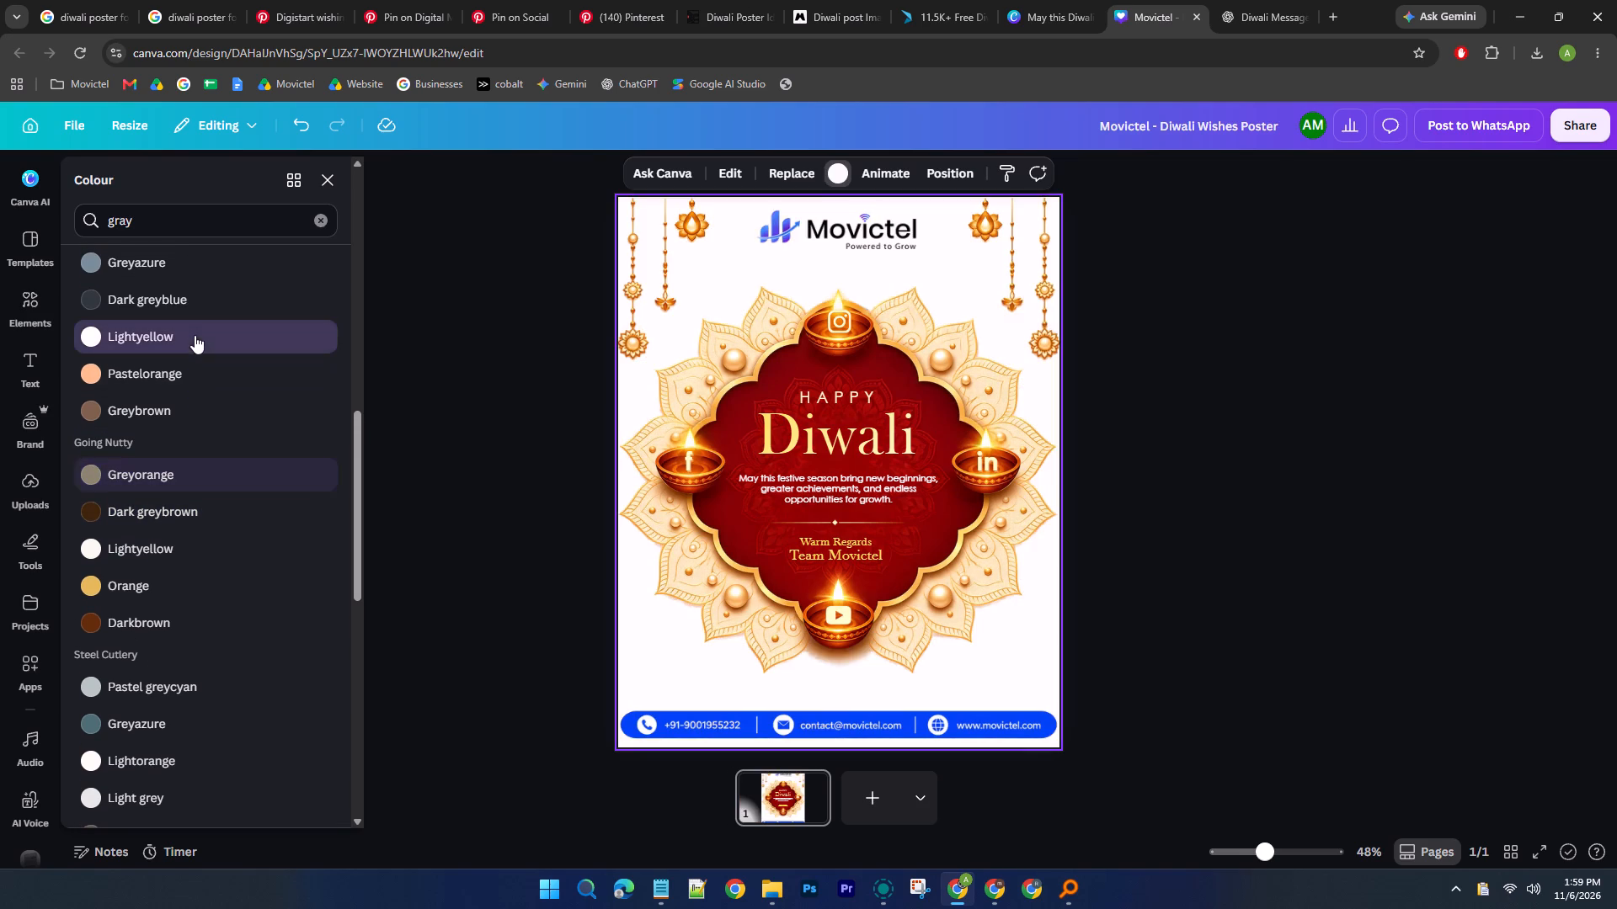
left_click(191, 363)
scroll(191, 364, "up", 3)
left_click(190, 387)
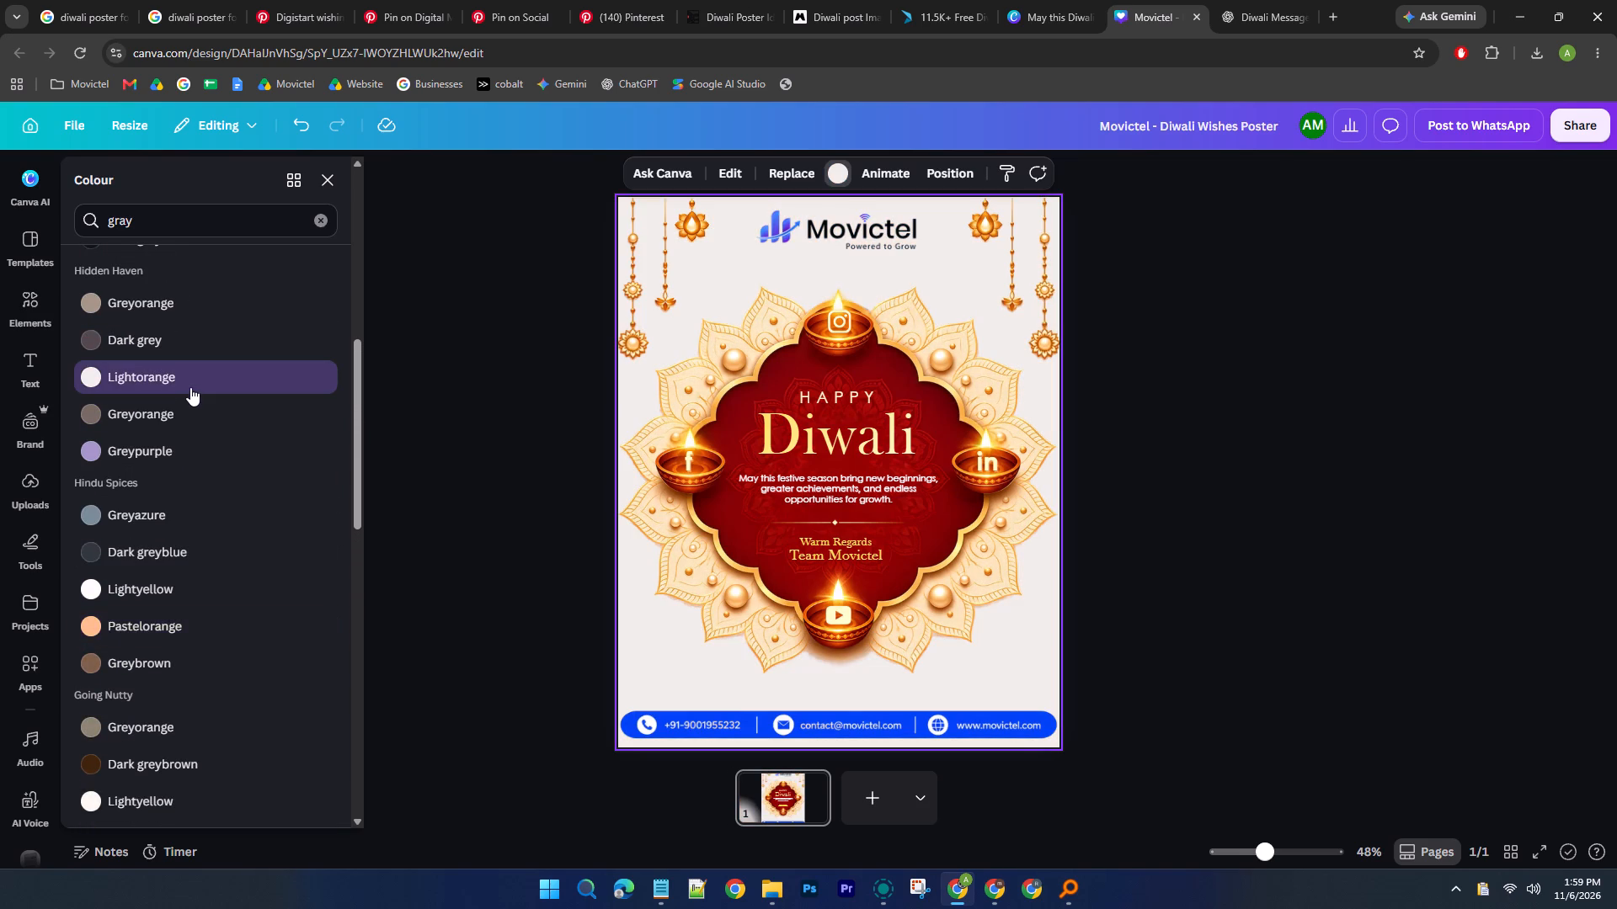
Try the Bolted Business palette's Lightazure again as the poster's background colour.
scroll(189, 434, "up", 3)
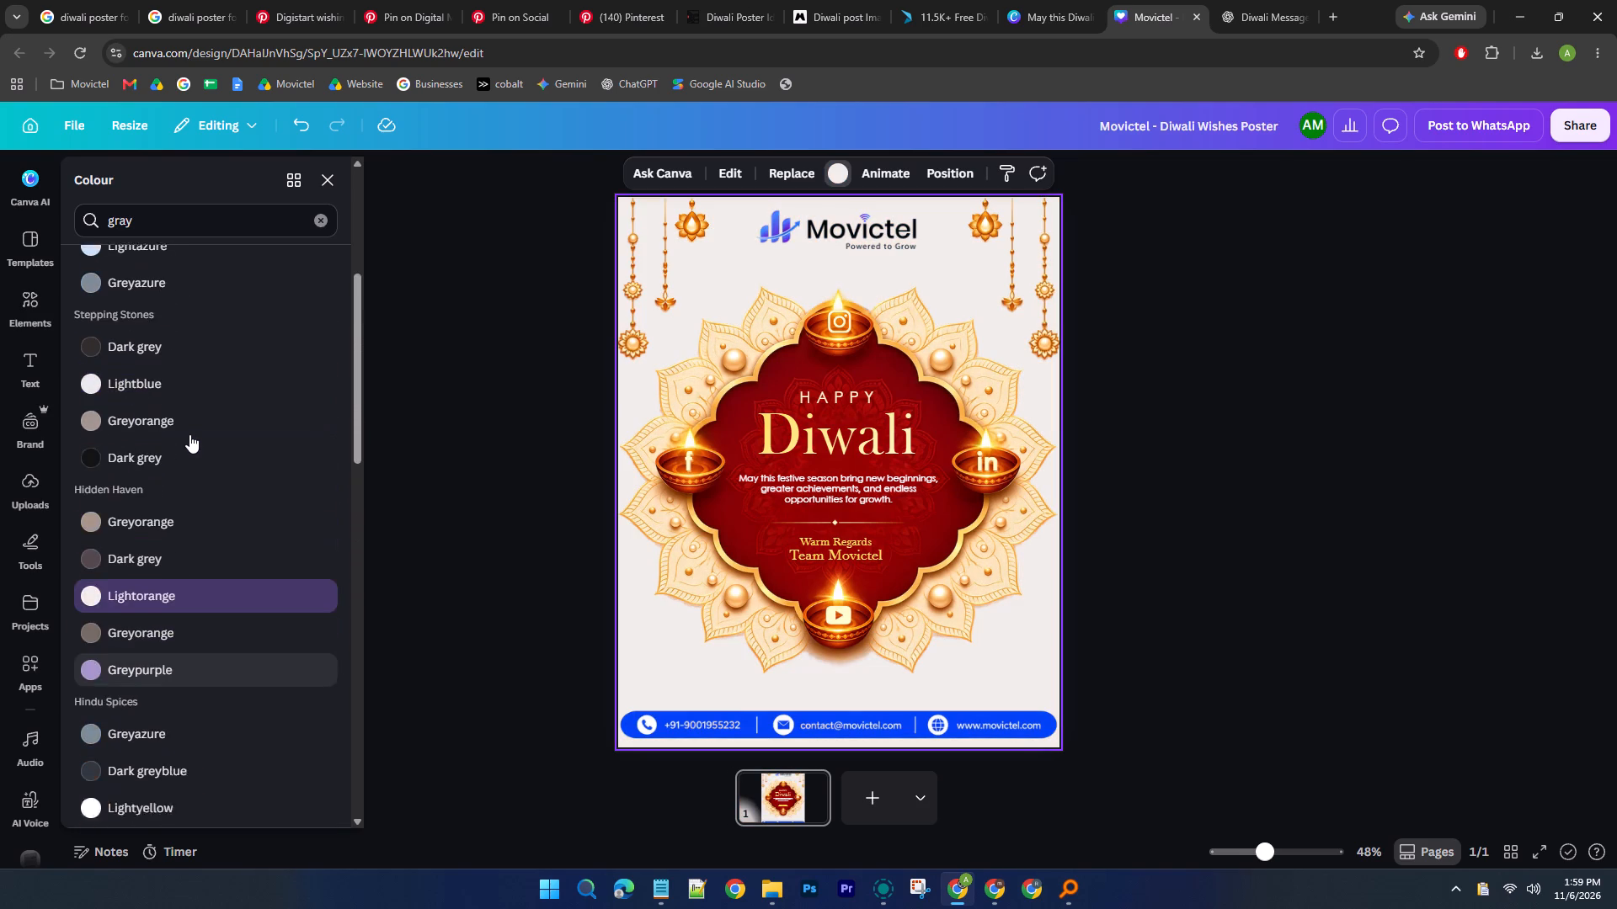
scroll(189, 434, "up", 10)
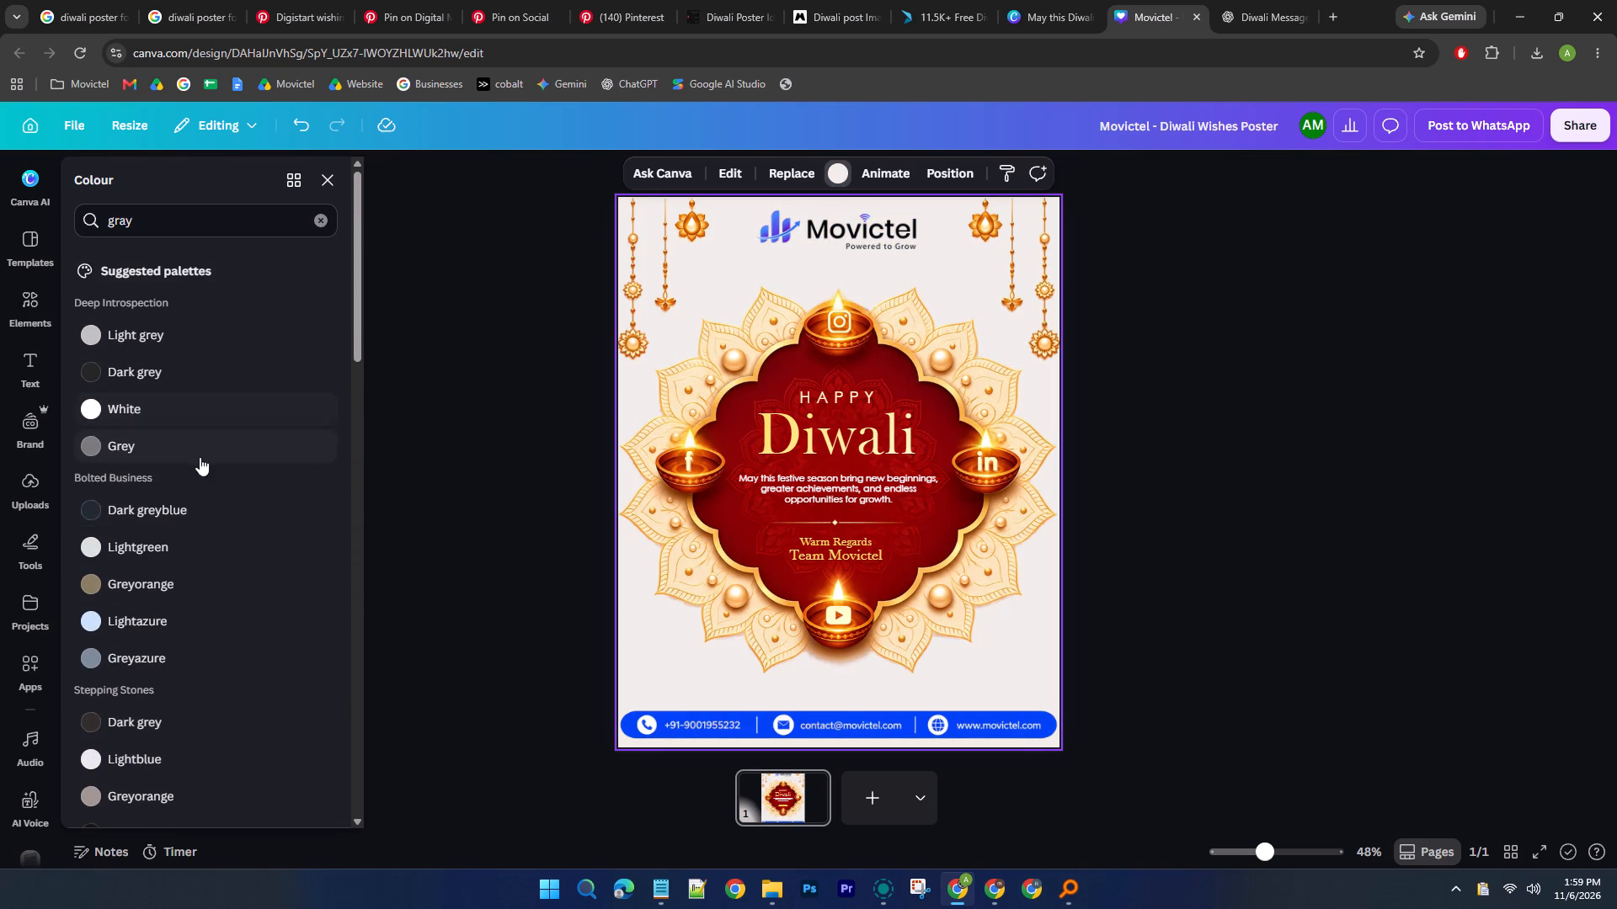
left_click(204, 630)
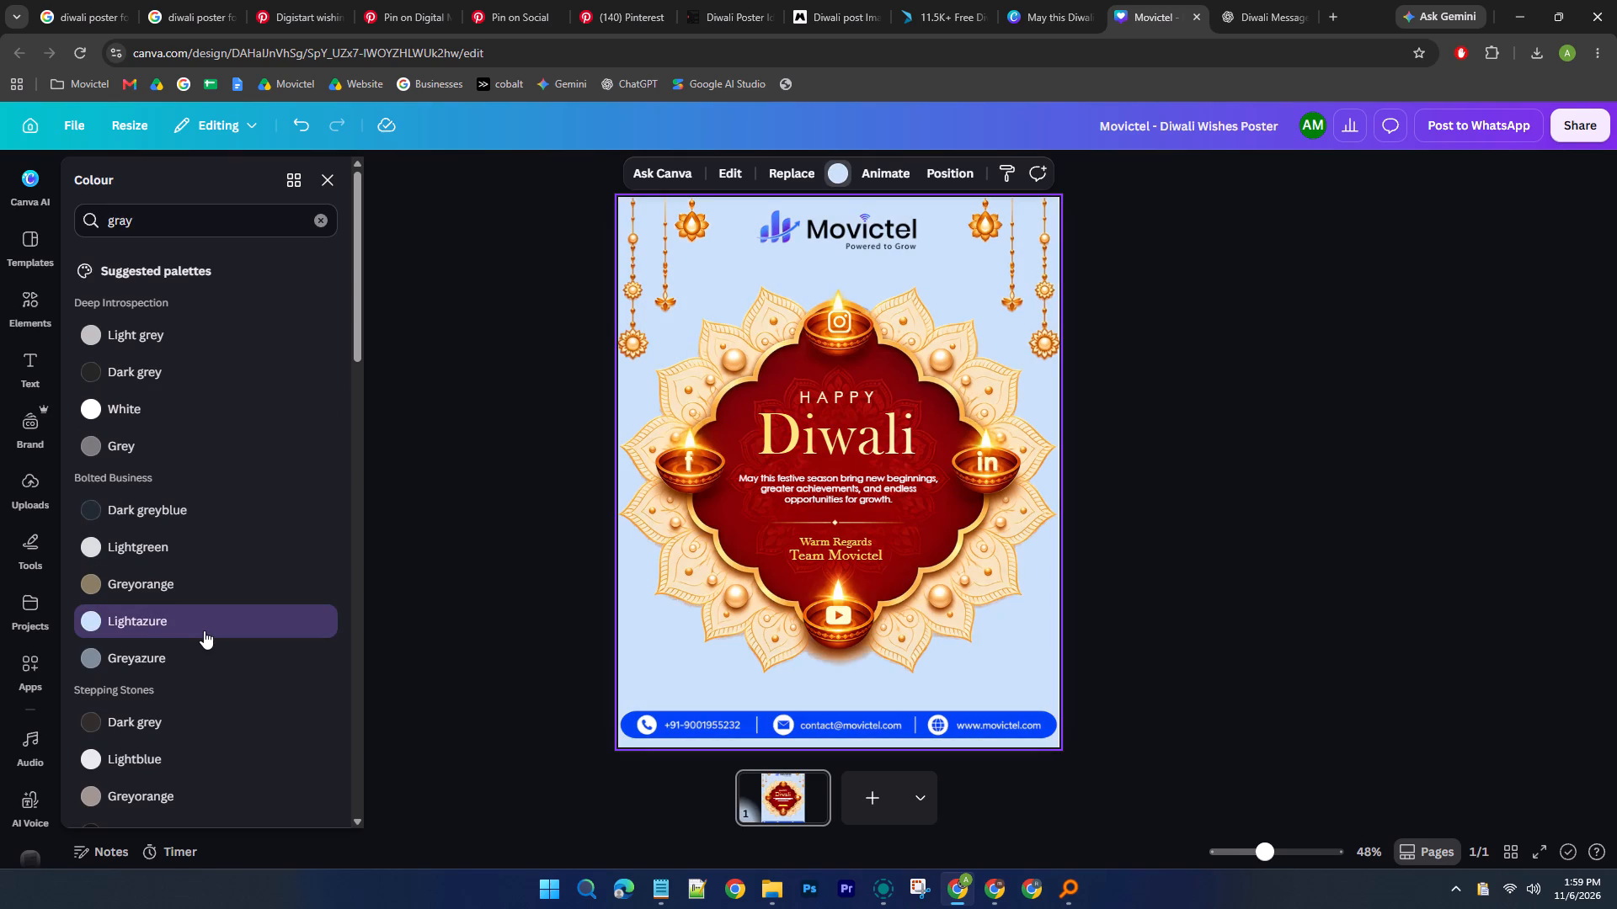
Try Lightazure in place of the mandala frame's dark red, and set it to the darker Dark grey from Stepping Stones.
left_click(689, 377)
left_click(776, 169)
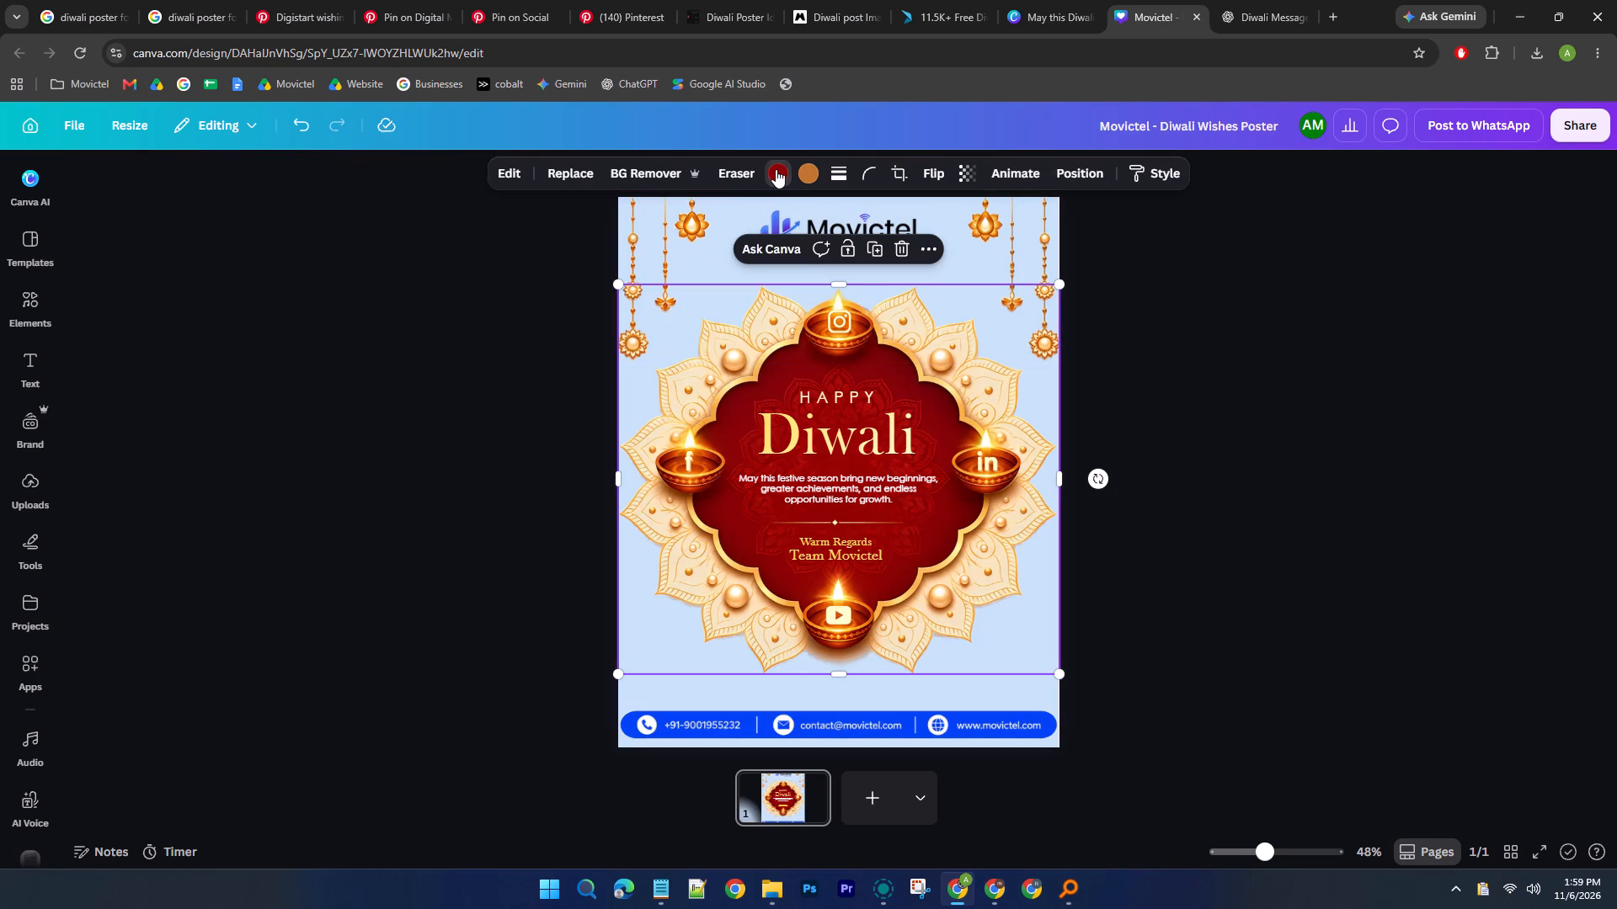
left_click(776, 169)
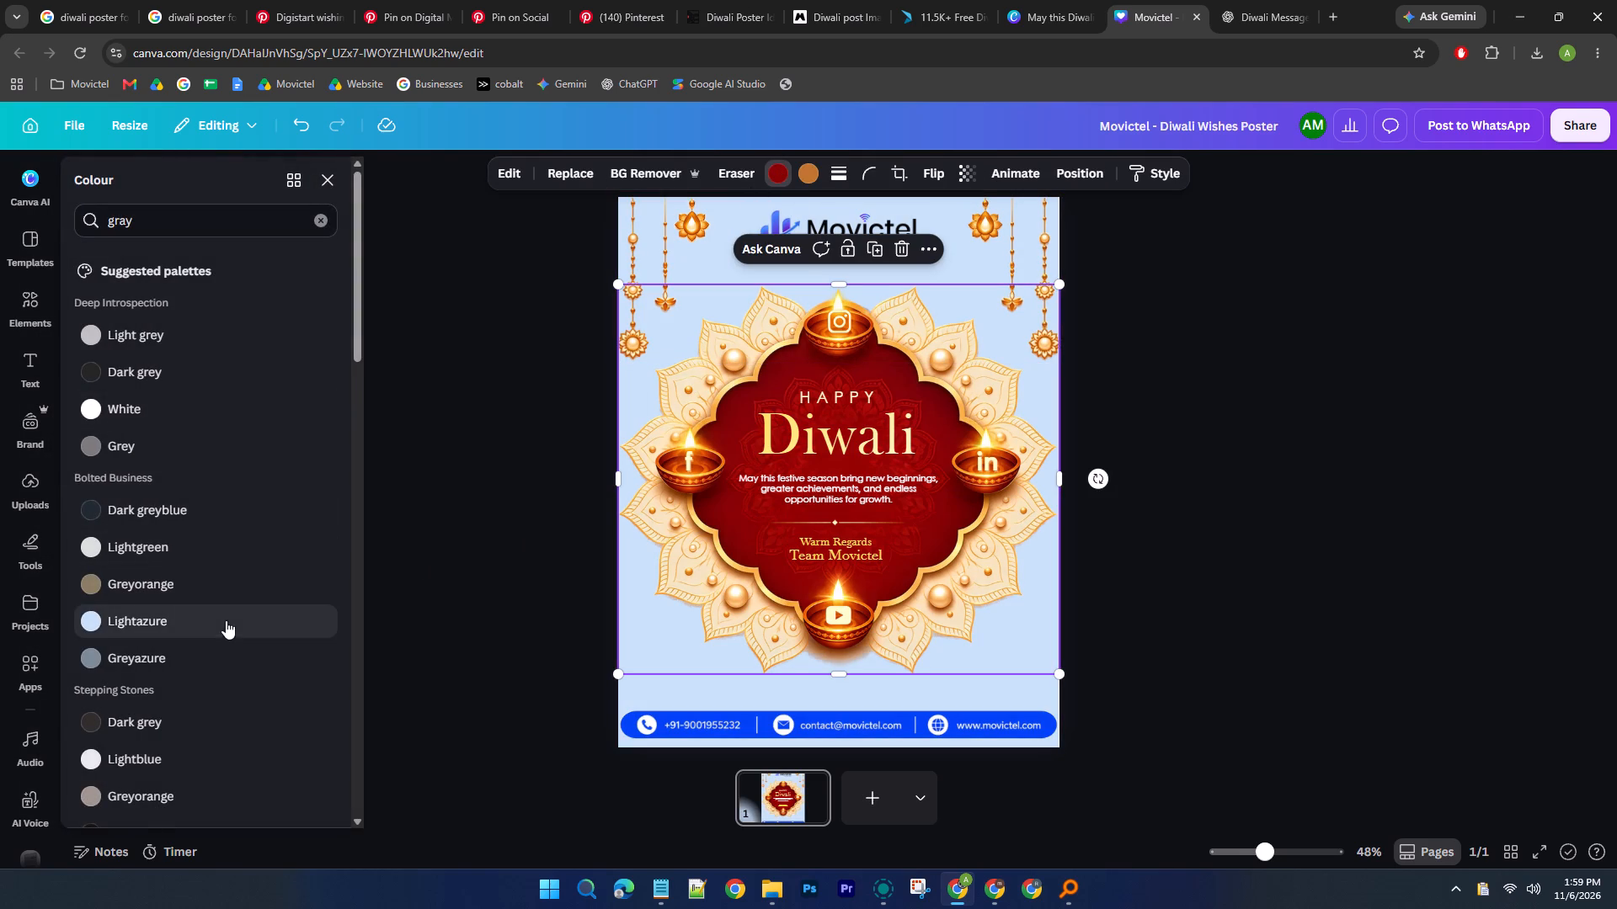
scroll(226, 620, "down", 3)
left_click(211, 370)
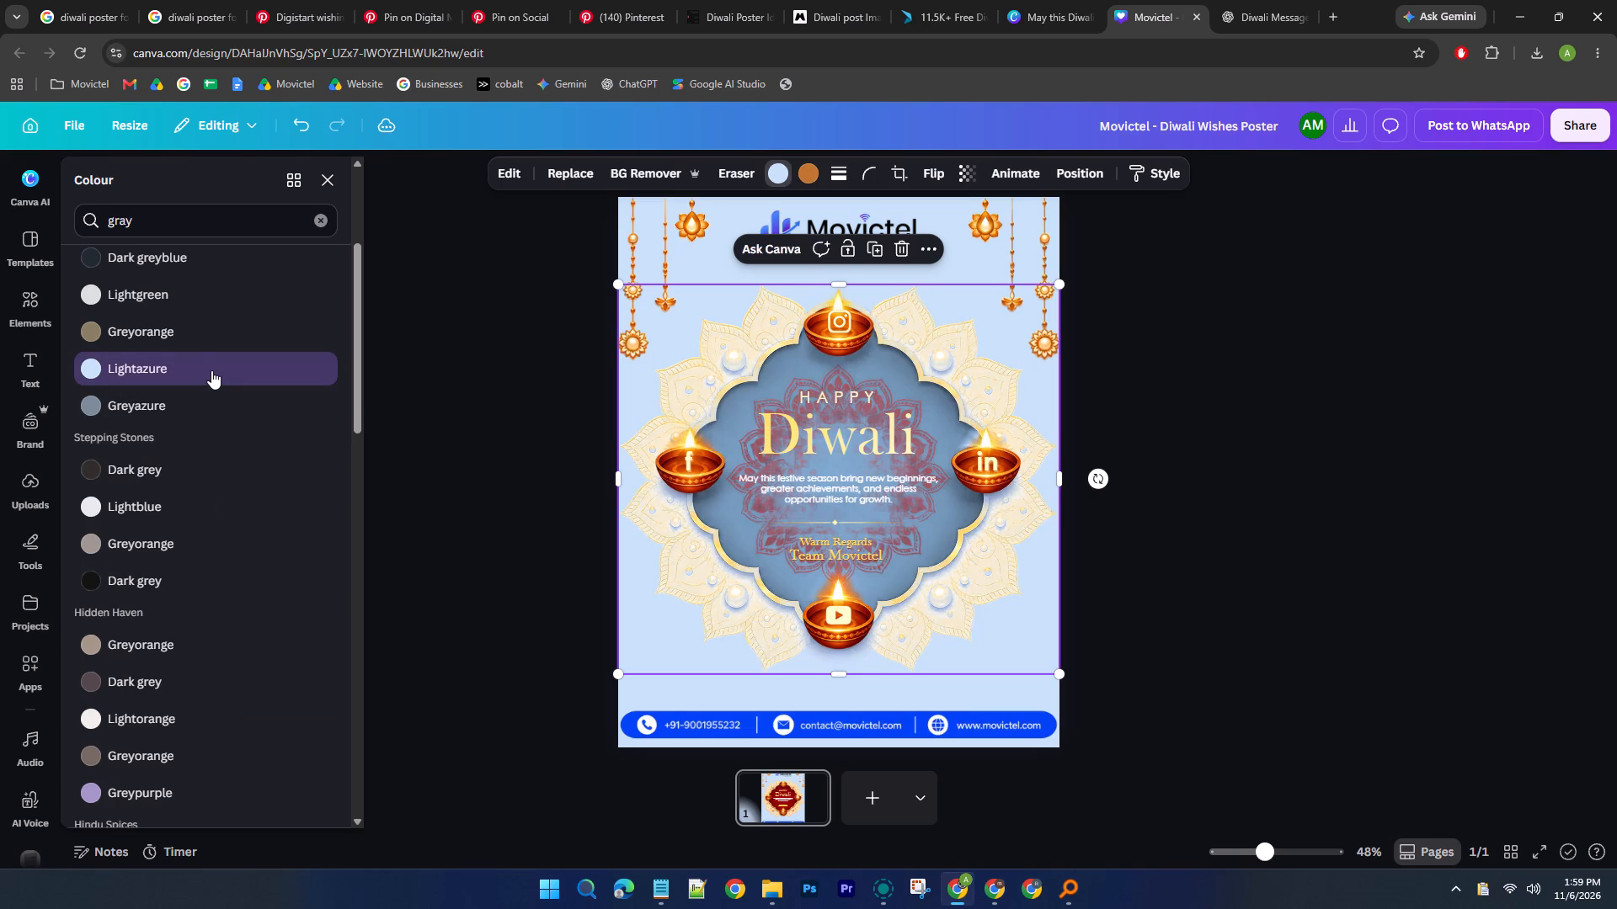
left_click(189, 579)
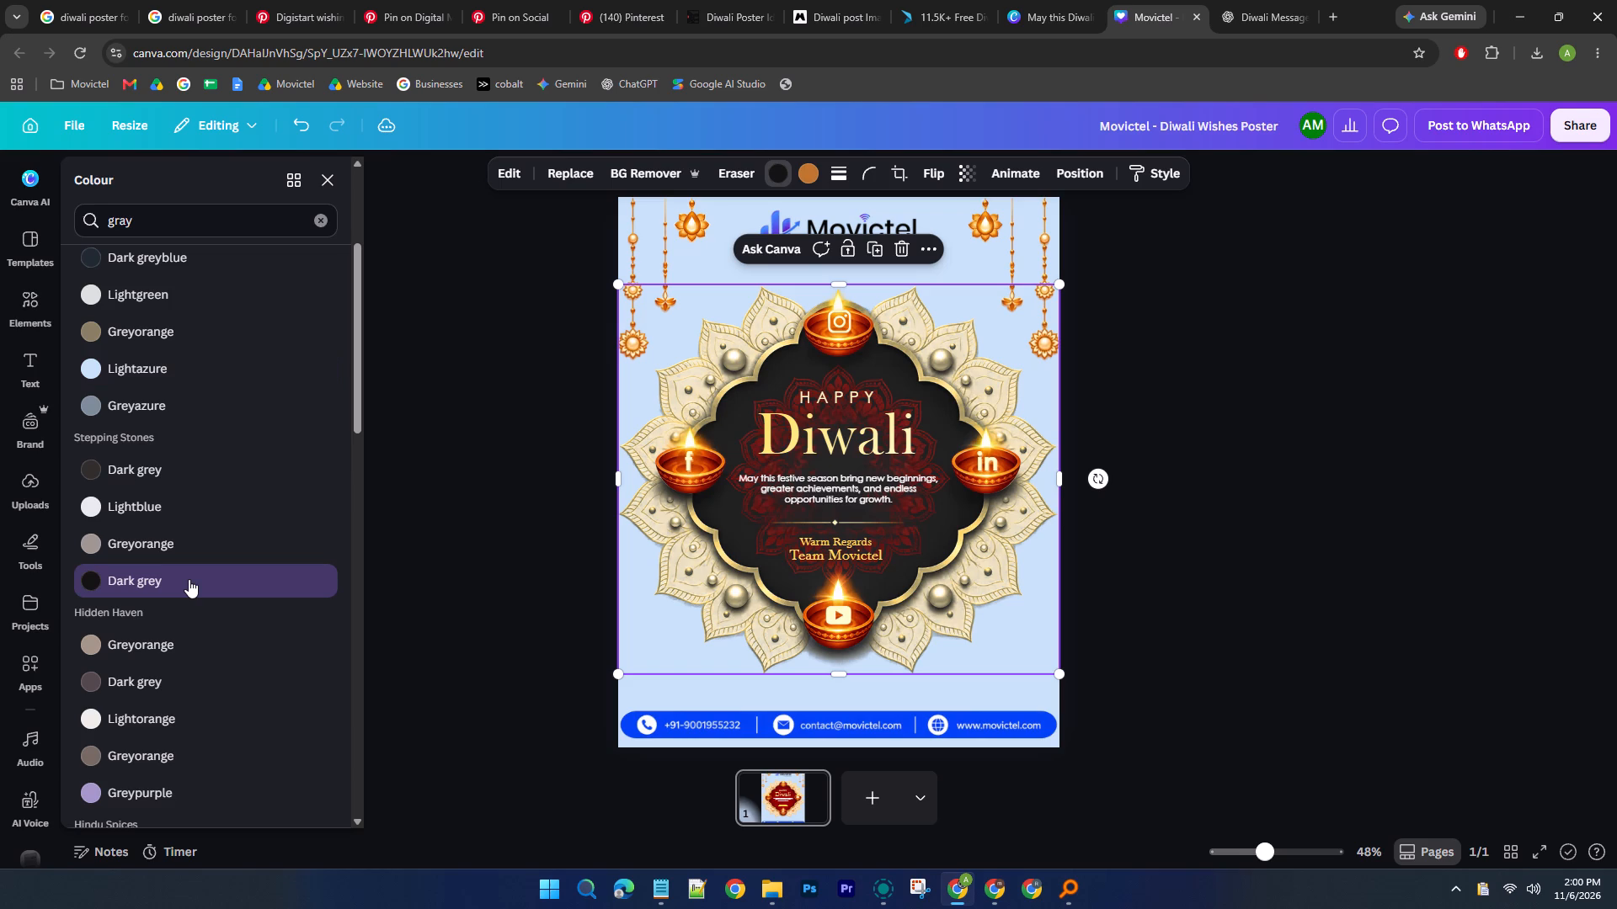
Recolour the red ornament behind the Diwali text, trying White and settling on Dark greyblue from Bolted Business.
left_click(894, 514)
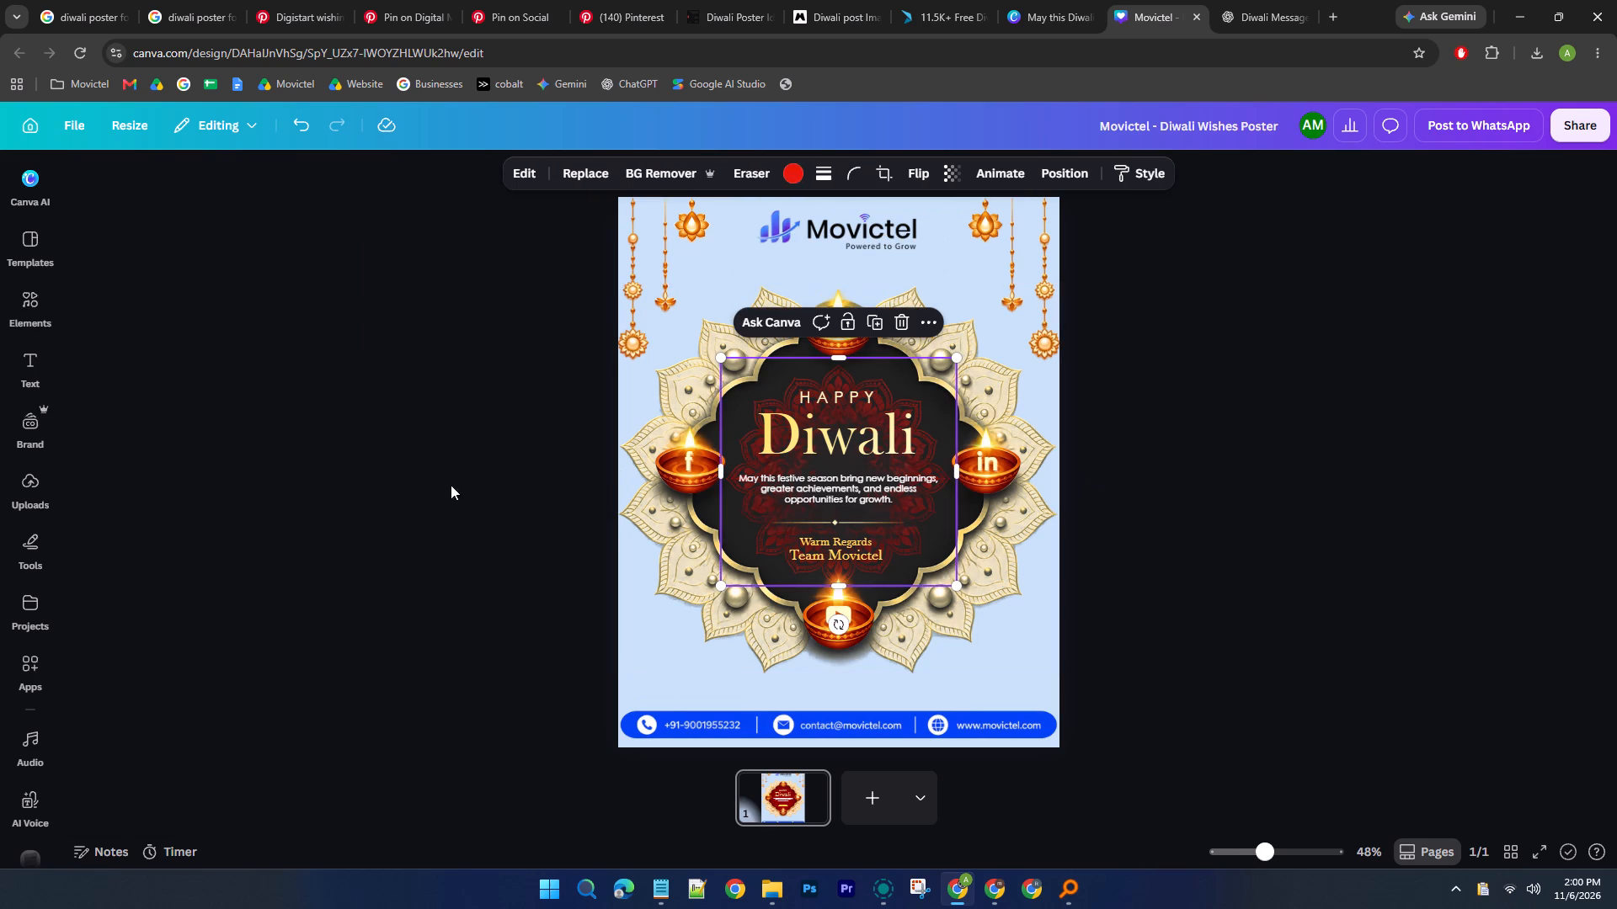
left_click(787, 174)
left_click(230, 399)
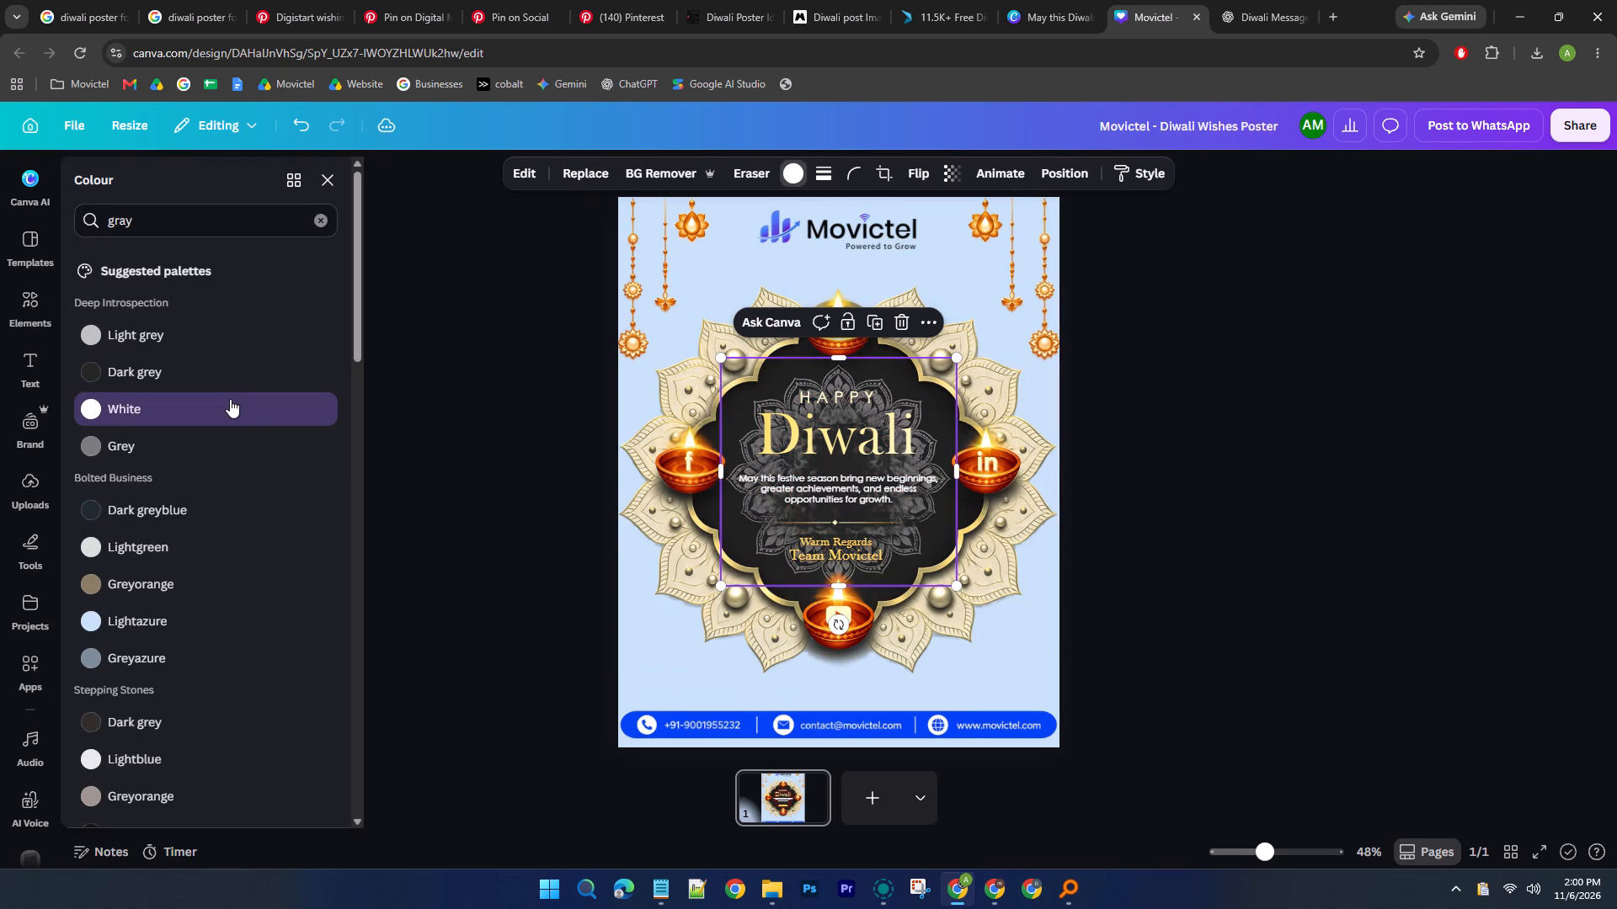
left_click(221, 508)
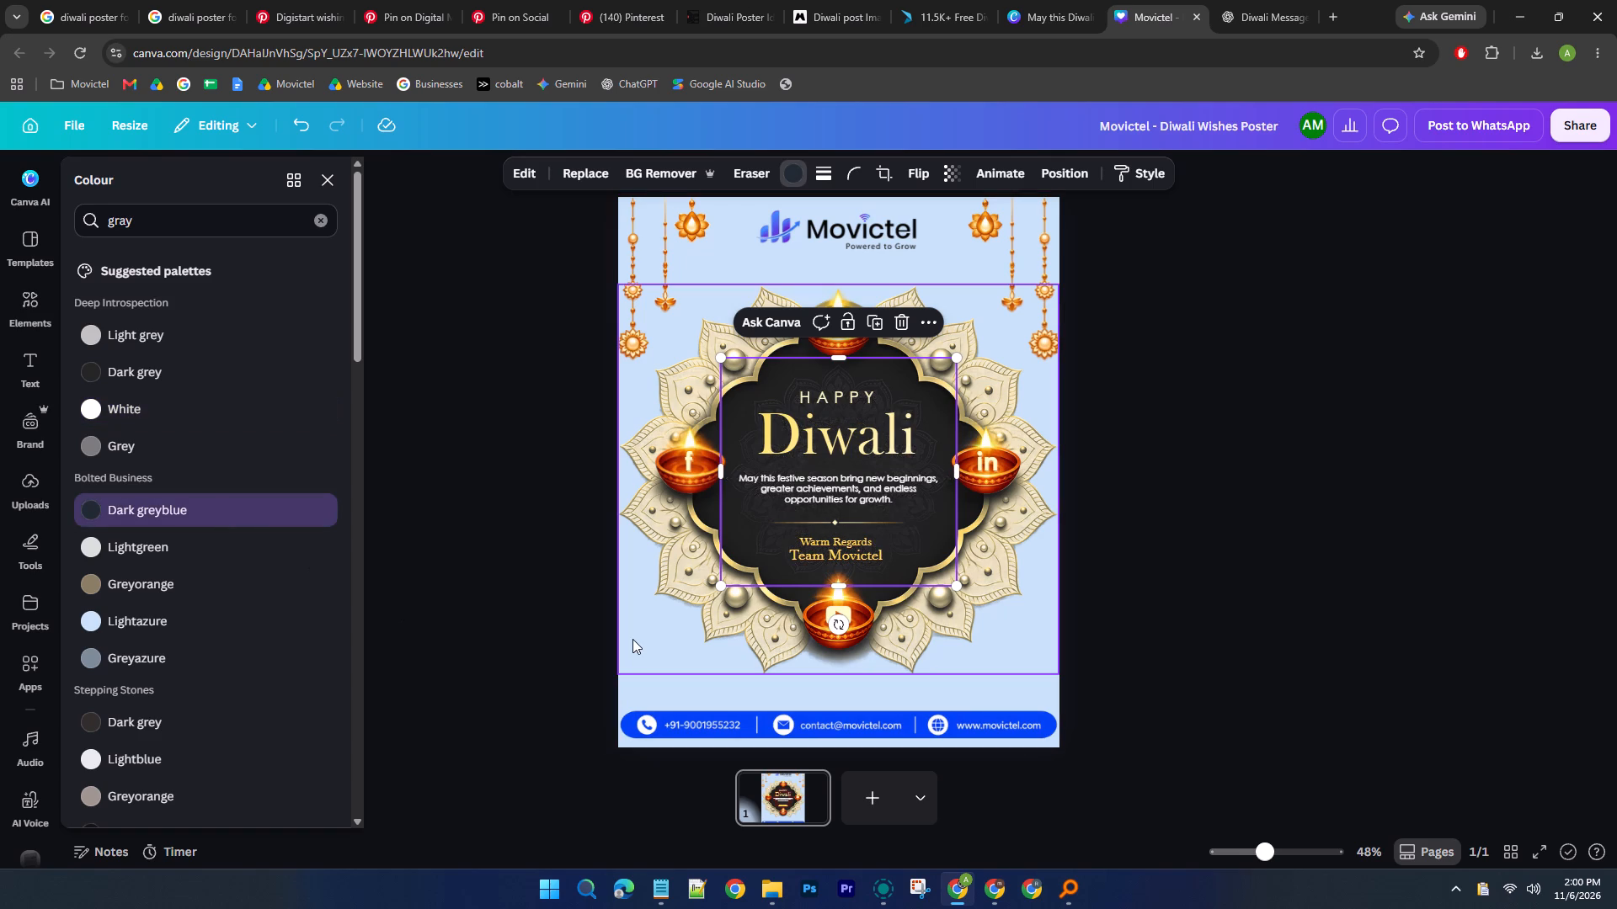
Compare Dark greyblue and Lightgreen from Bolted Business, and set the poster's background to Lightgreen.
left_click(1005, 693)
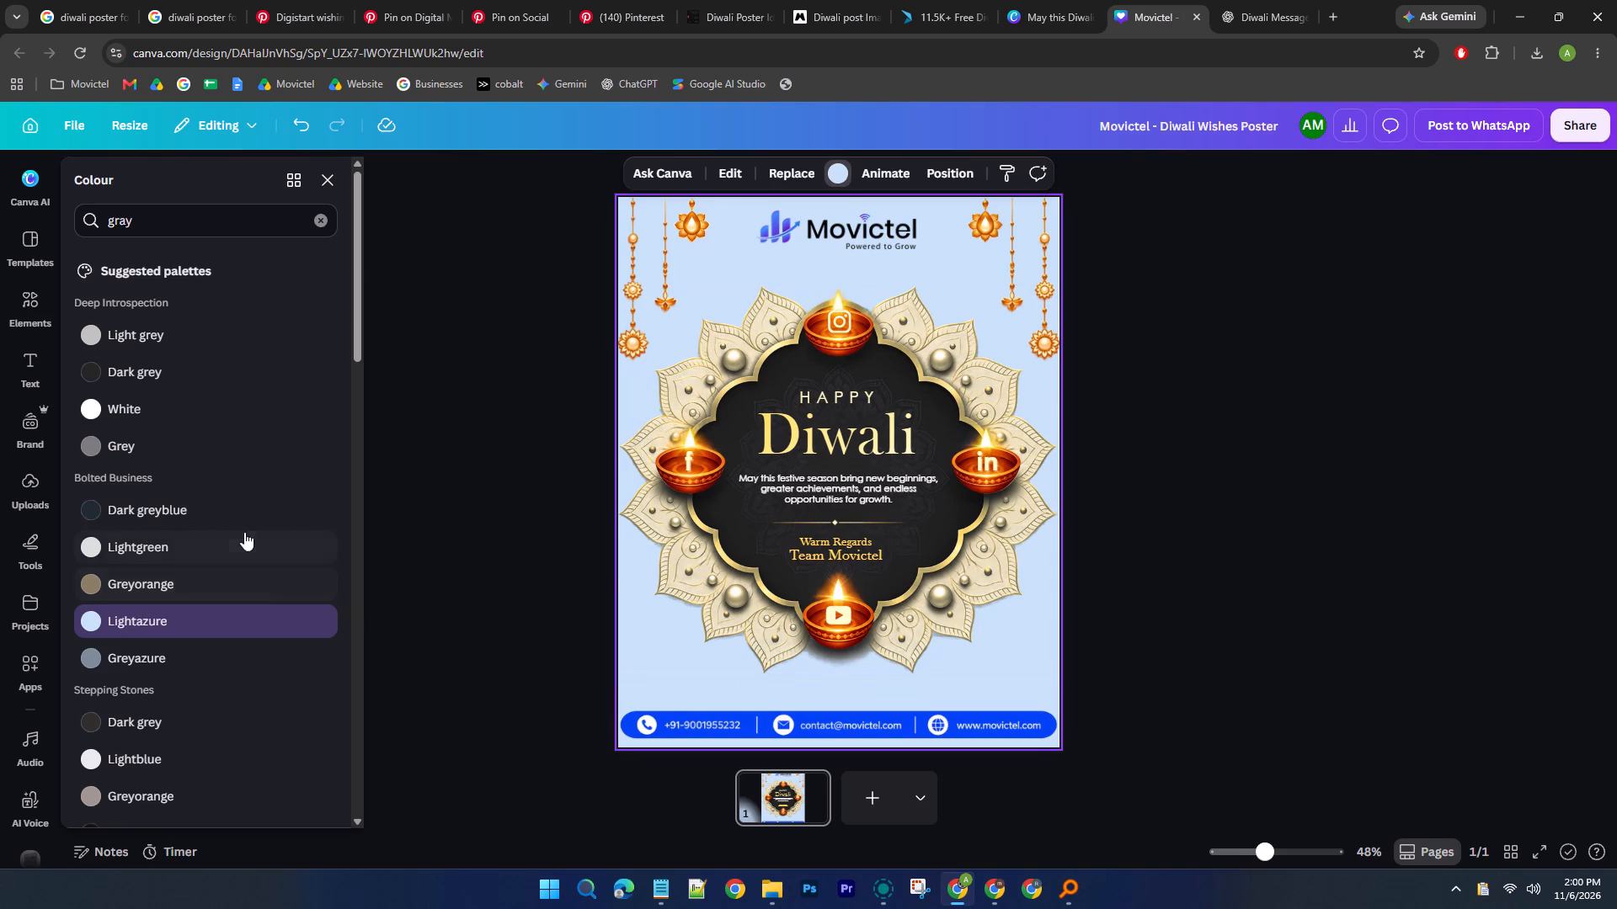
left_click(205, 508)
left_click(205, 550)
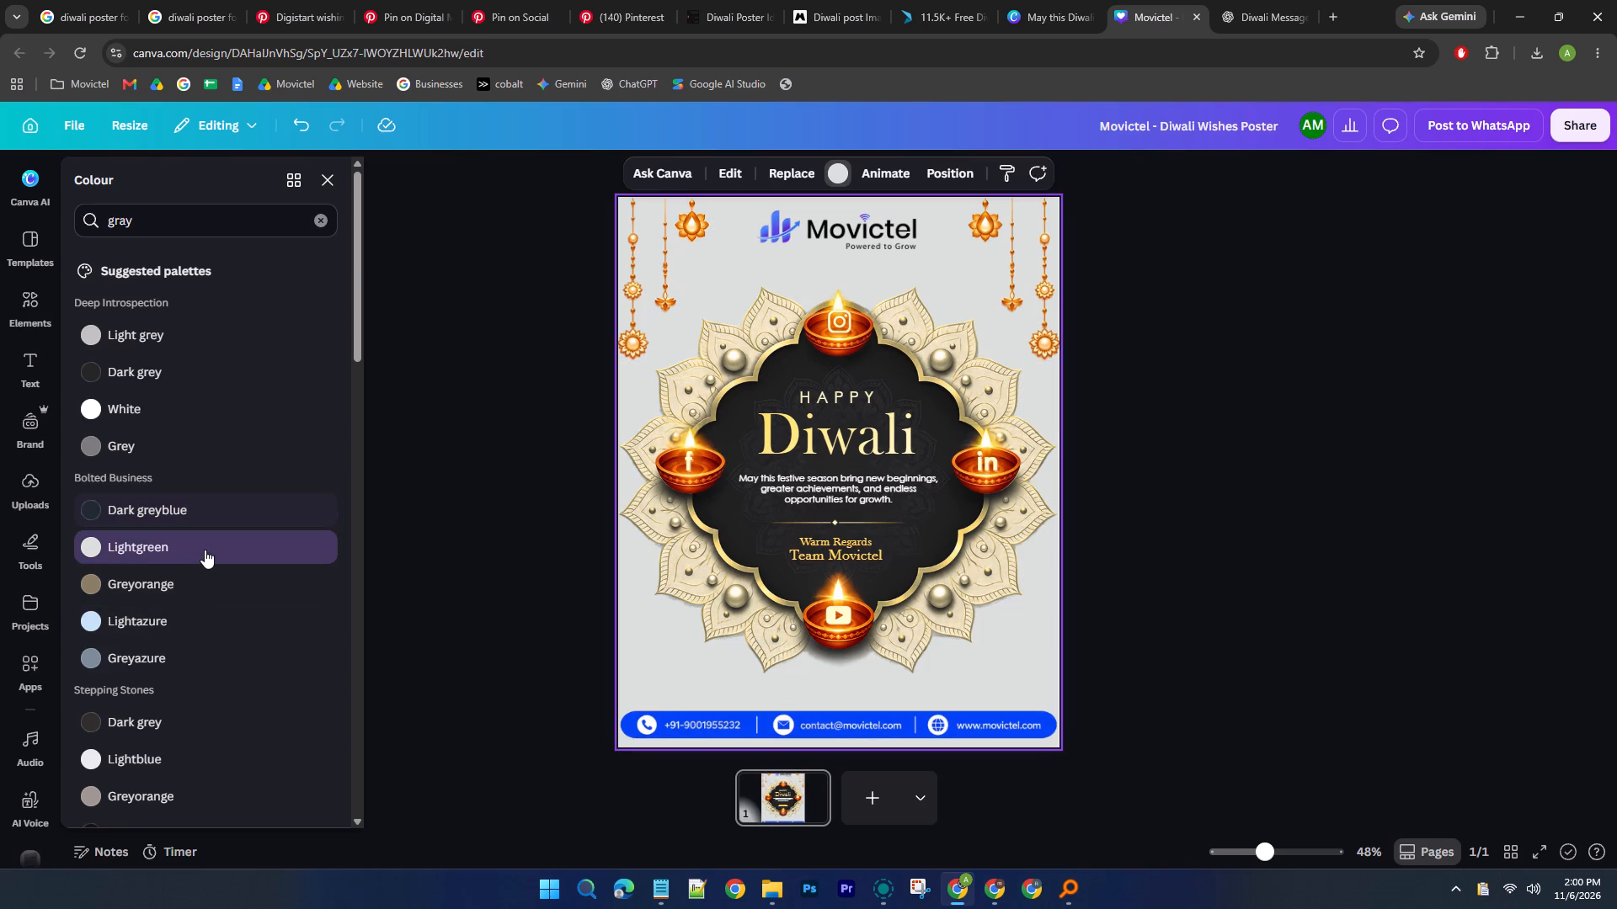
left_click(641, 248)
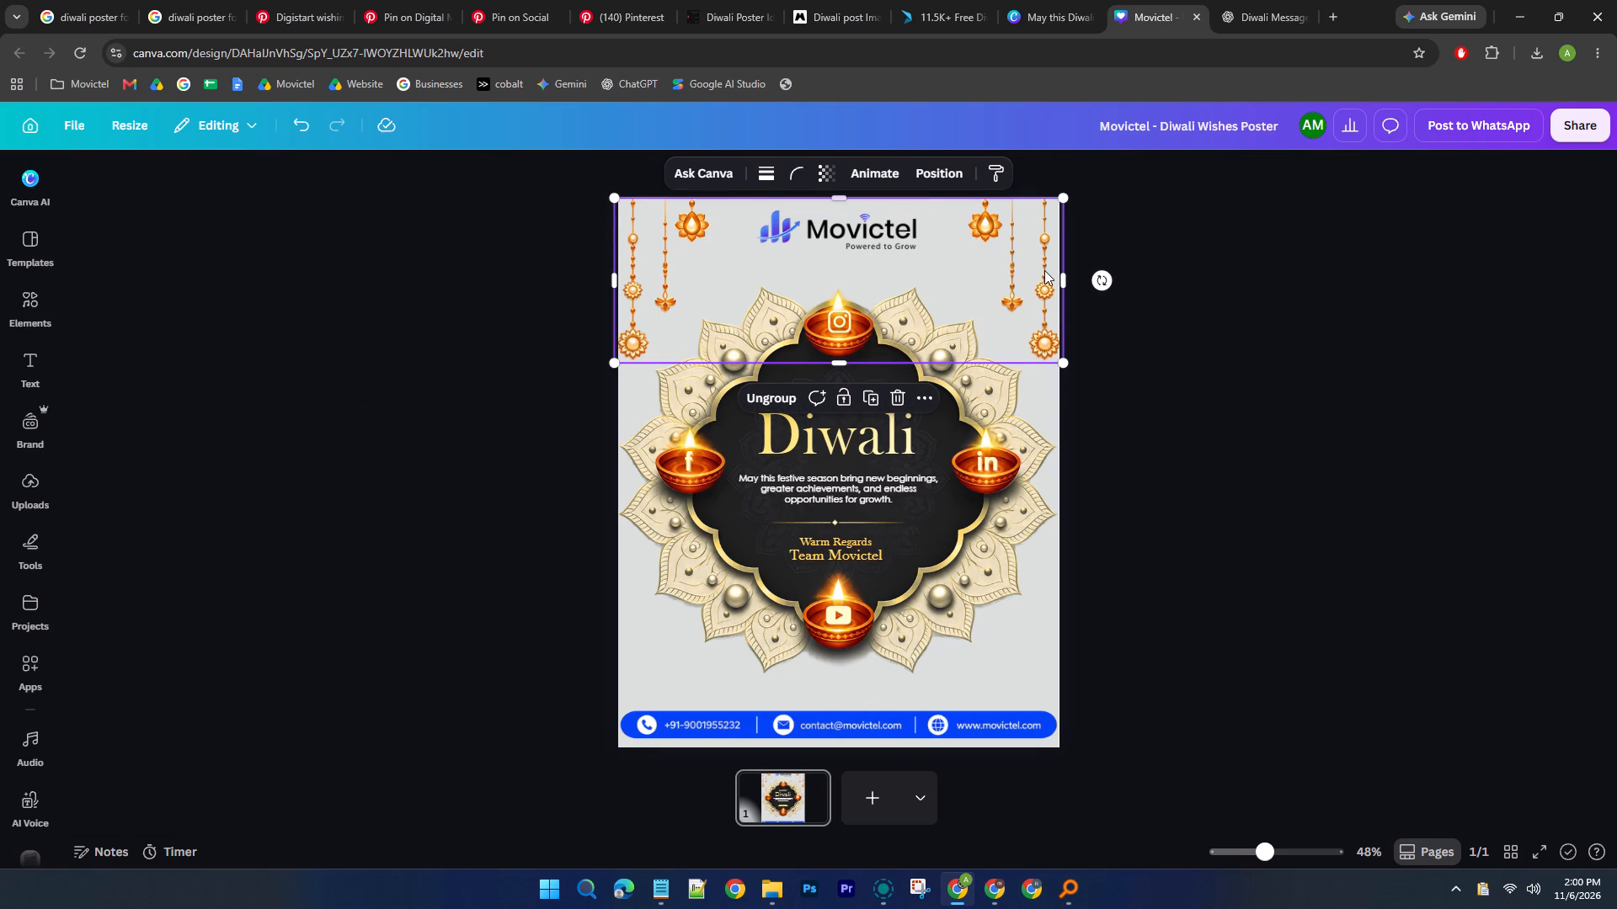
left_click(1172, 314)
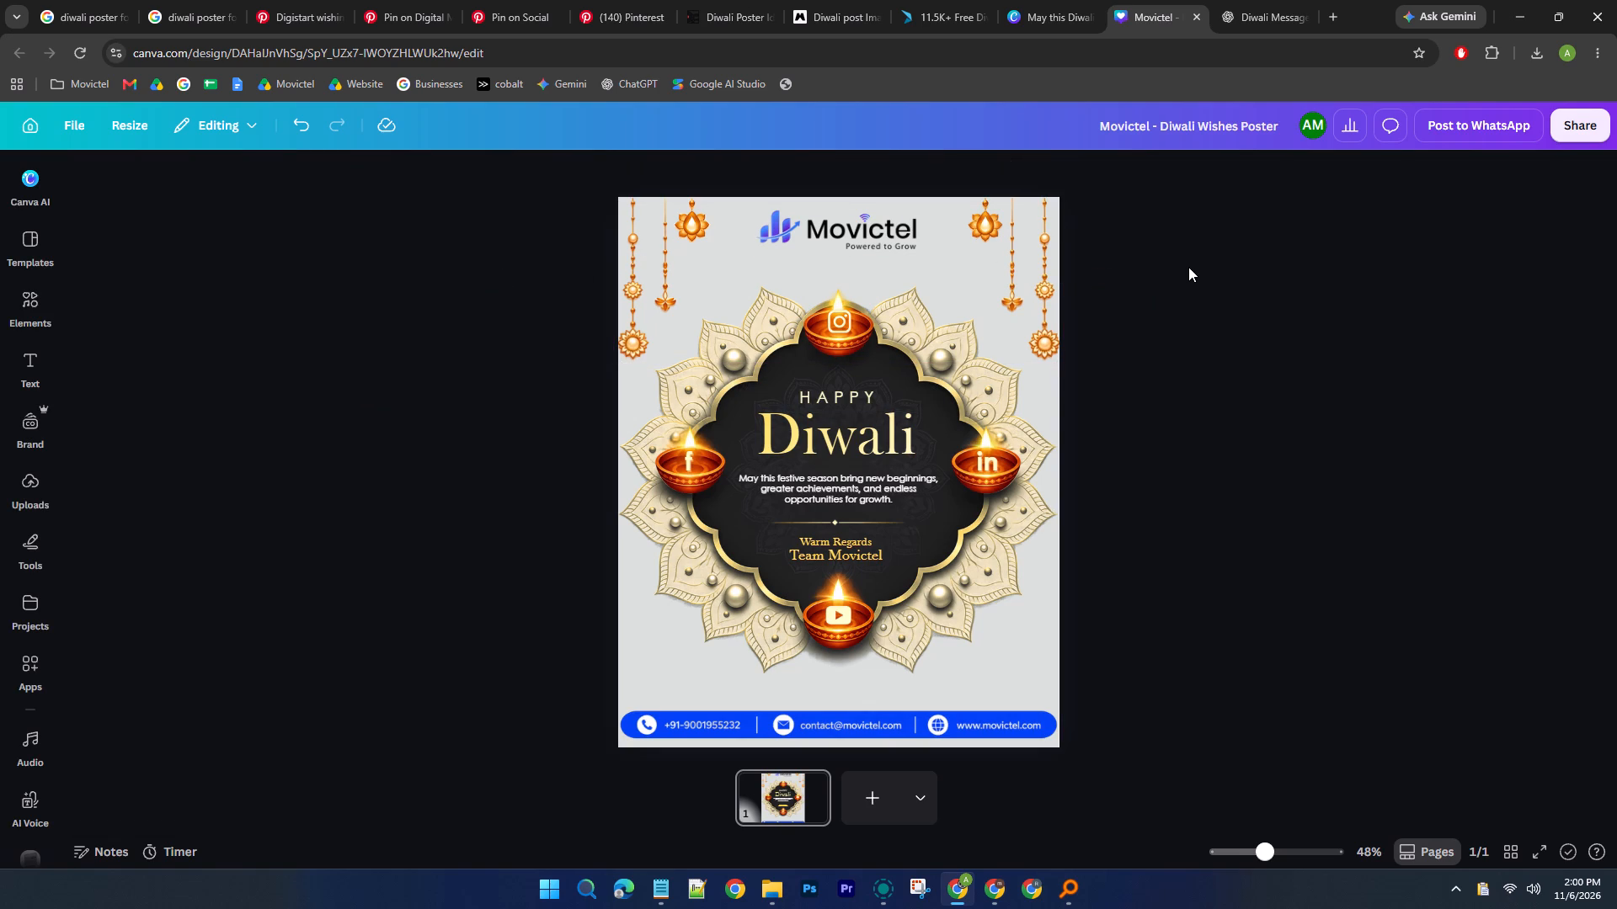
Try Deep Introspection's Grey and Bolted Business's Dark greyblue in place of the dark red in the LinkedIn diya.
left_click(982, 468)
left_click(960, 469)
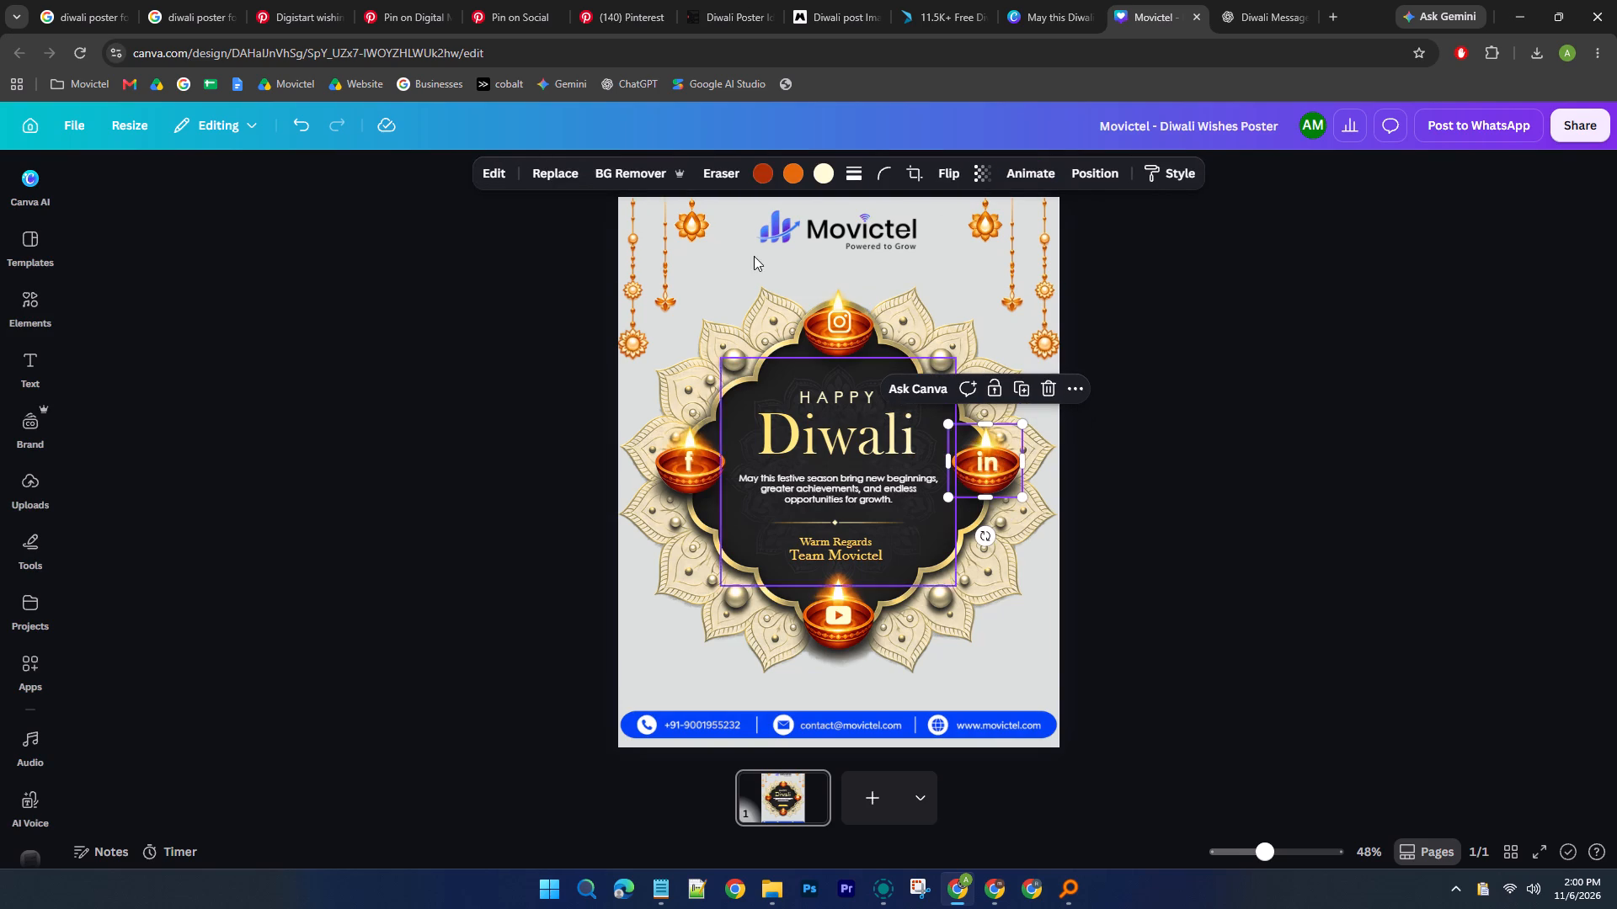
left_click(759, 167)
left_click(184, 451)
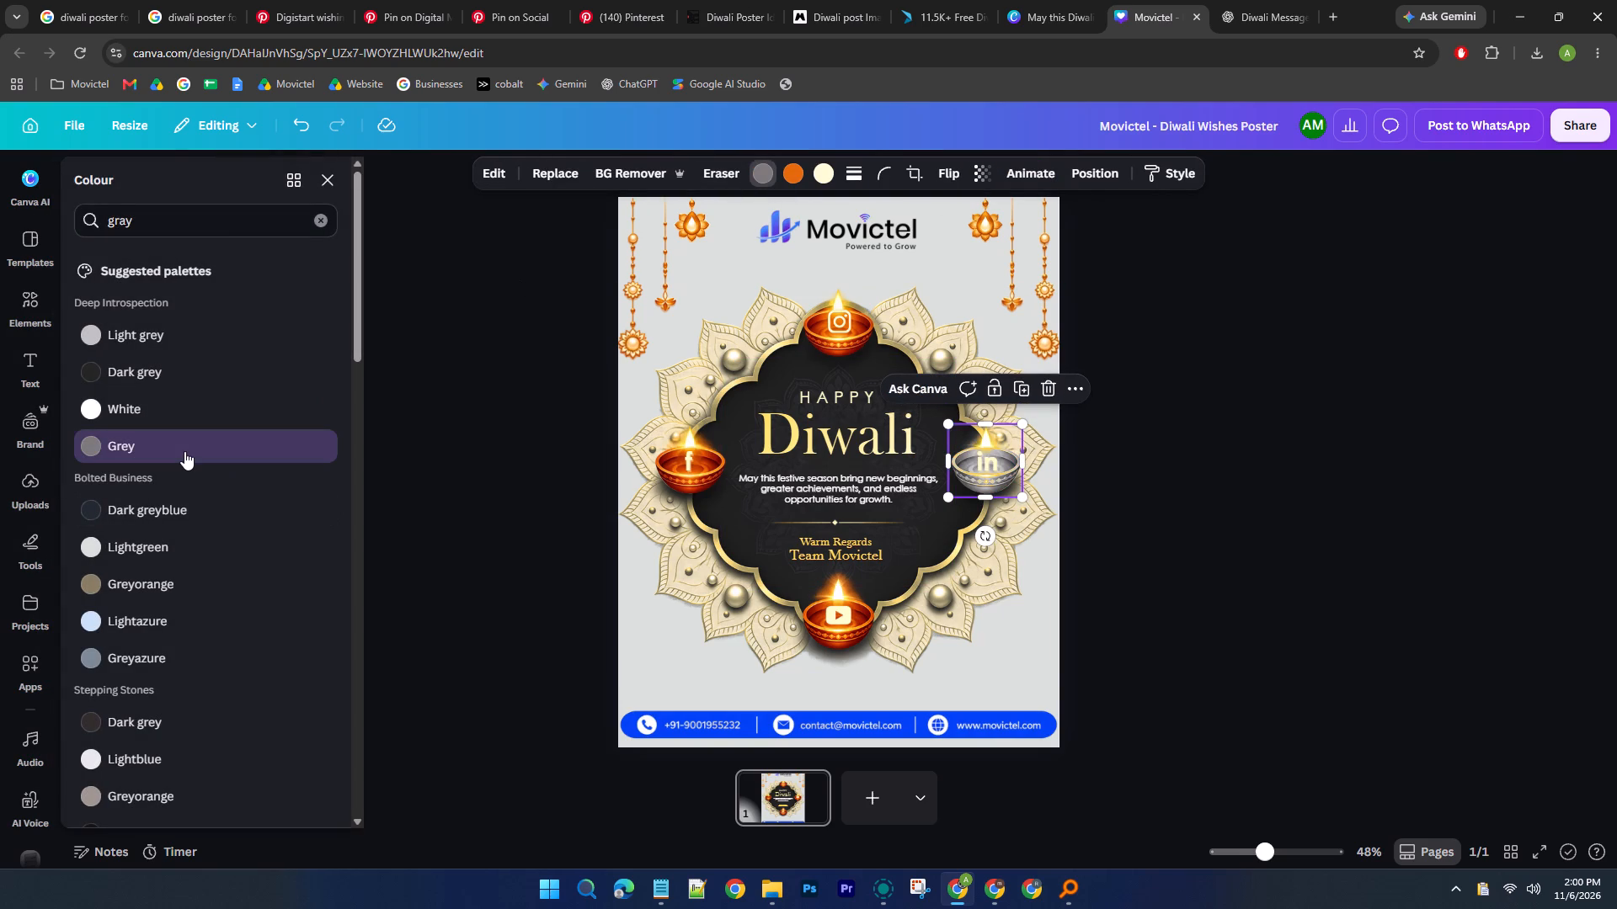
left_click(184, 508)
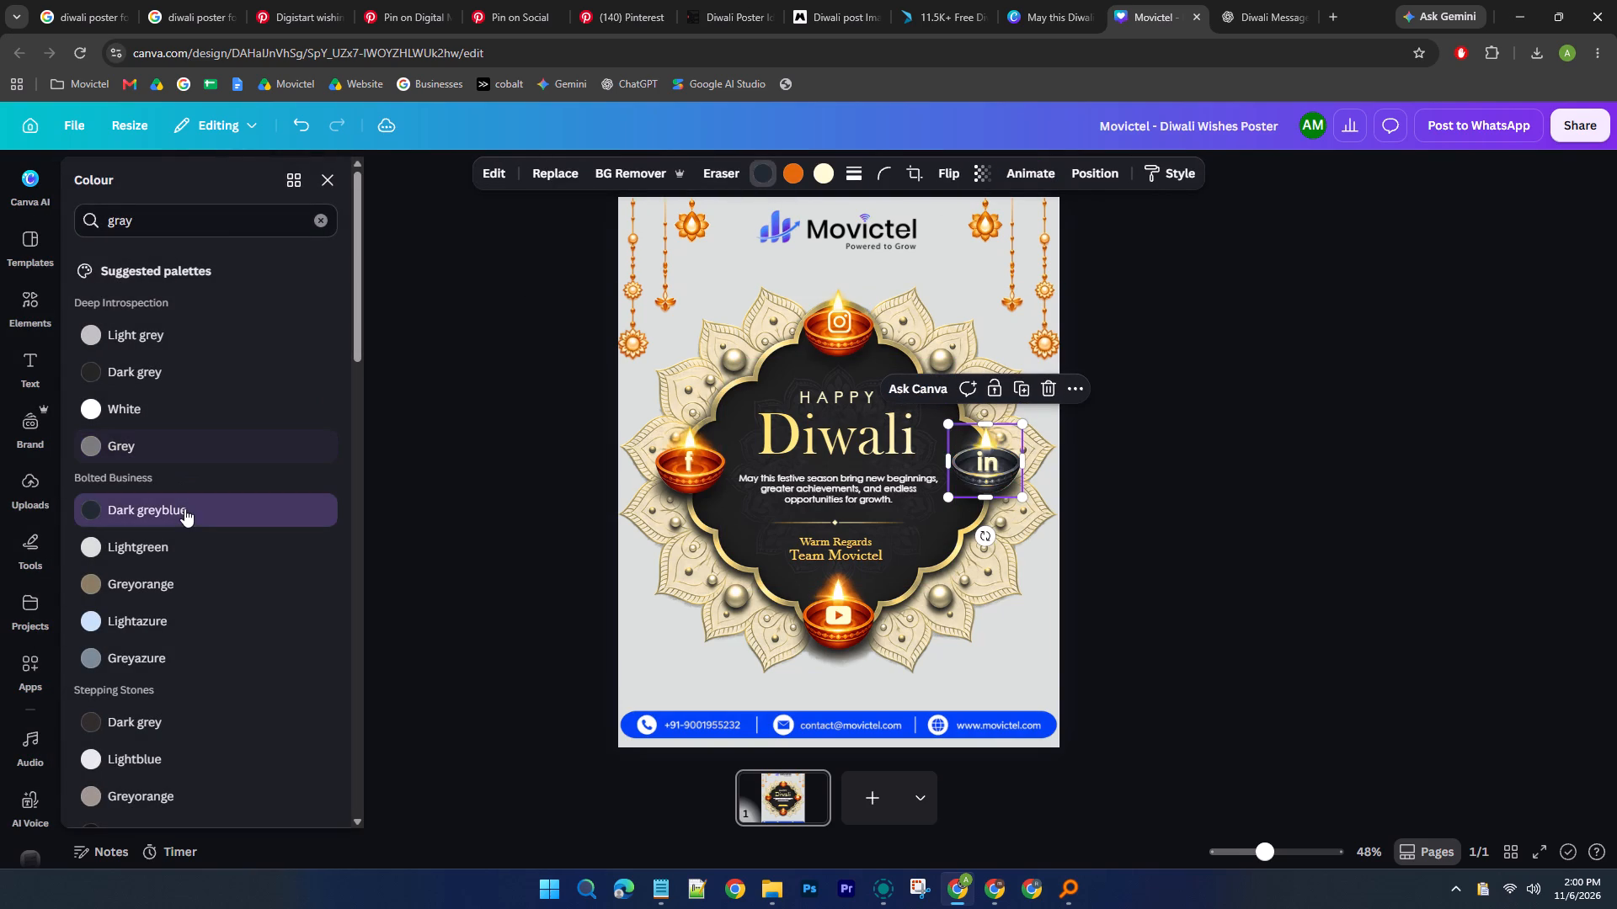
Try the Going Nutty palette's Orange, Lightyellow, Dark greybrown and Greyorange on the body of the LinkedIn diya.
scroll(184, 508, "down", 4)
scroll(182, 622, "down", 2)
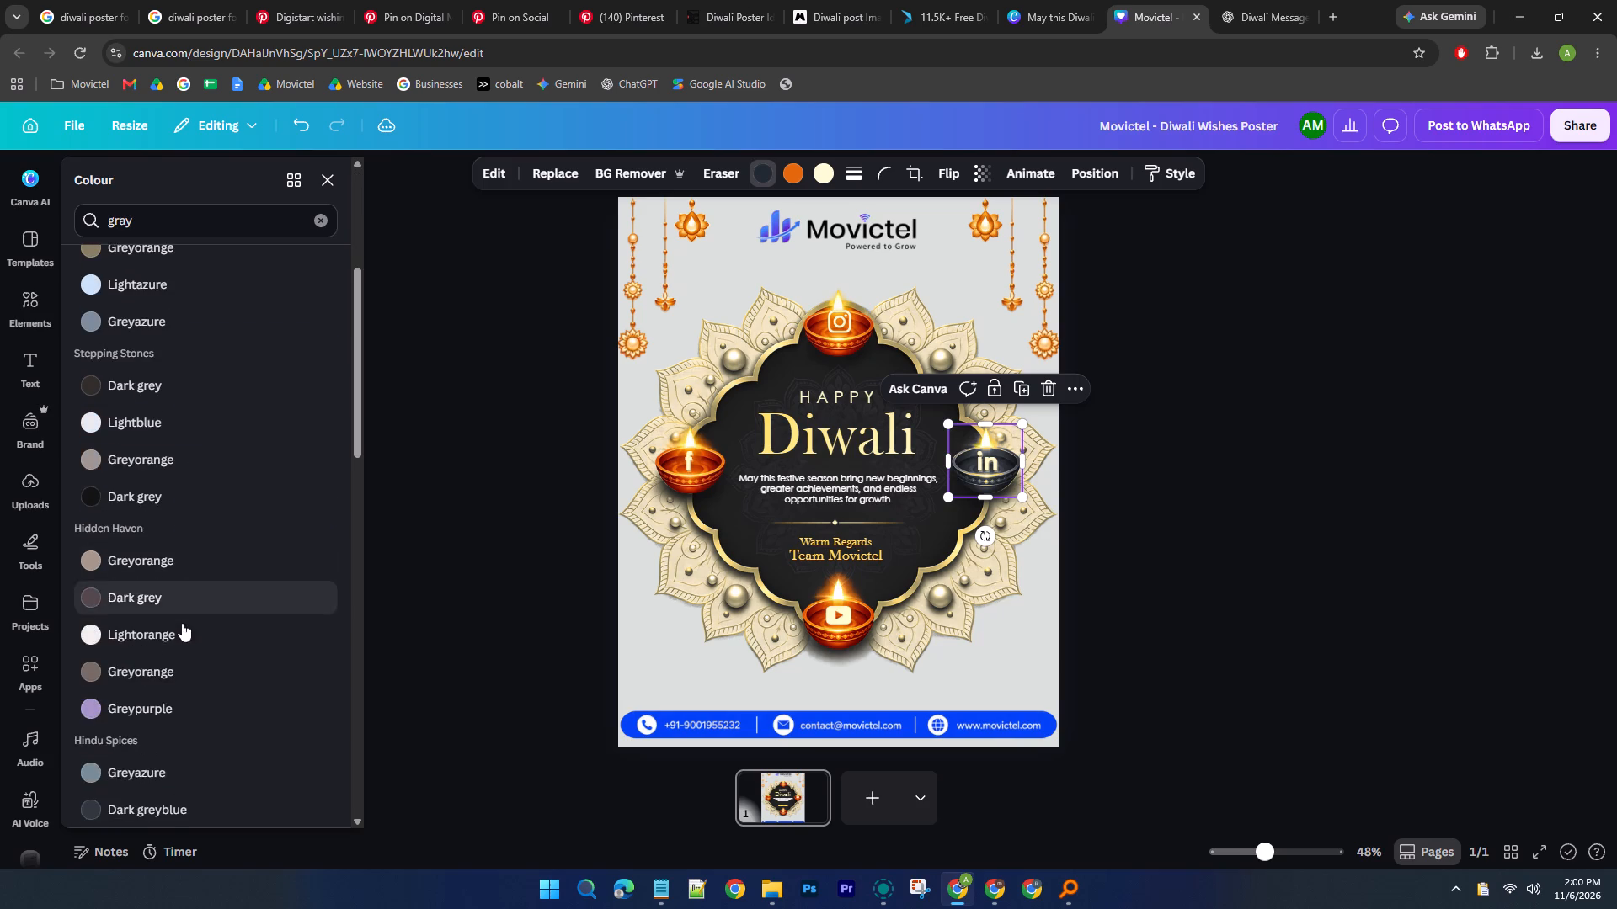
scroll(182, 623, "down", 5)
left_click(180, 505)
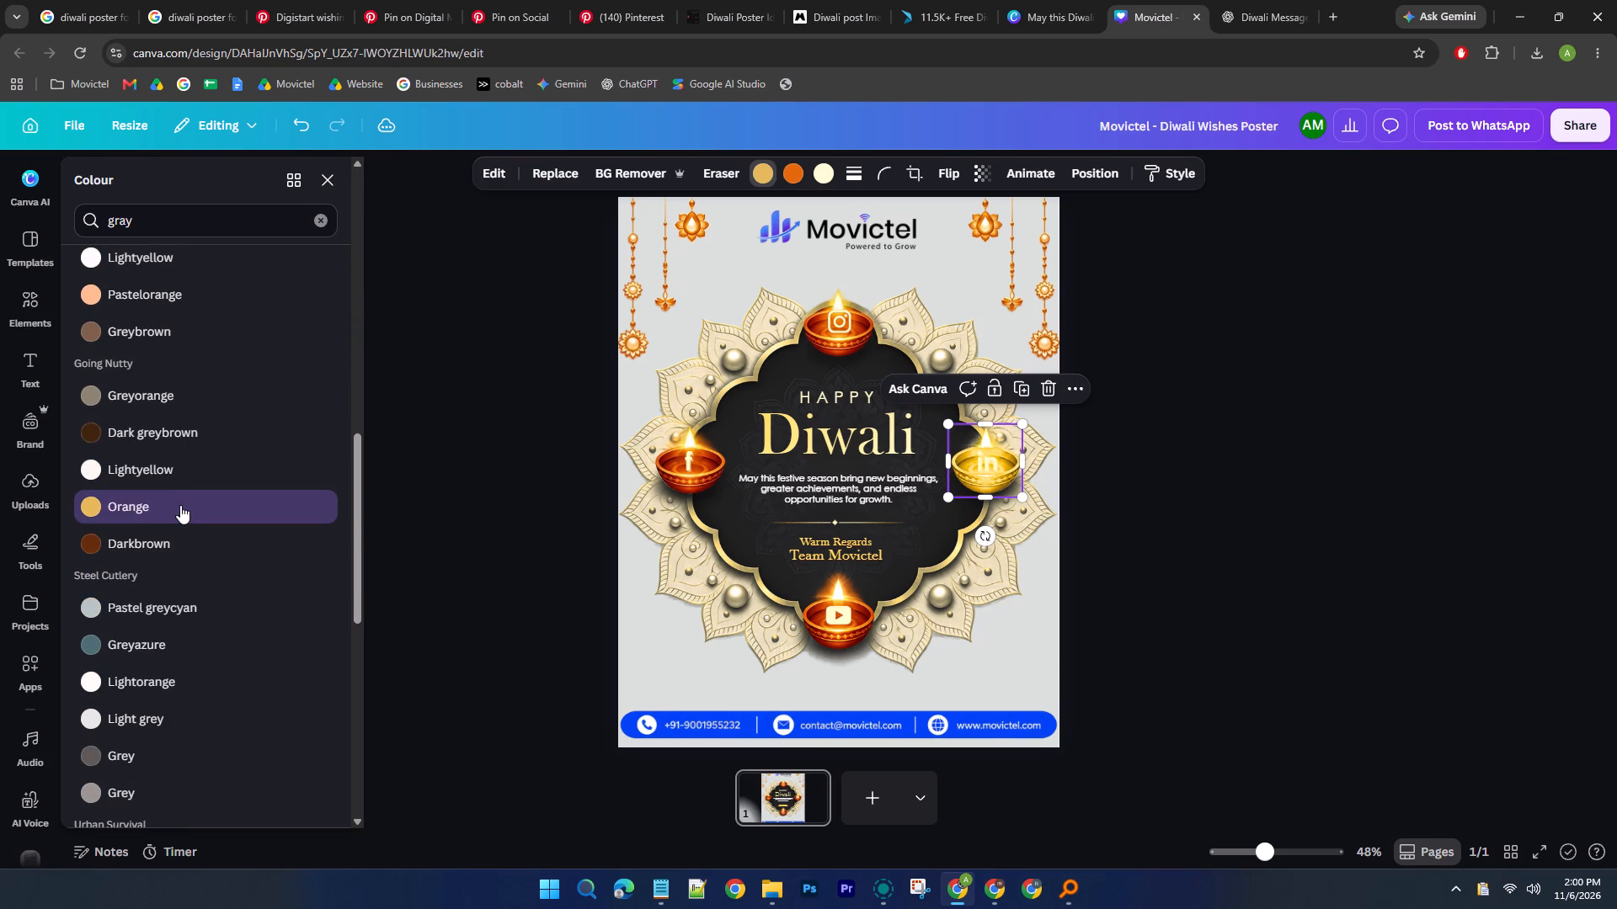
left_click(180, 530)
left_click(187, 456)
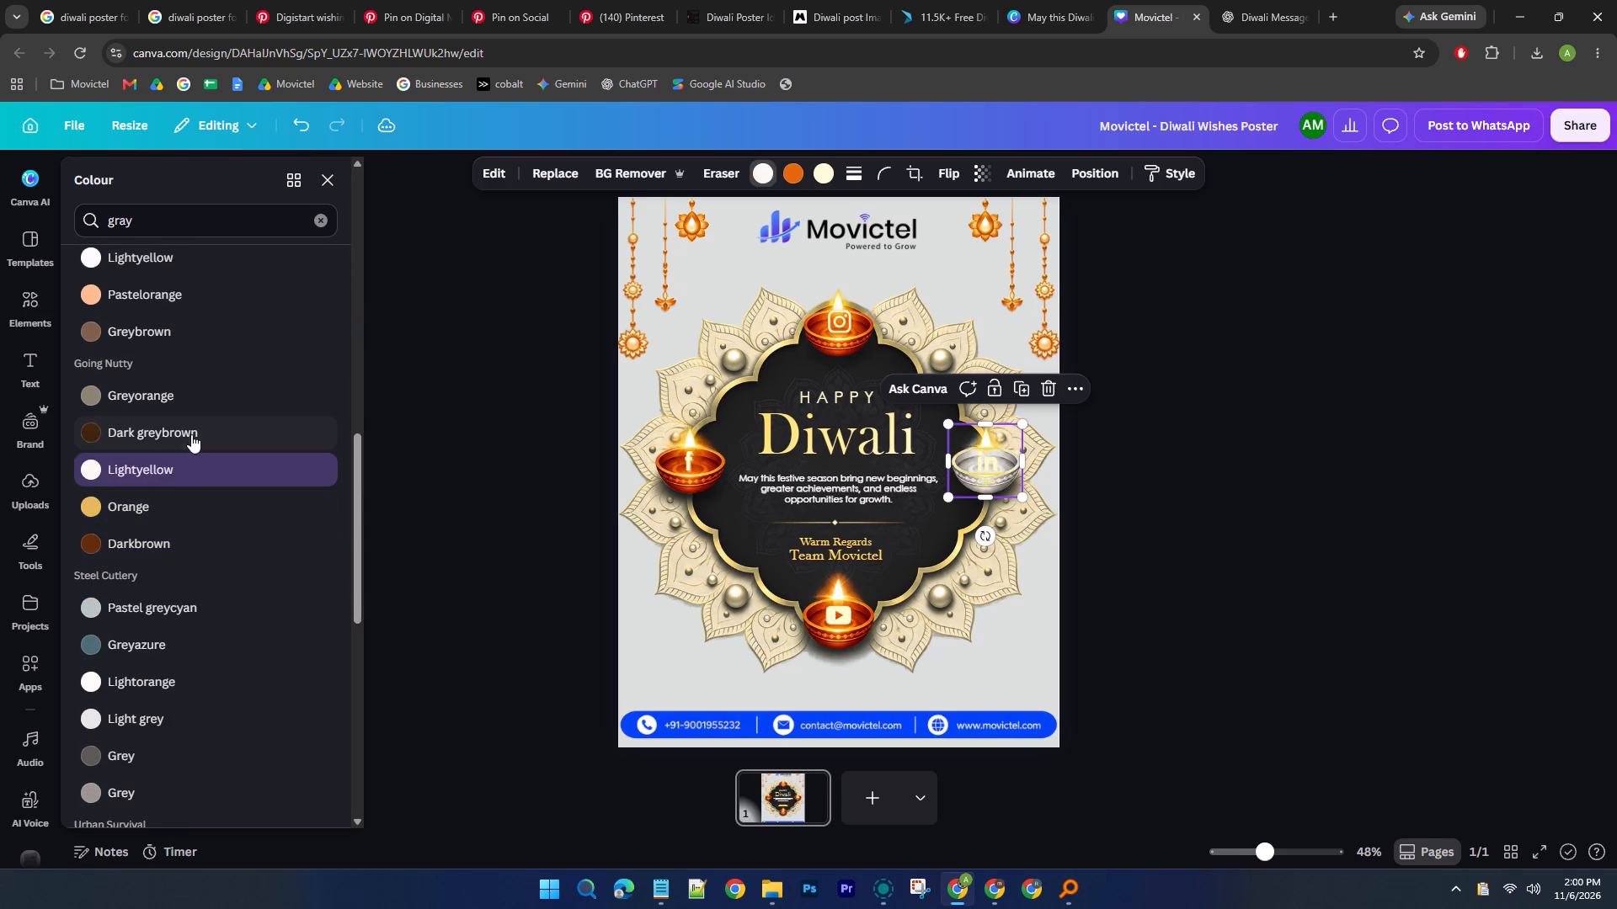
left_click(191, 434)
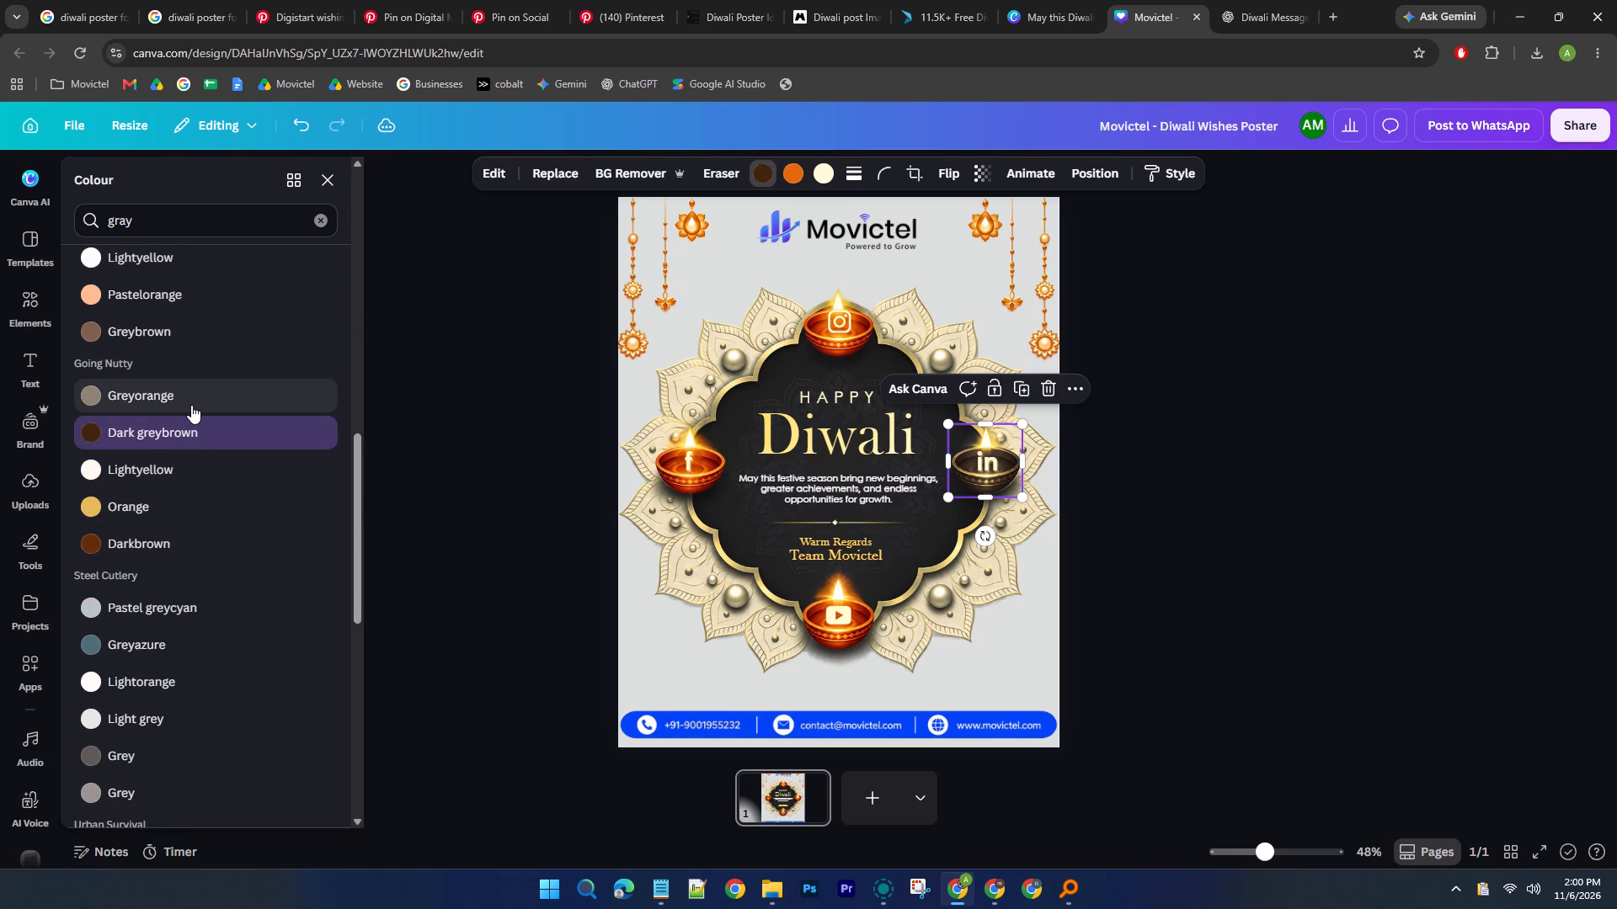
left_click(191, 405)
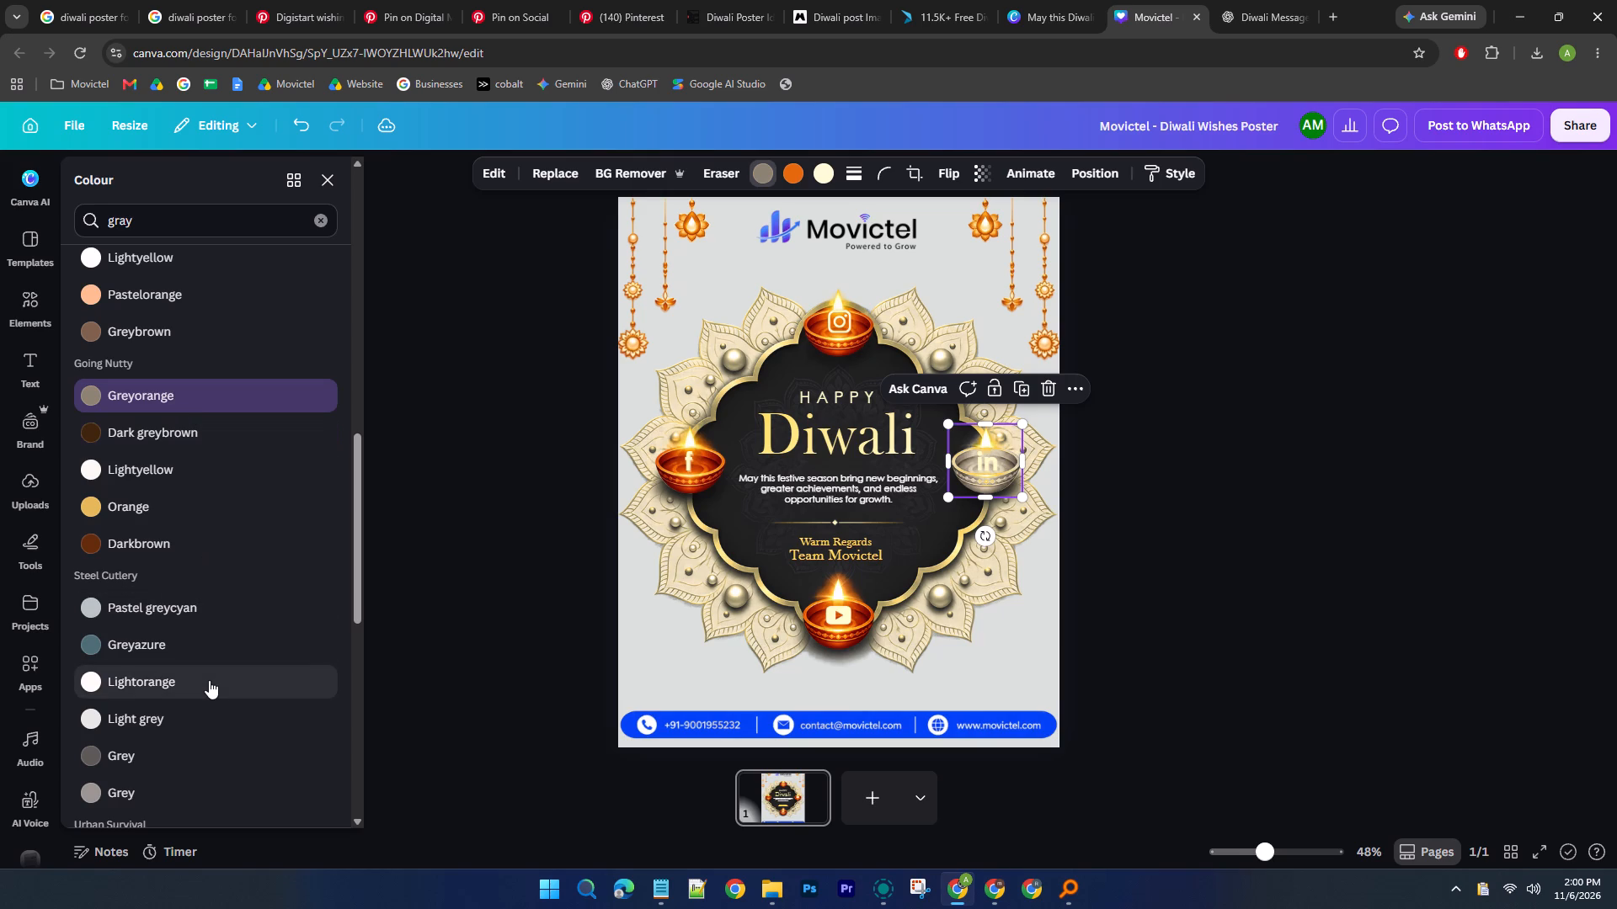
Try the Urban Survival palette's Orange on the LinkedIn diya's body, and set it to Red from Peach Fuzz.
left_click(209, 680)
scroll(209, 680, "down", 4)
left_click(214, 630)
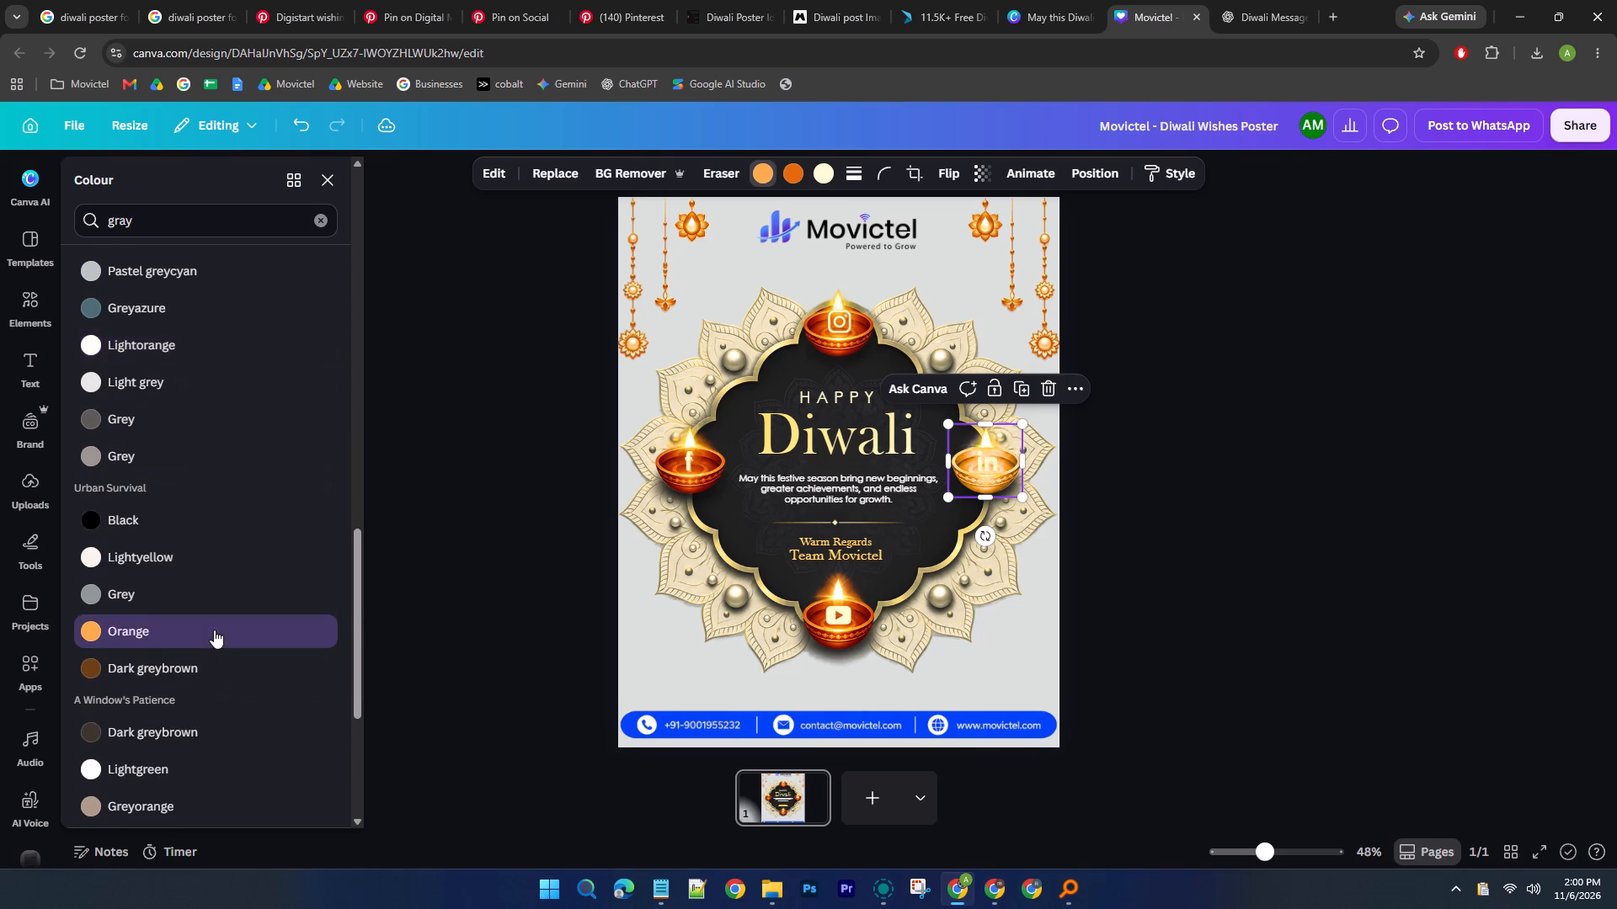
scroll(214, 630, "down", 4)
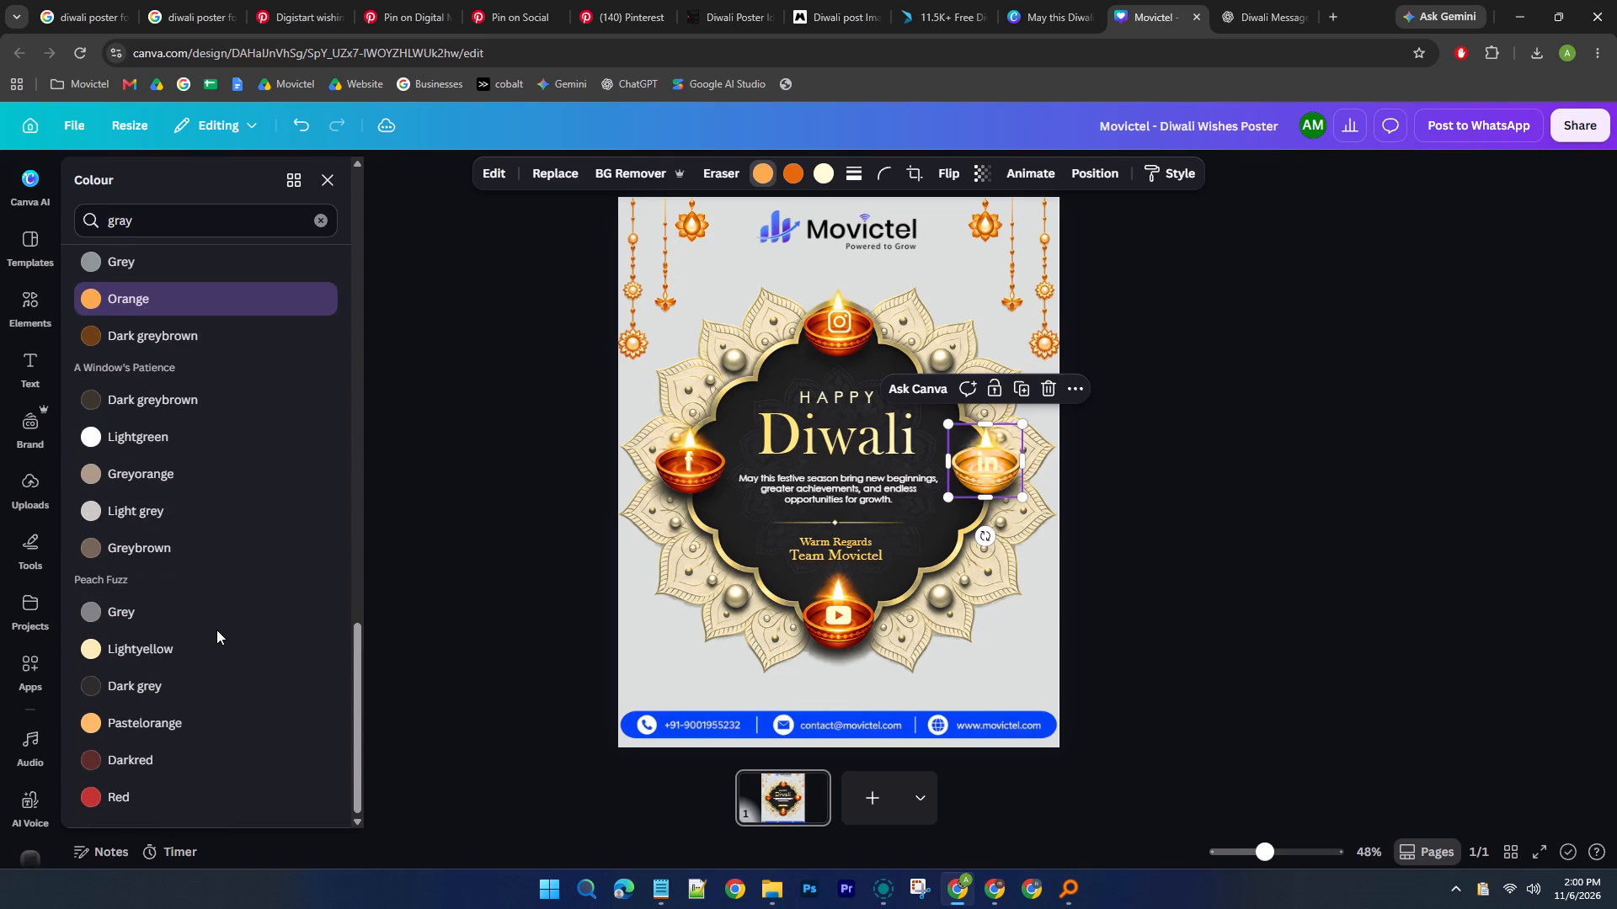
left_click(195, 794)
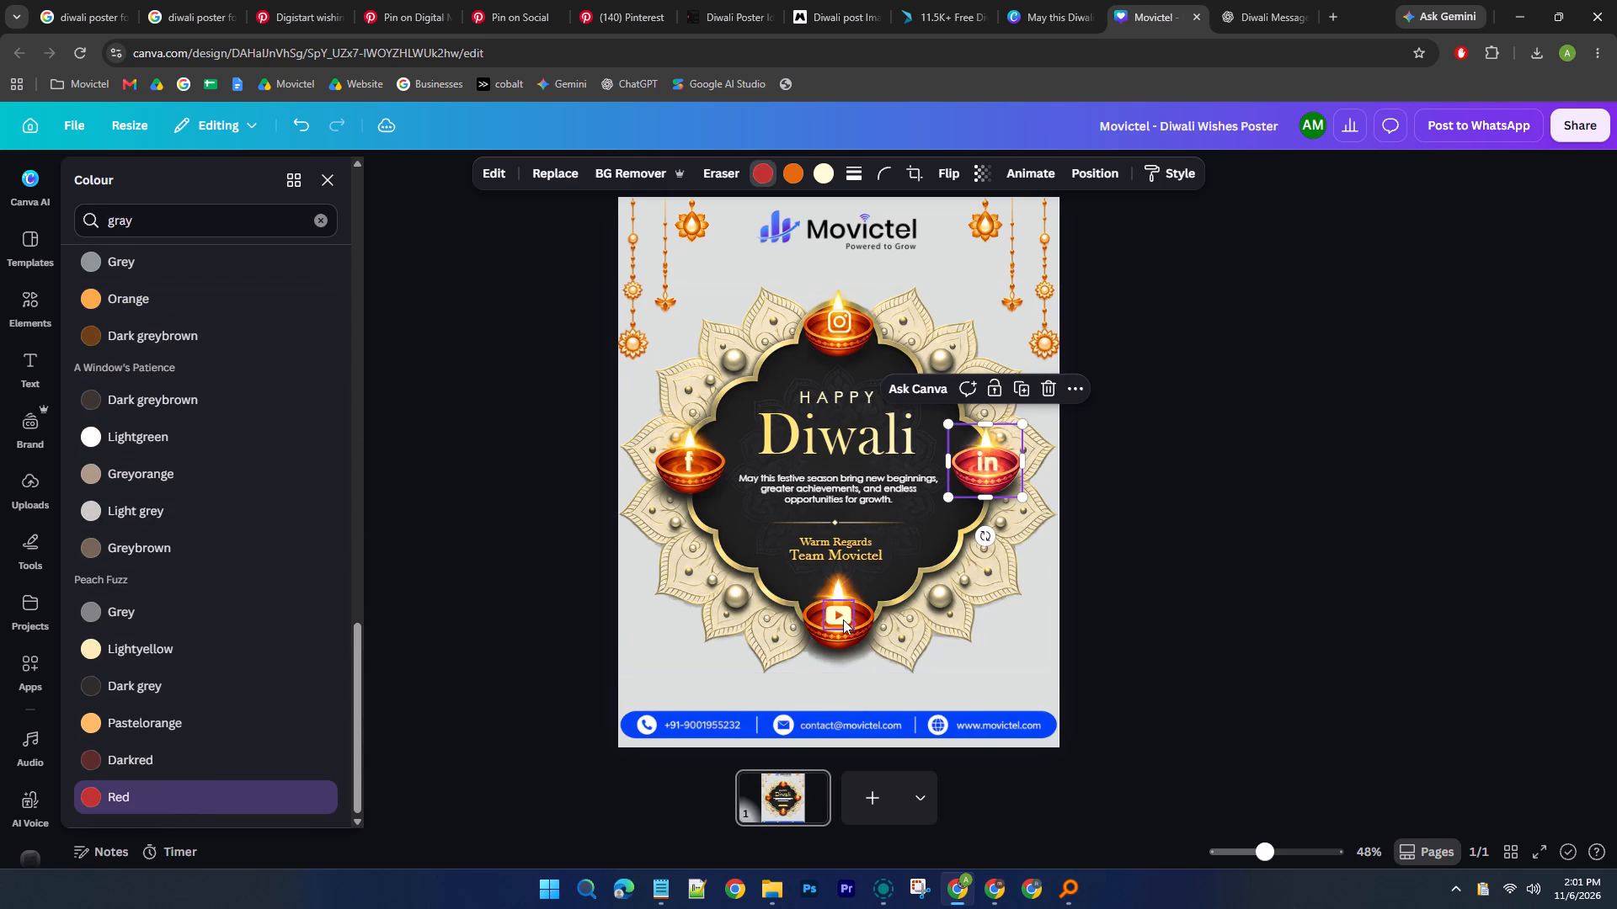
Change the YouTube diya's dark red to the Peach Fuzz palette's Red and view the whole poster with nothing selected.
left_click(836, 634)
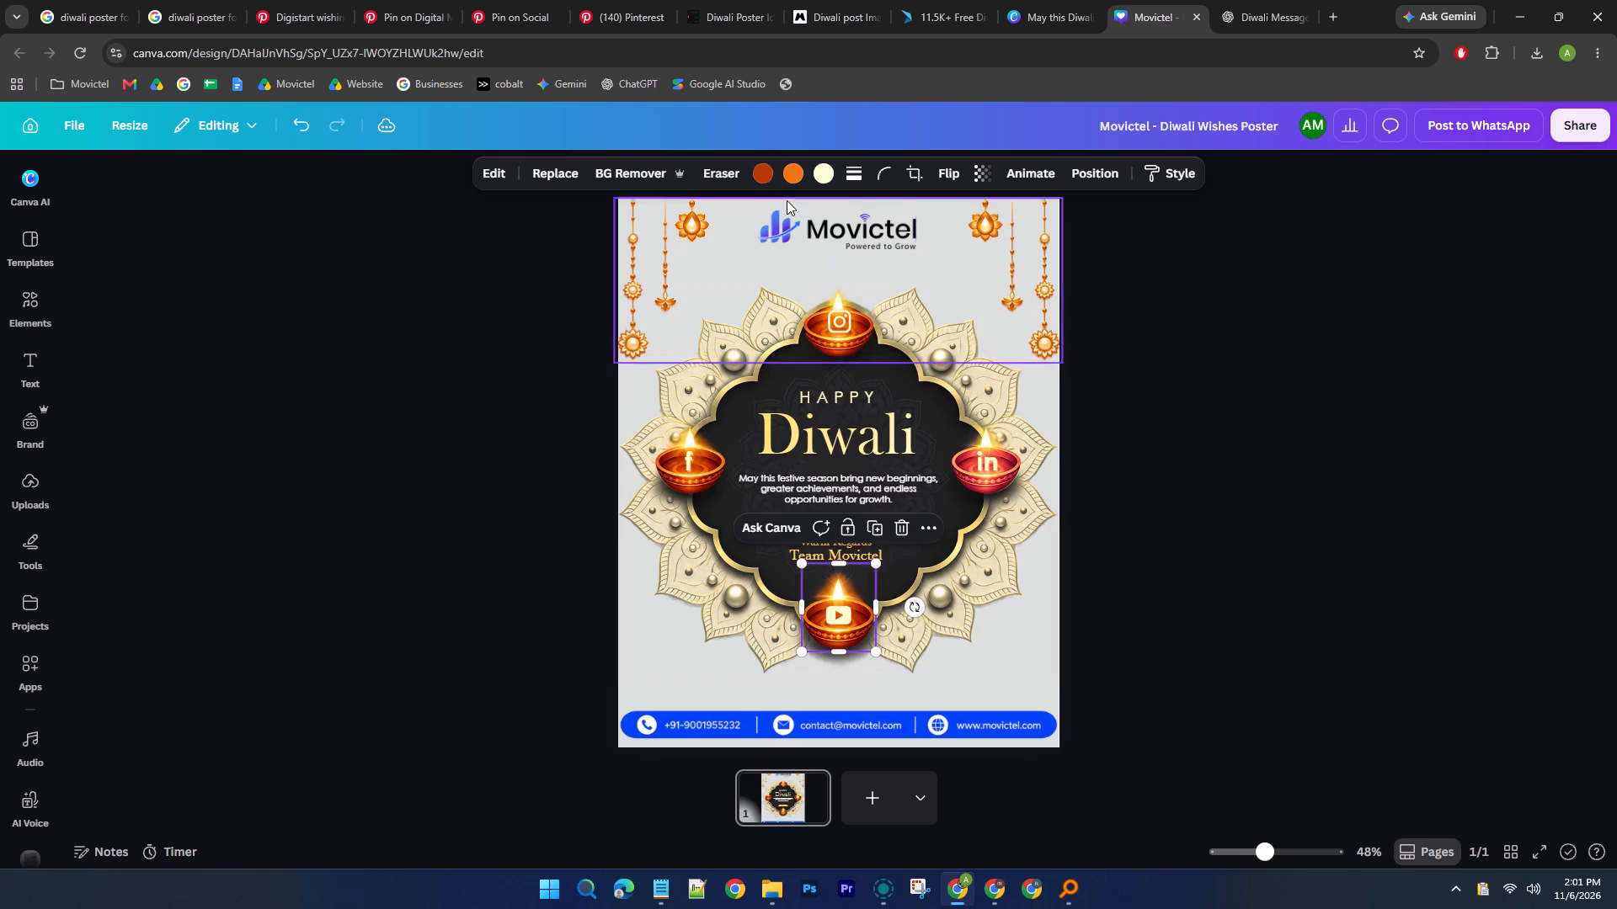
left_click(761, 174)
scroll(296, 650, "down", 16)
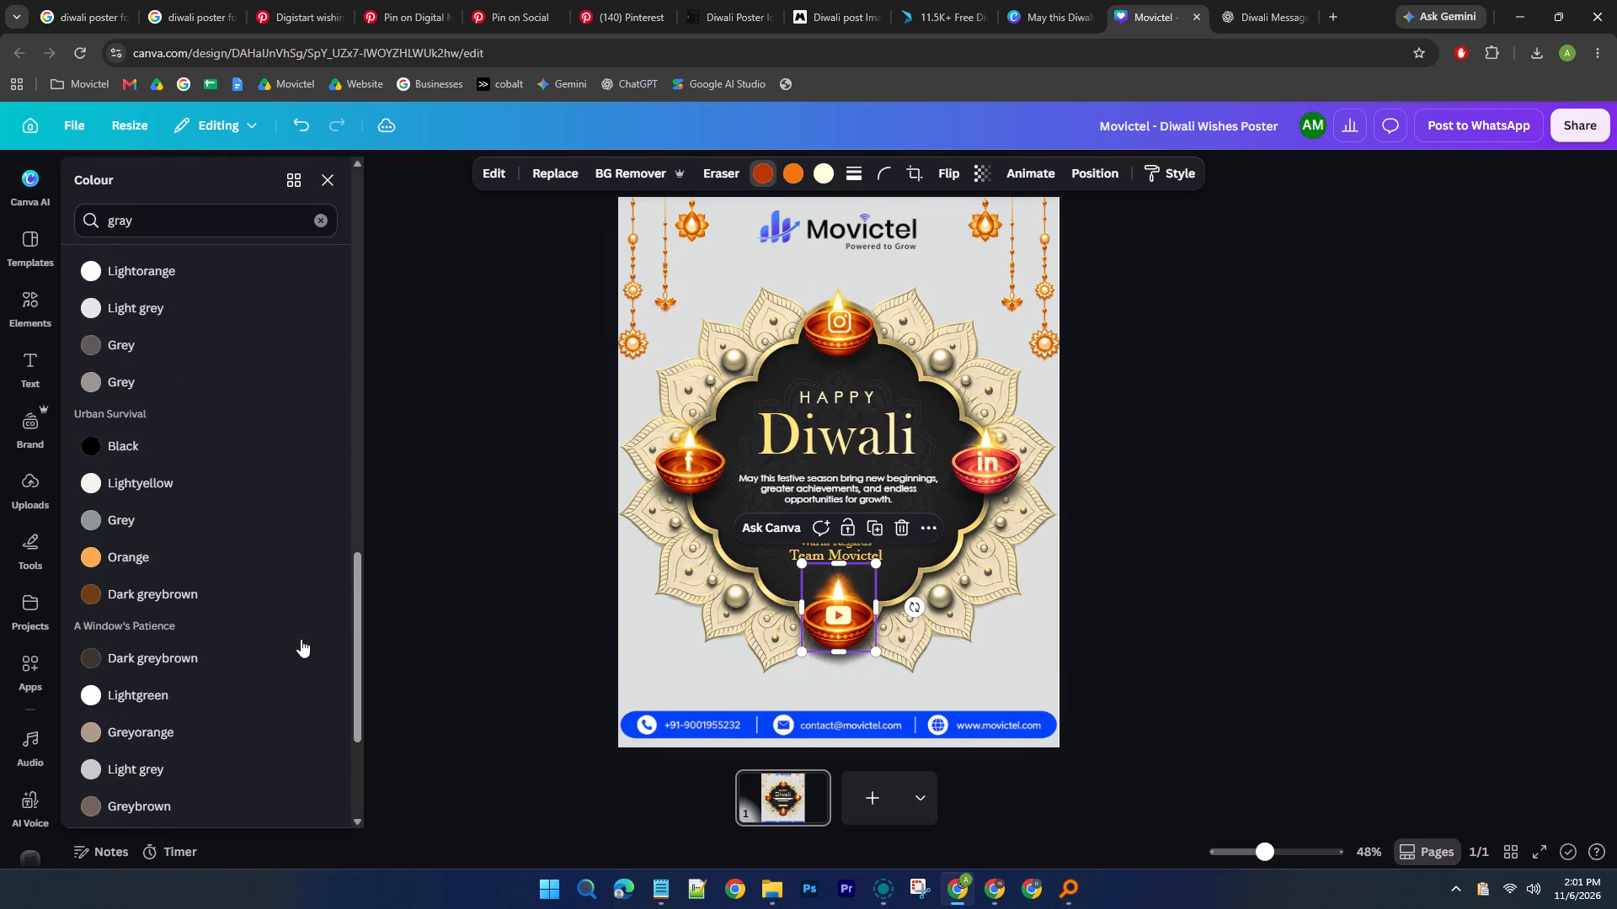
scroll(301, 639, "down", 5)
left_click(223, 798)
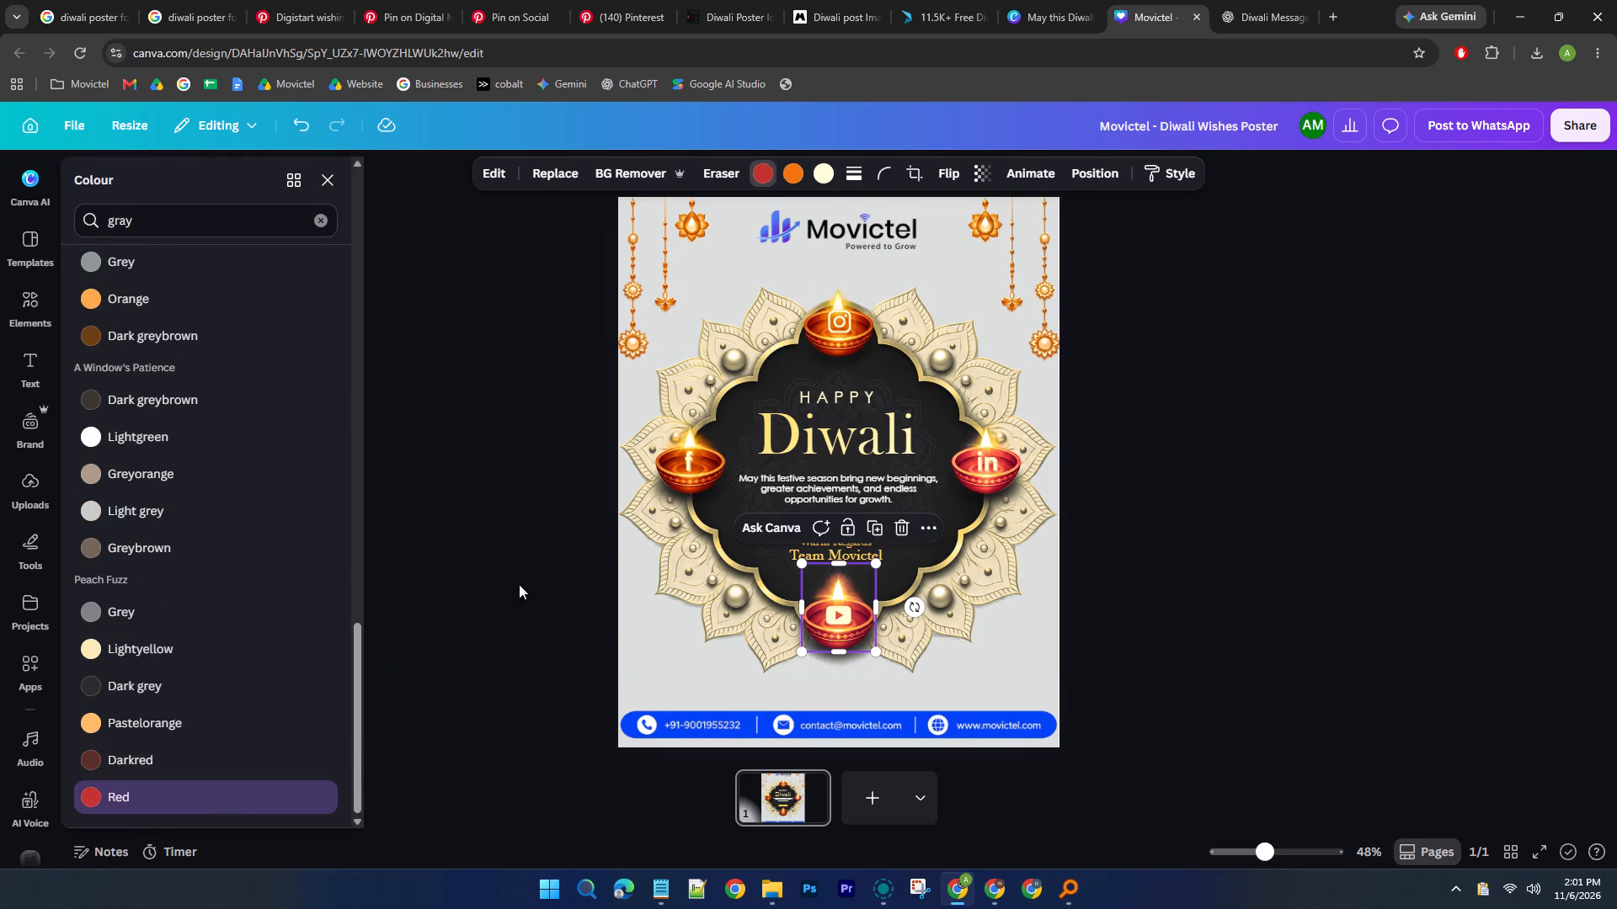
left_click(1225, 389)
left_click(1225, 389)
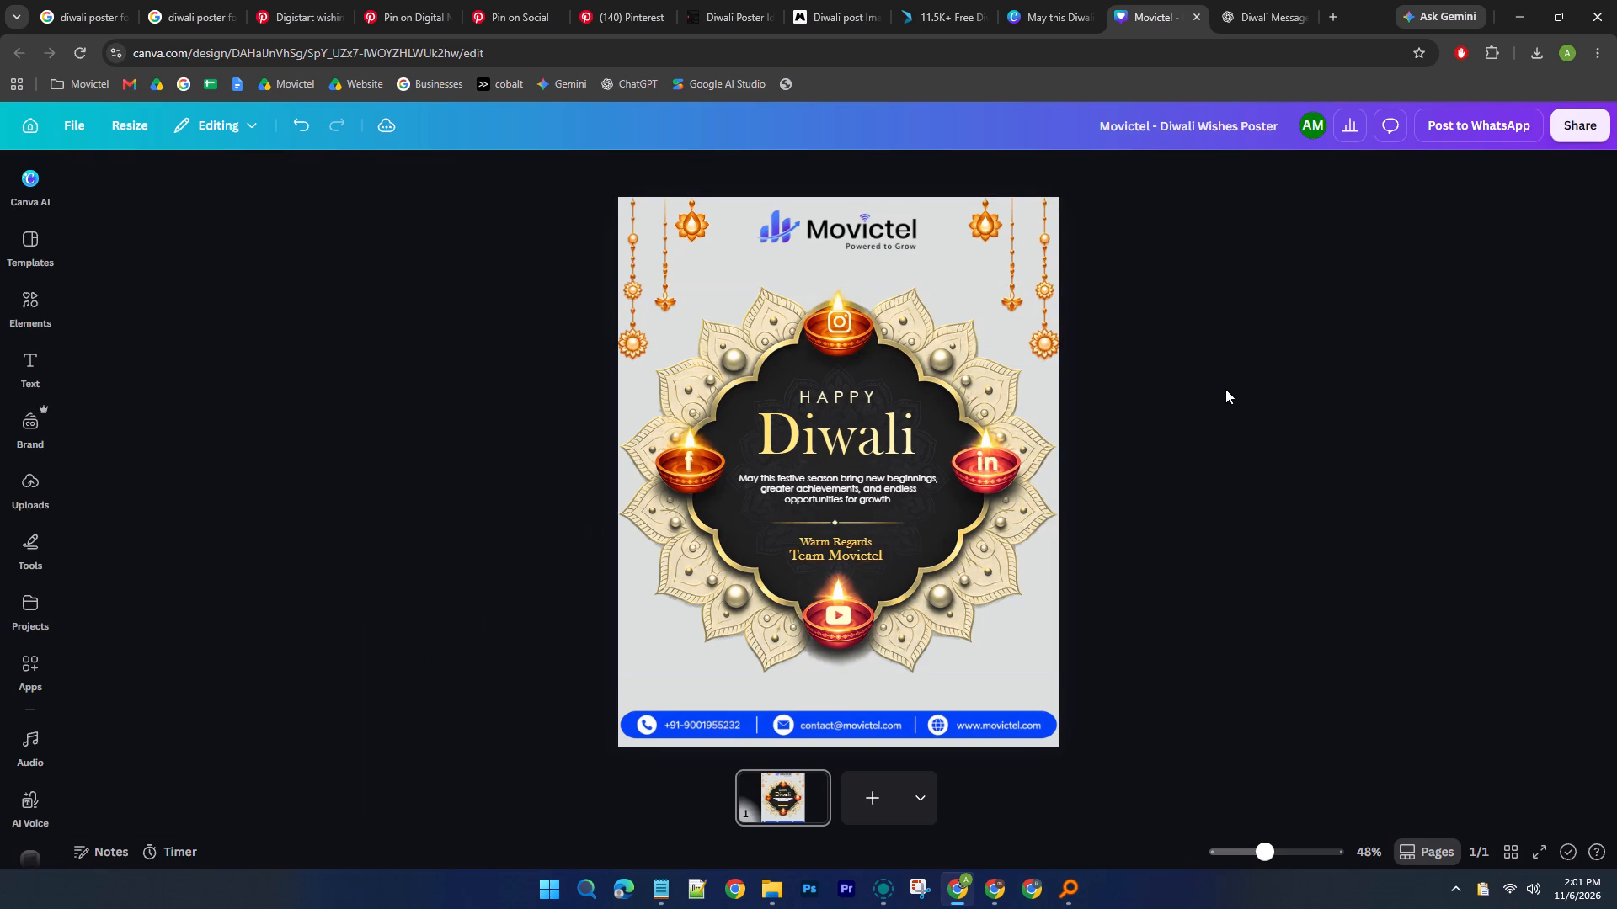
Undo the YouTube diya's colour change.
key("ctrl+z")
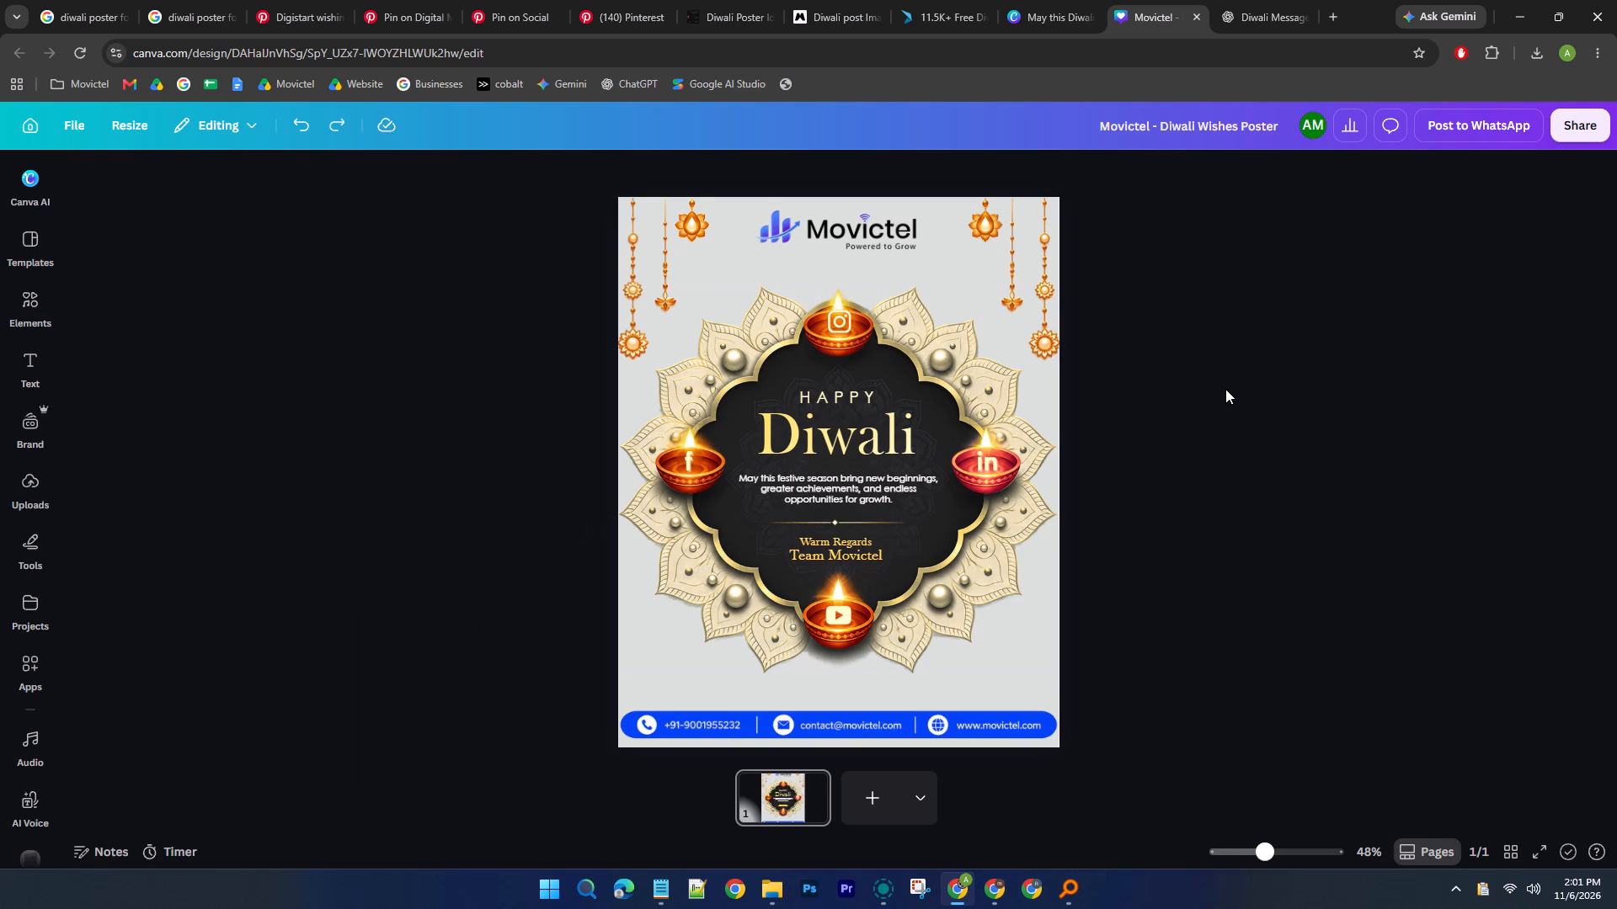
Undo the LinkedIn diya, mandala frame and background recolouring, back to the white background with the dark red mandala centre.
key("ctrl+z")
key("ctrl+z")
key("ctrl+z")
key("ctrl+z")
key("ctrl+z")
key("ctrl+z")
key("ctrl+z")
key("ctrl+z")
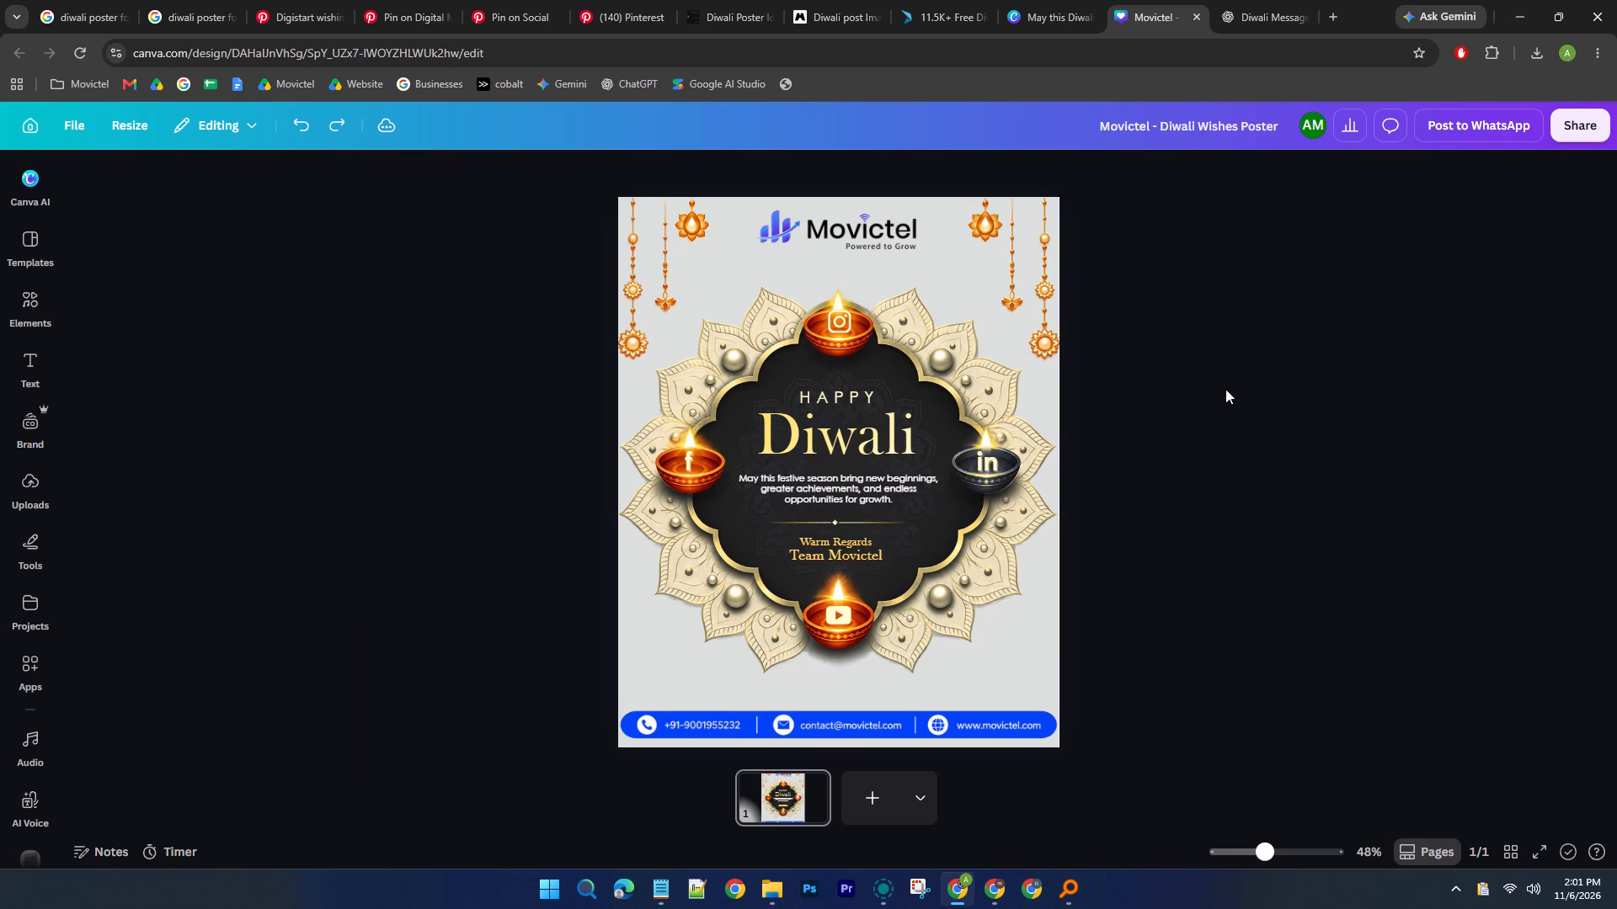
key("ctrl+z")
key("ctrl+z")
key("ctrl+z")
key("ctrl+z")
key("ctrl+z")
key("ctrl+z")
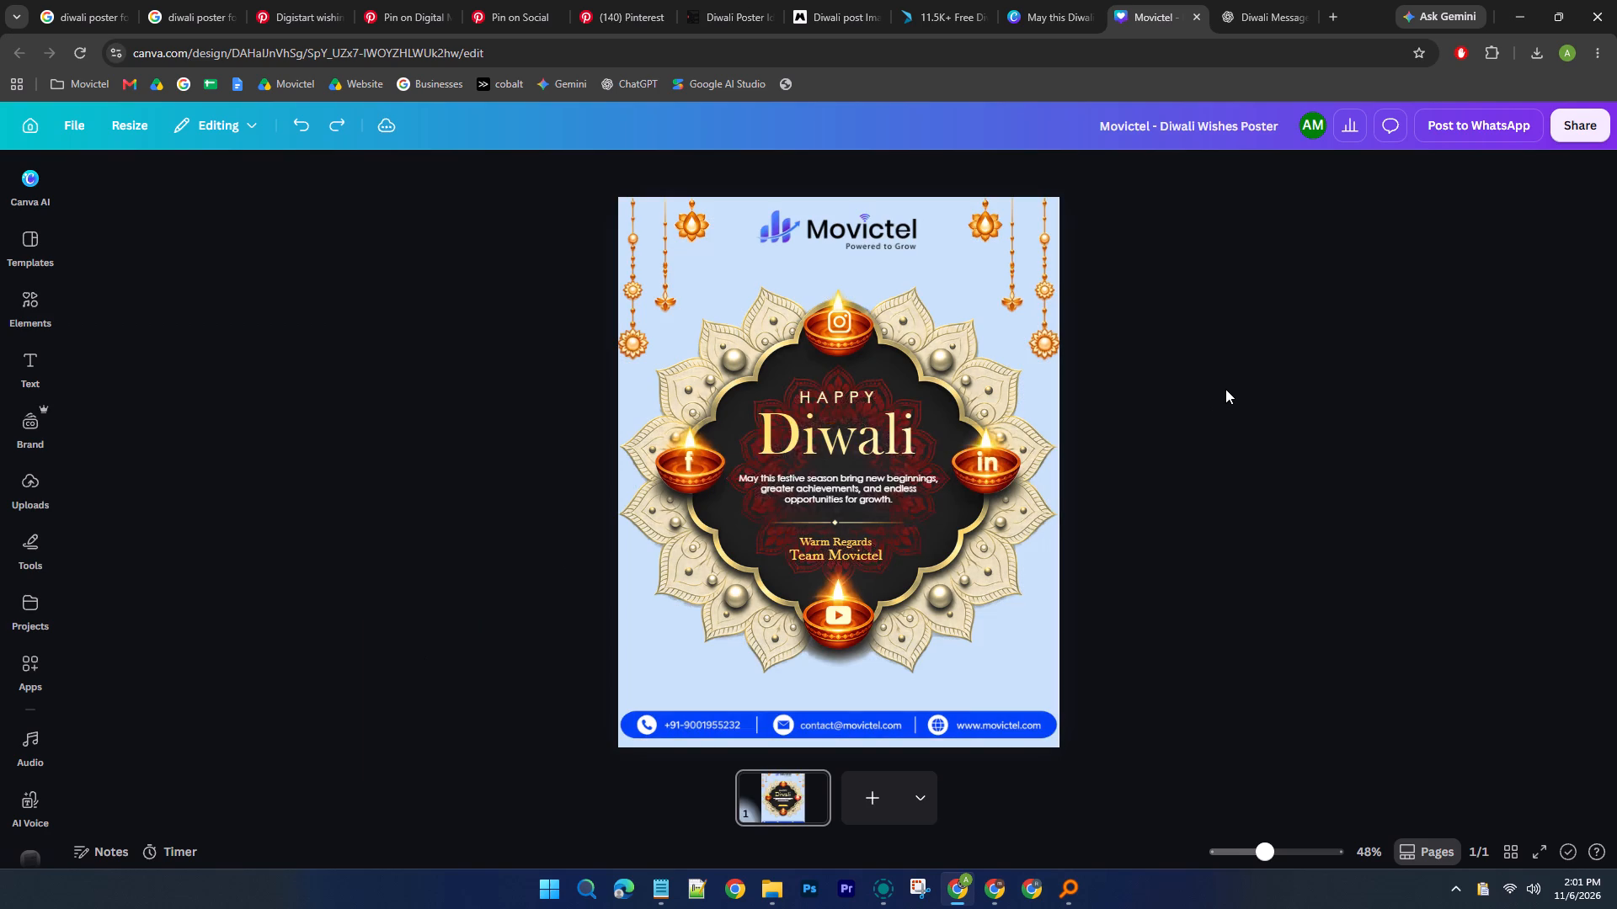
key("ctrl+z")
key("ctrl+y")
key("ctrl+z")
key("ctrl+z")
key("ctrl+z")
key("ctrl+z")
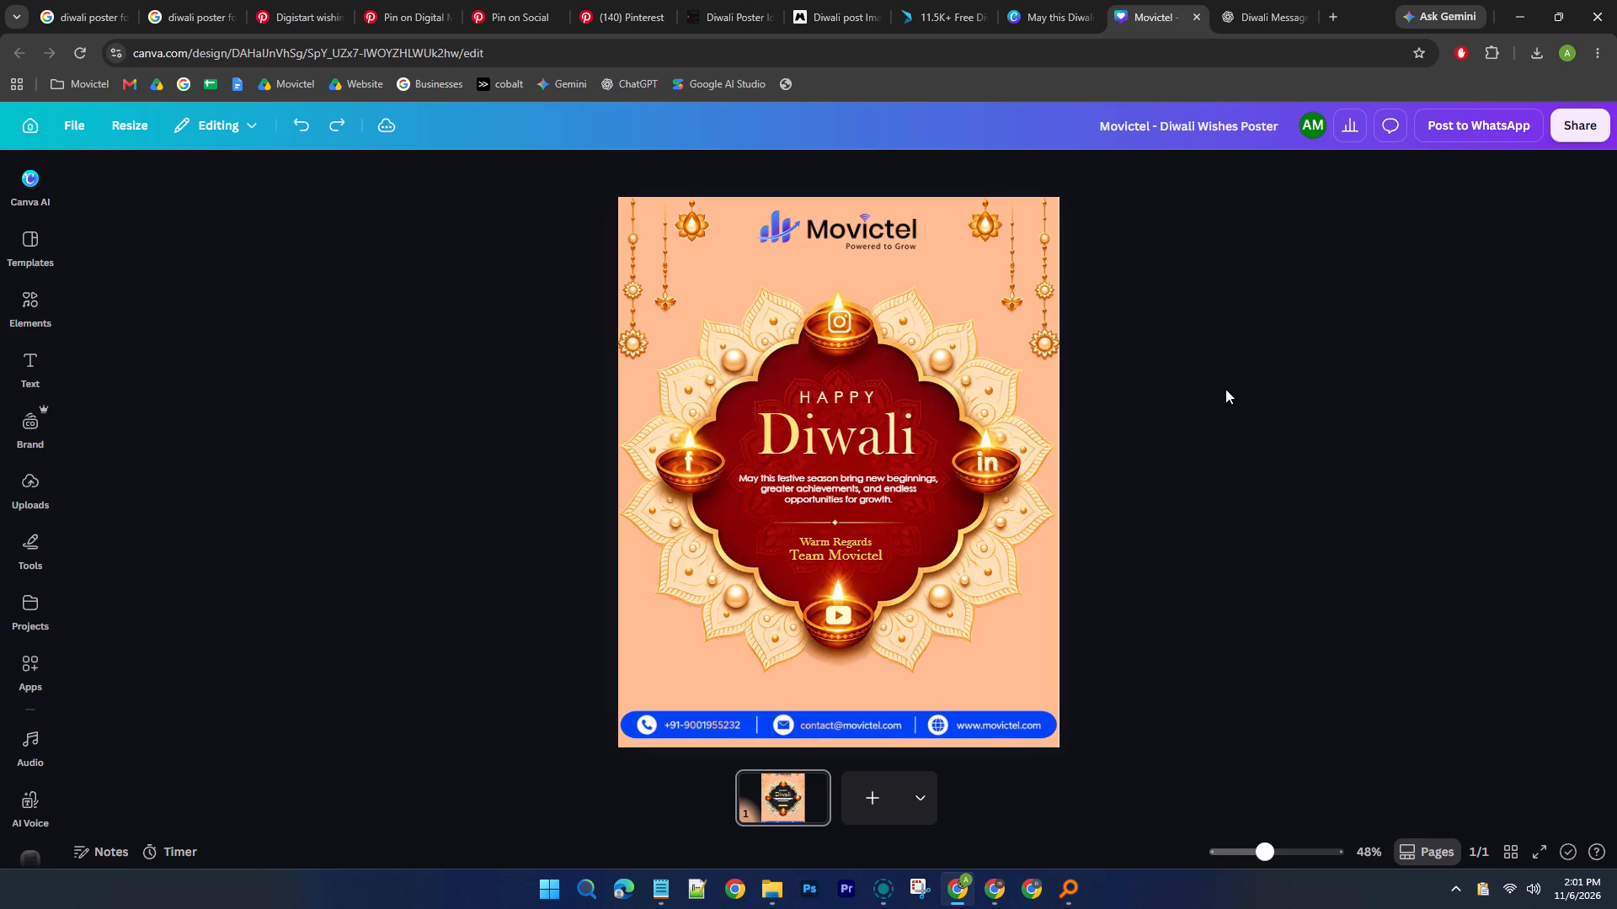
key("ctrl+z")
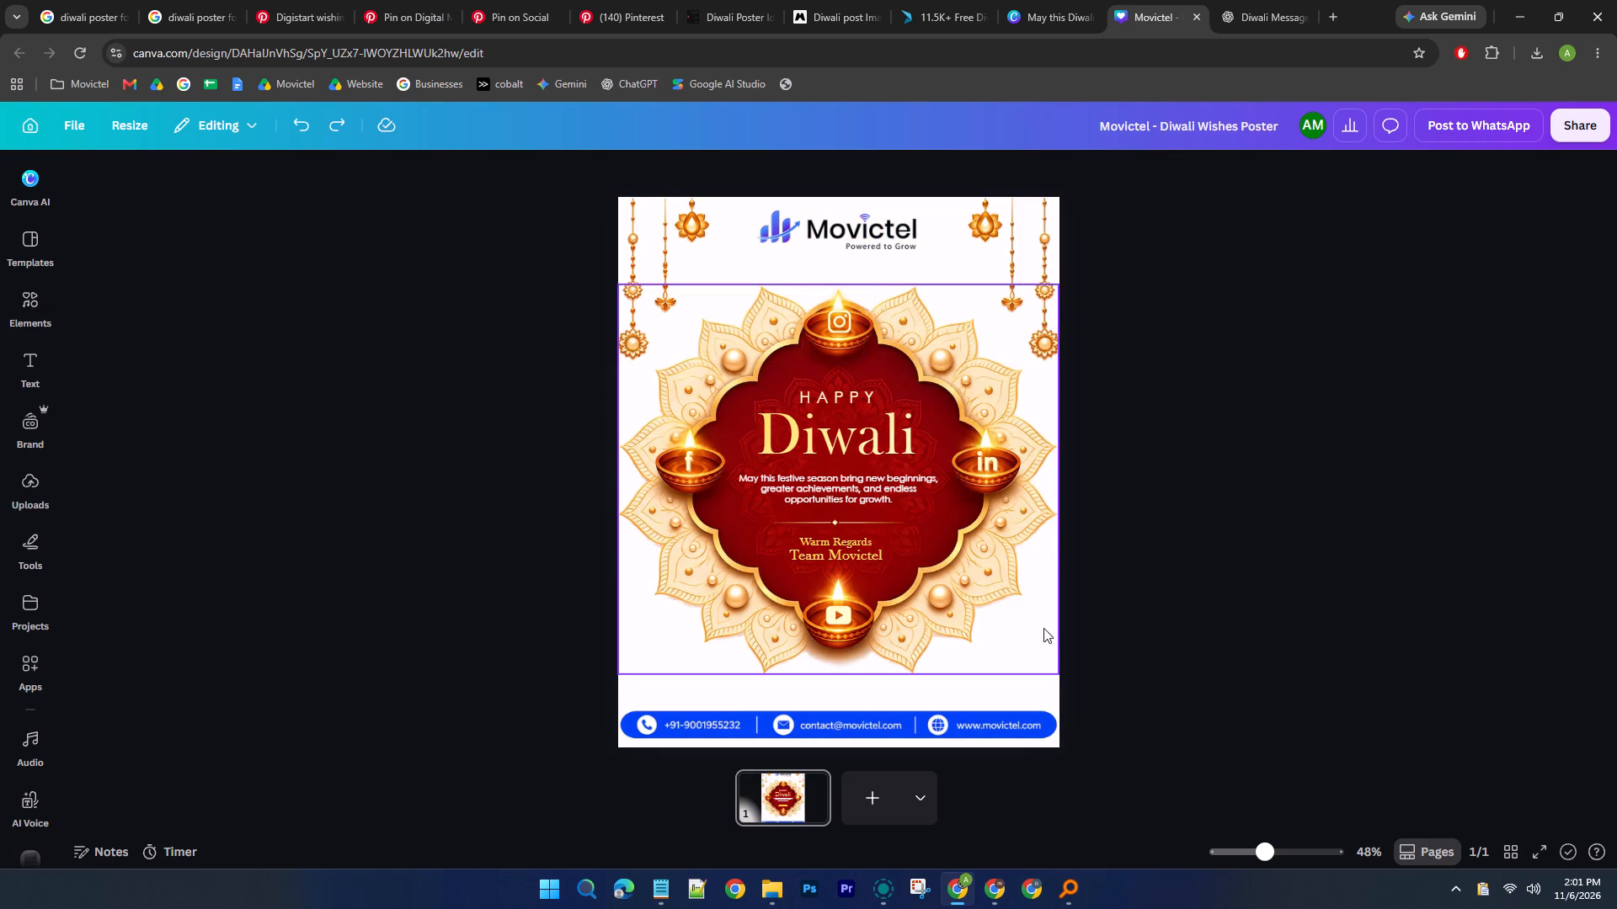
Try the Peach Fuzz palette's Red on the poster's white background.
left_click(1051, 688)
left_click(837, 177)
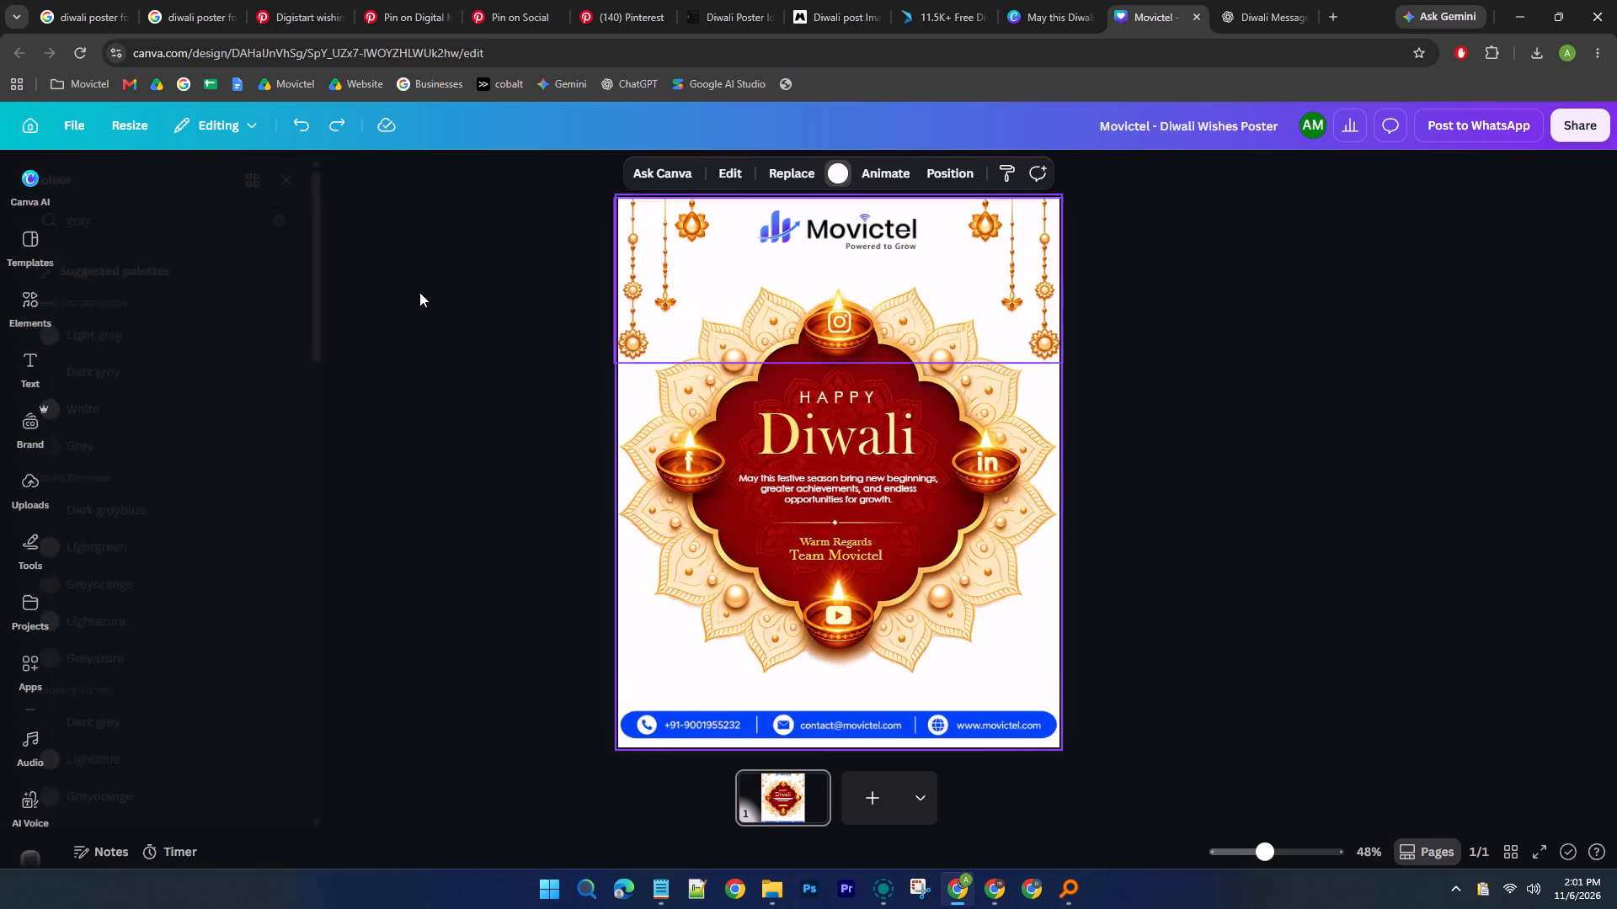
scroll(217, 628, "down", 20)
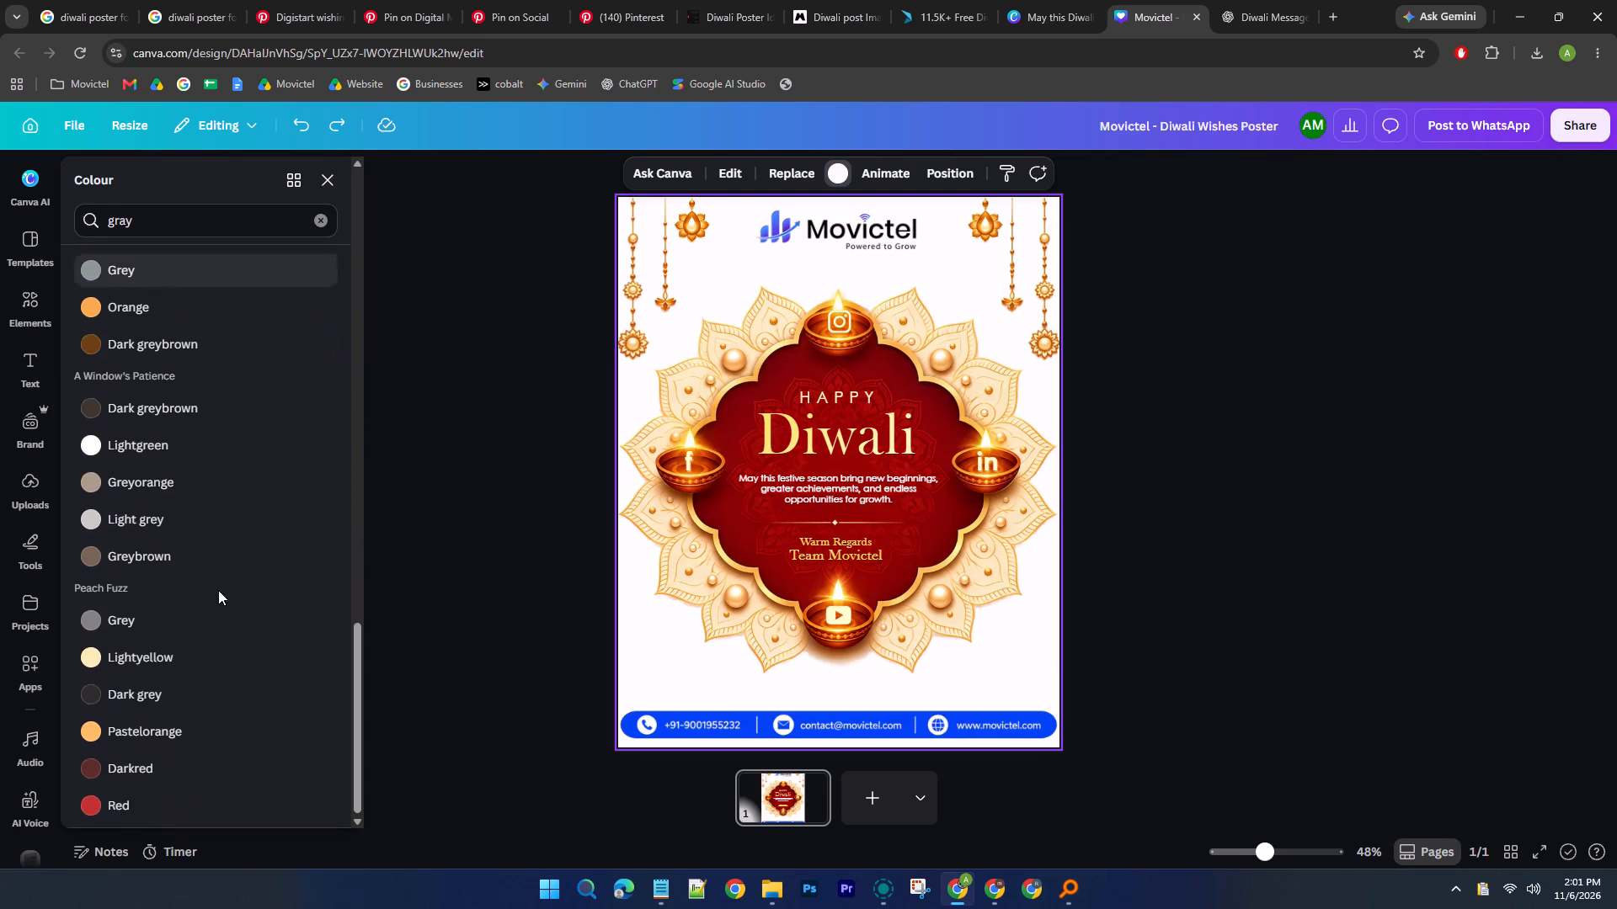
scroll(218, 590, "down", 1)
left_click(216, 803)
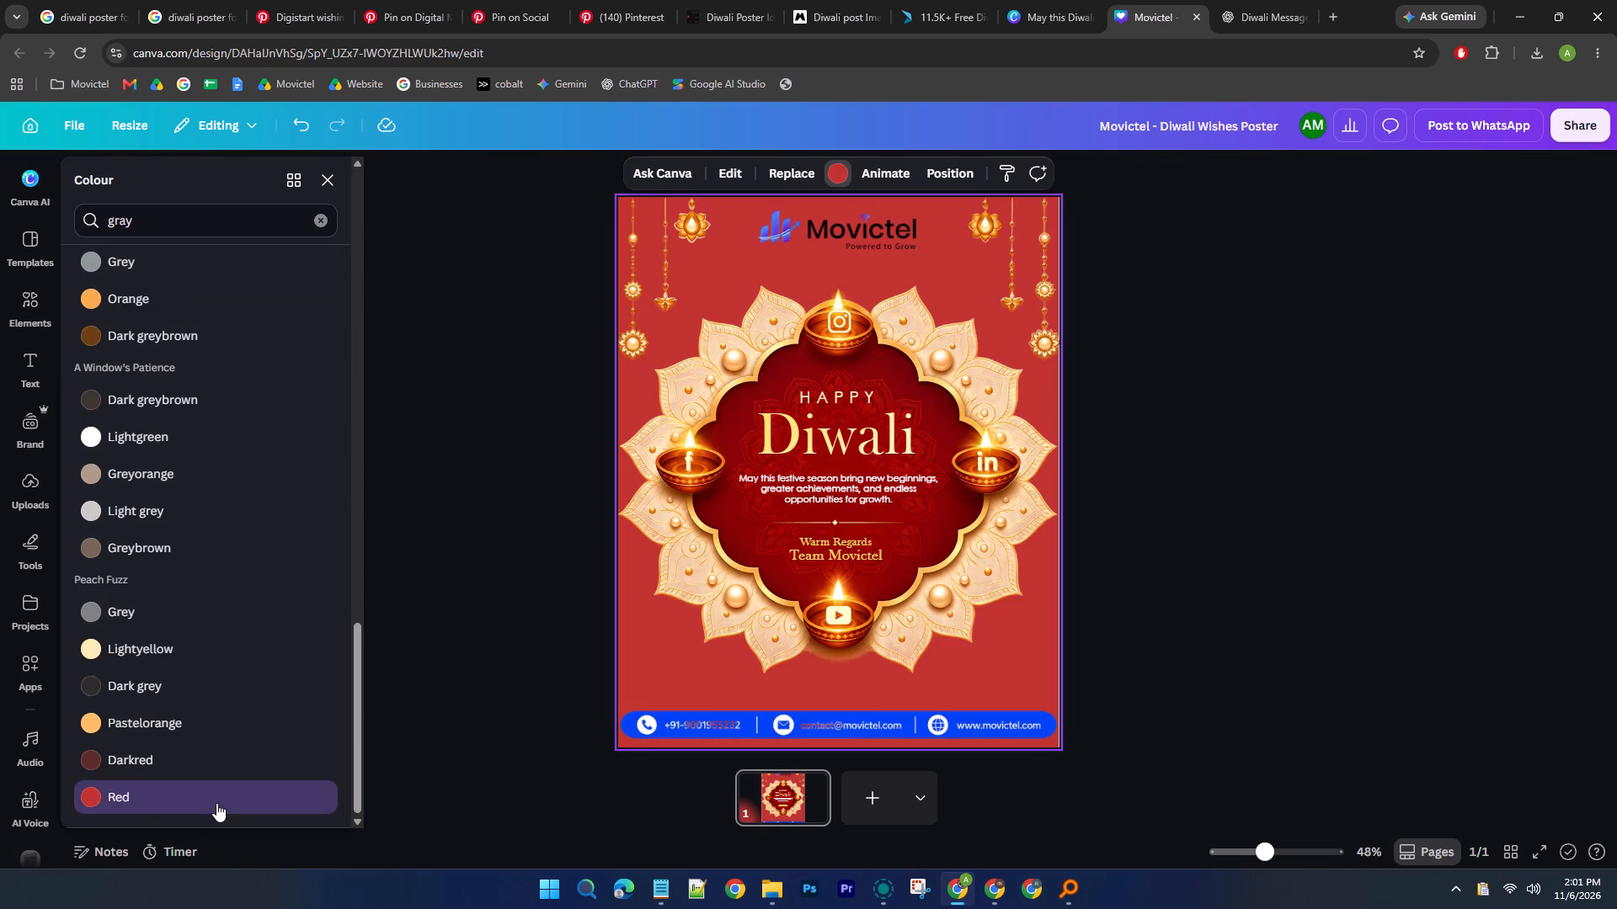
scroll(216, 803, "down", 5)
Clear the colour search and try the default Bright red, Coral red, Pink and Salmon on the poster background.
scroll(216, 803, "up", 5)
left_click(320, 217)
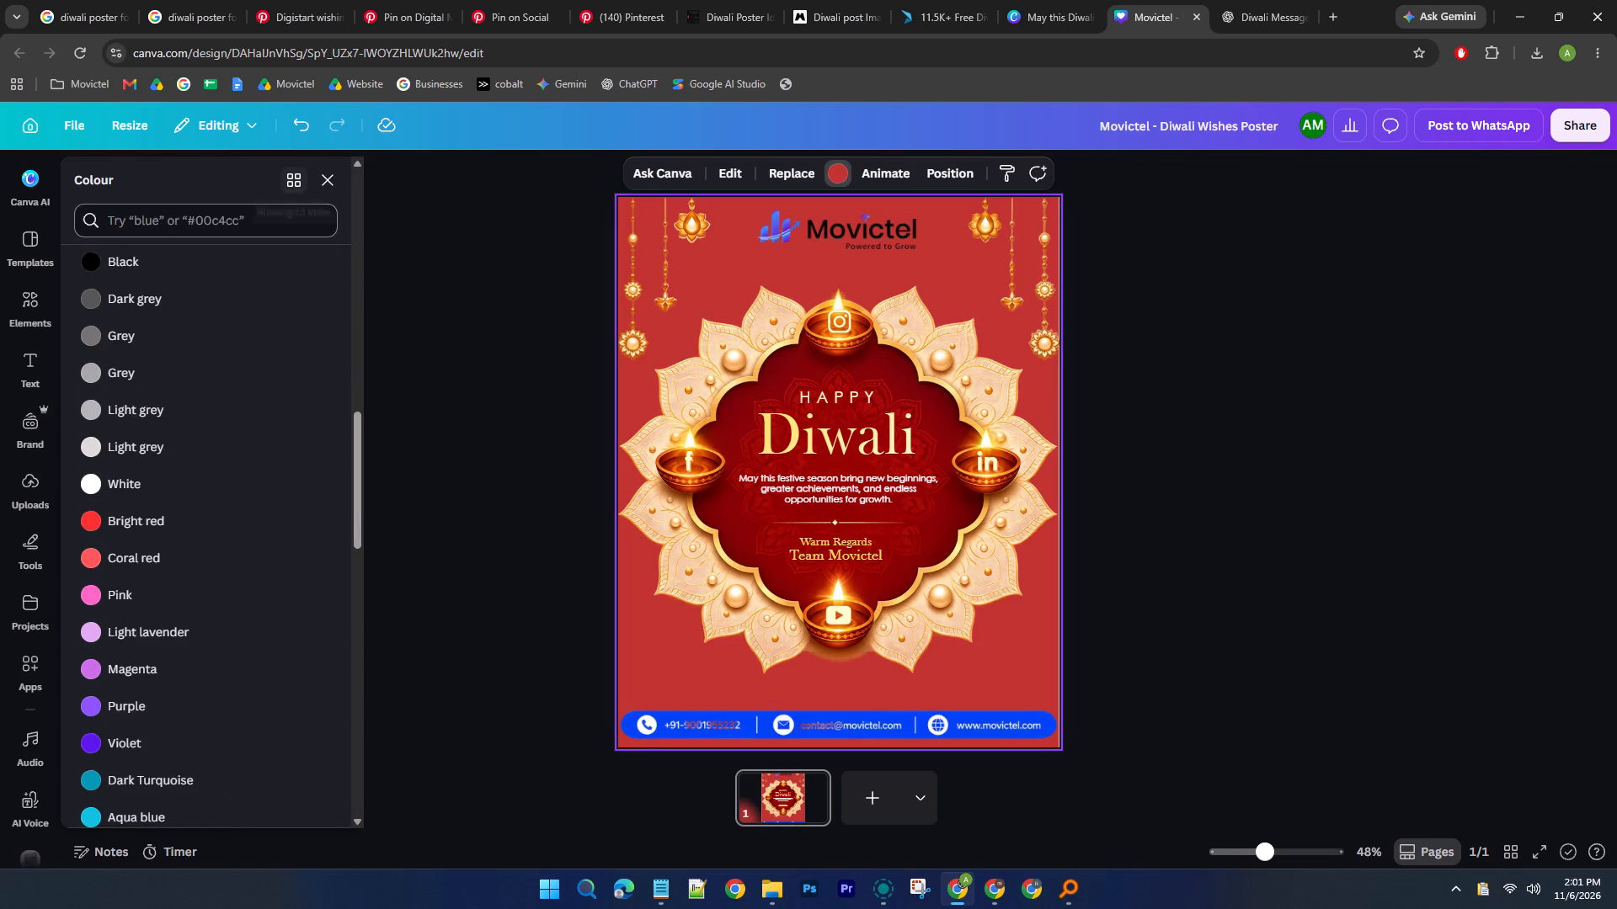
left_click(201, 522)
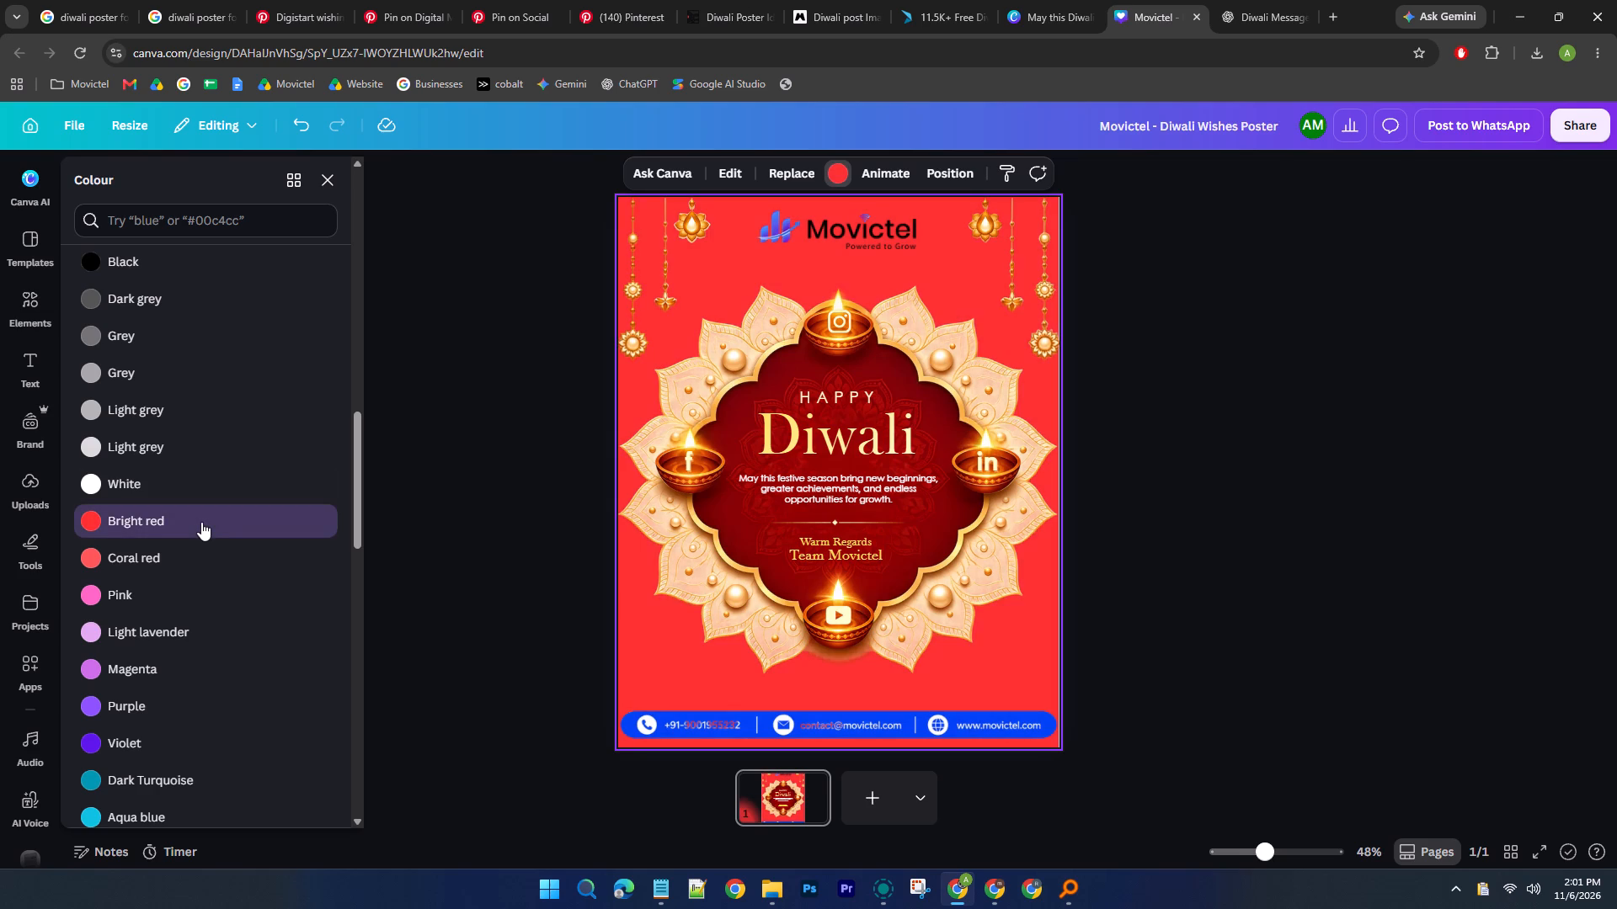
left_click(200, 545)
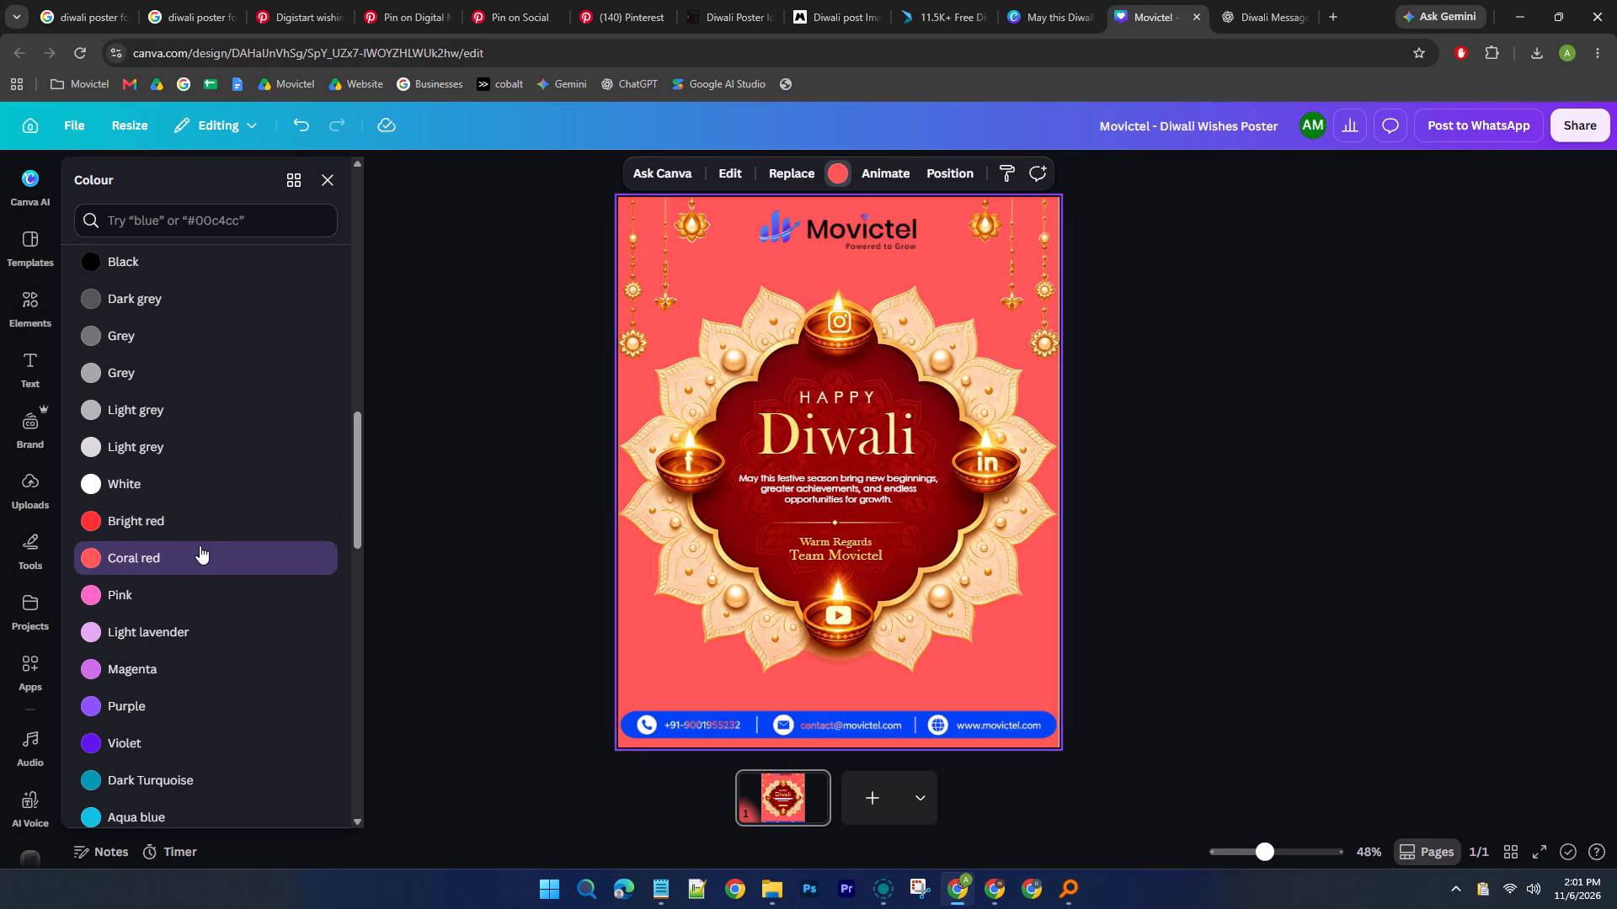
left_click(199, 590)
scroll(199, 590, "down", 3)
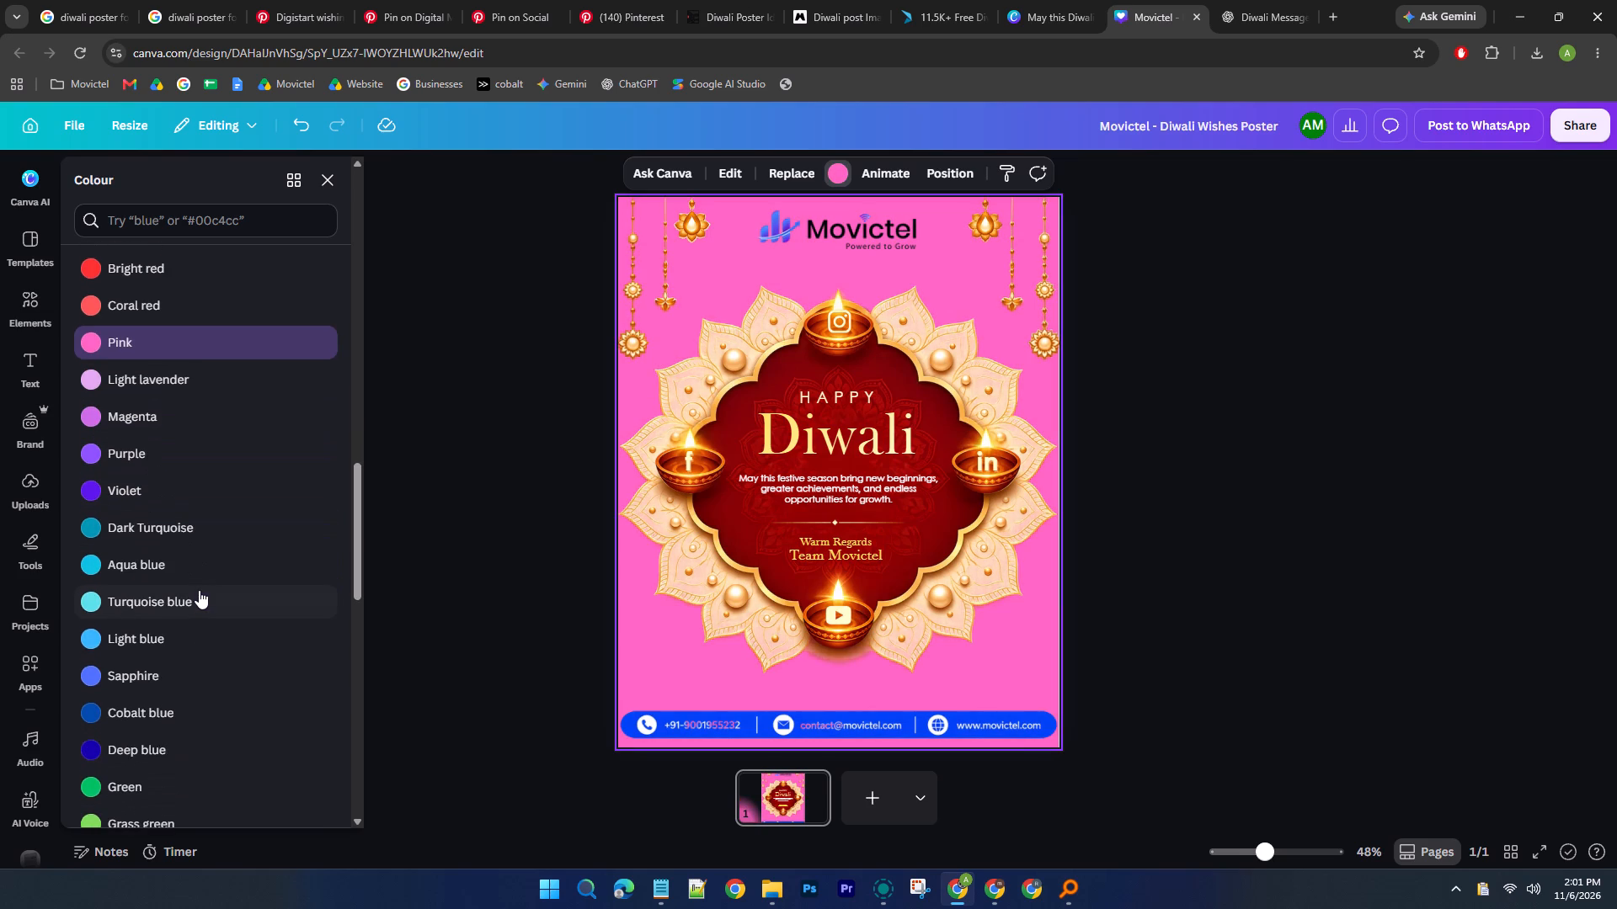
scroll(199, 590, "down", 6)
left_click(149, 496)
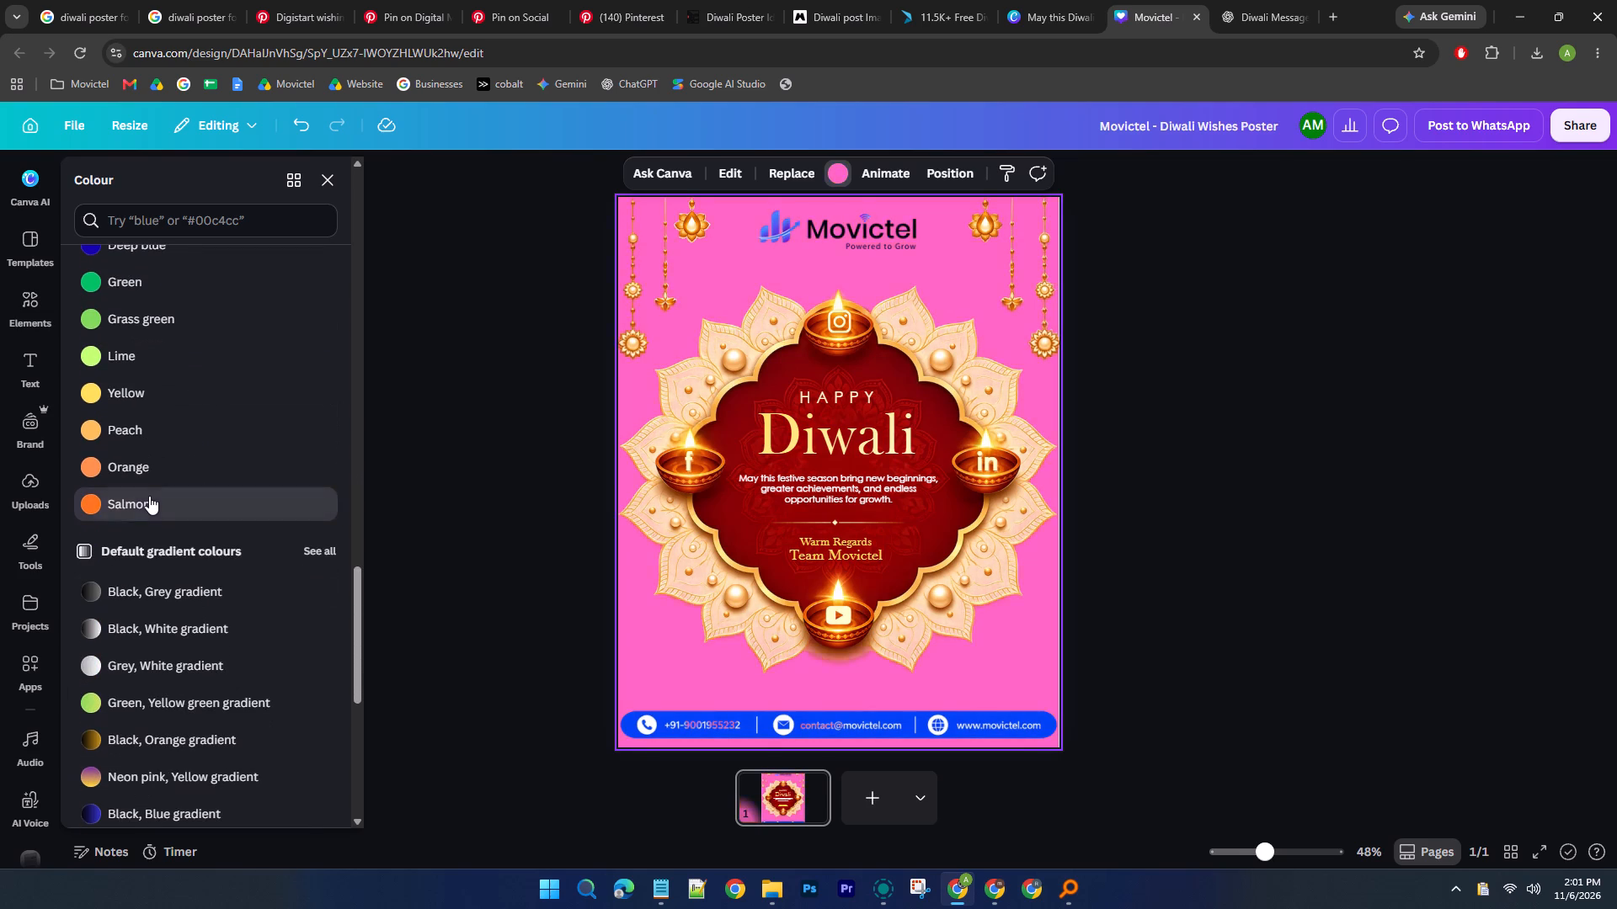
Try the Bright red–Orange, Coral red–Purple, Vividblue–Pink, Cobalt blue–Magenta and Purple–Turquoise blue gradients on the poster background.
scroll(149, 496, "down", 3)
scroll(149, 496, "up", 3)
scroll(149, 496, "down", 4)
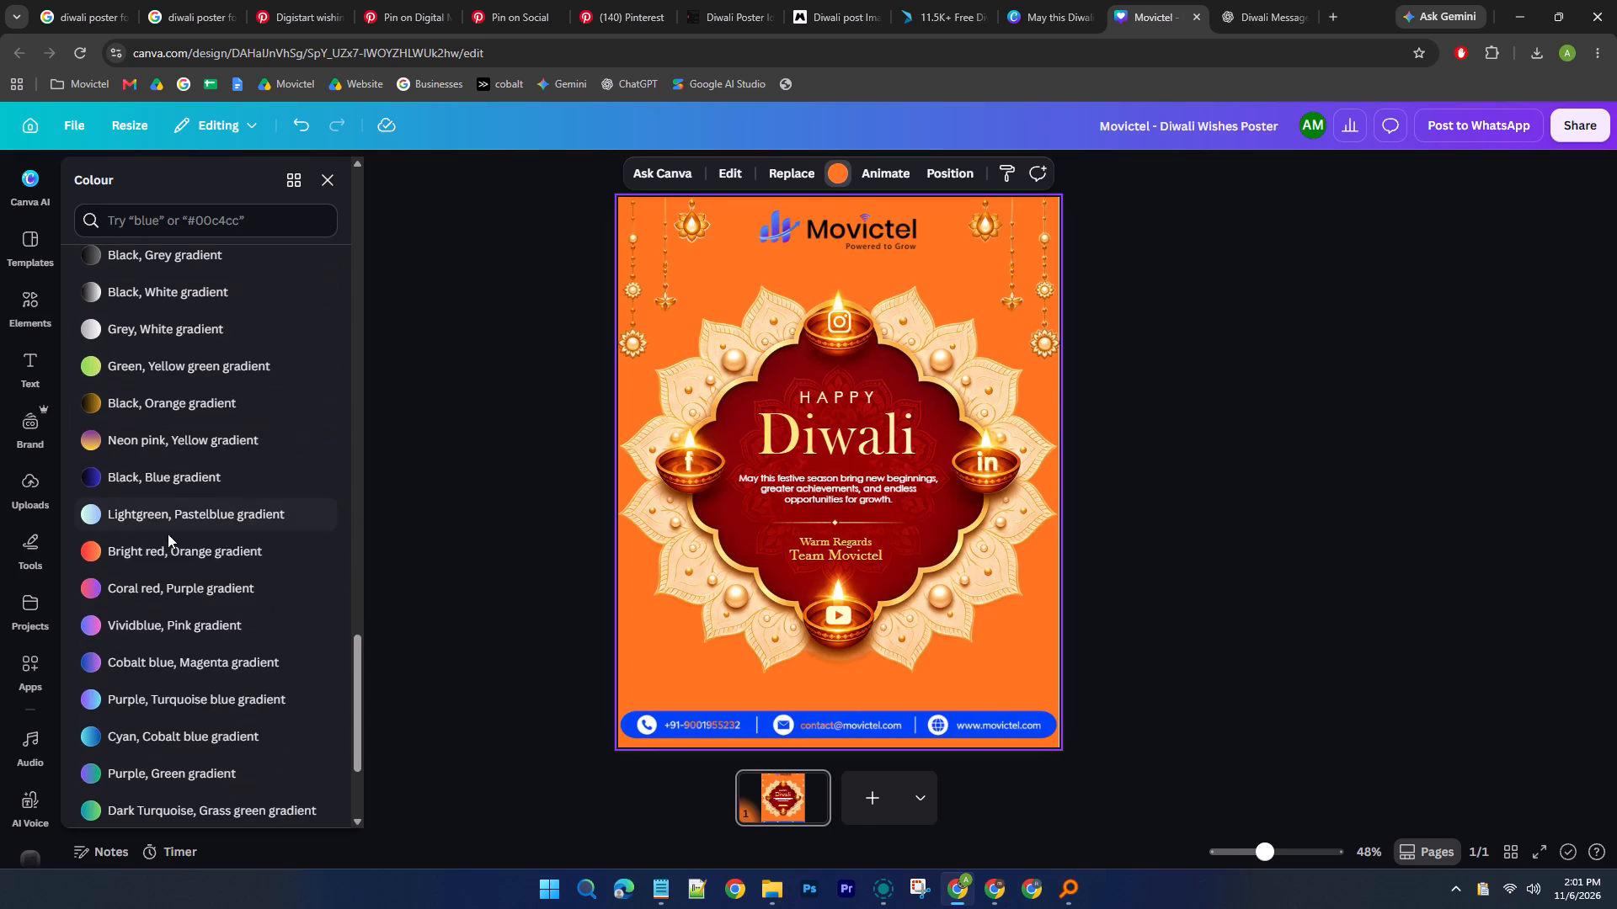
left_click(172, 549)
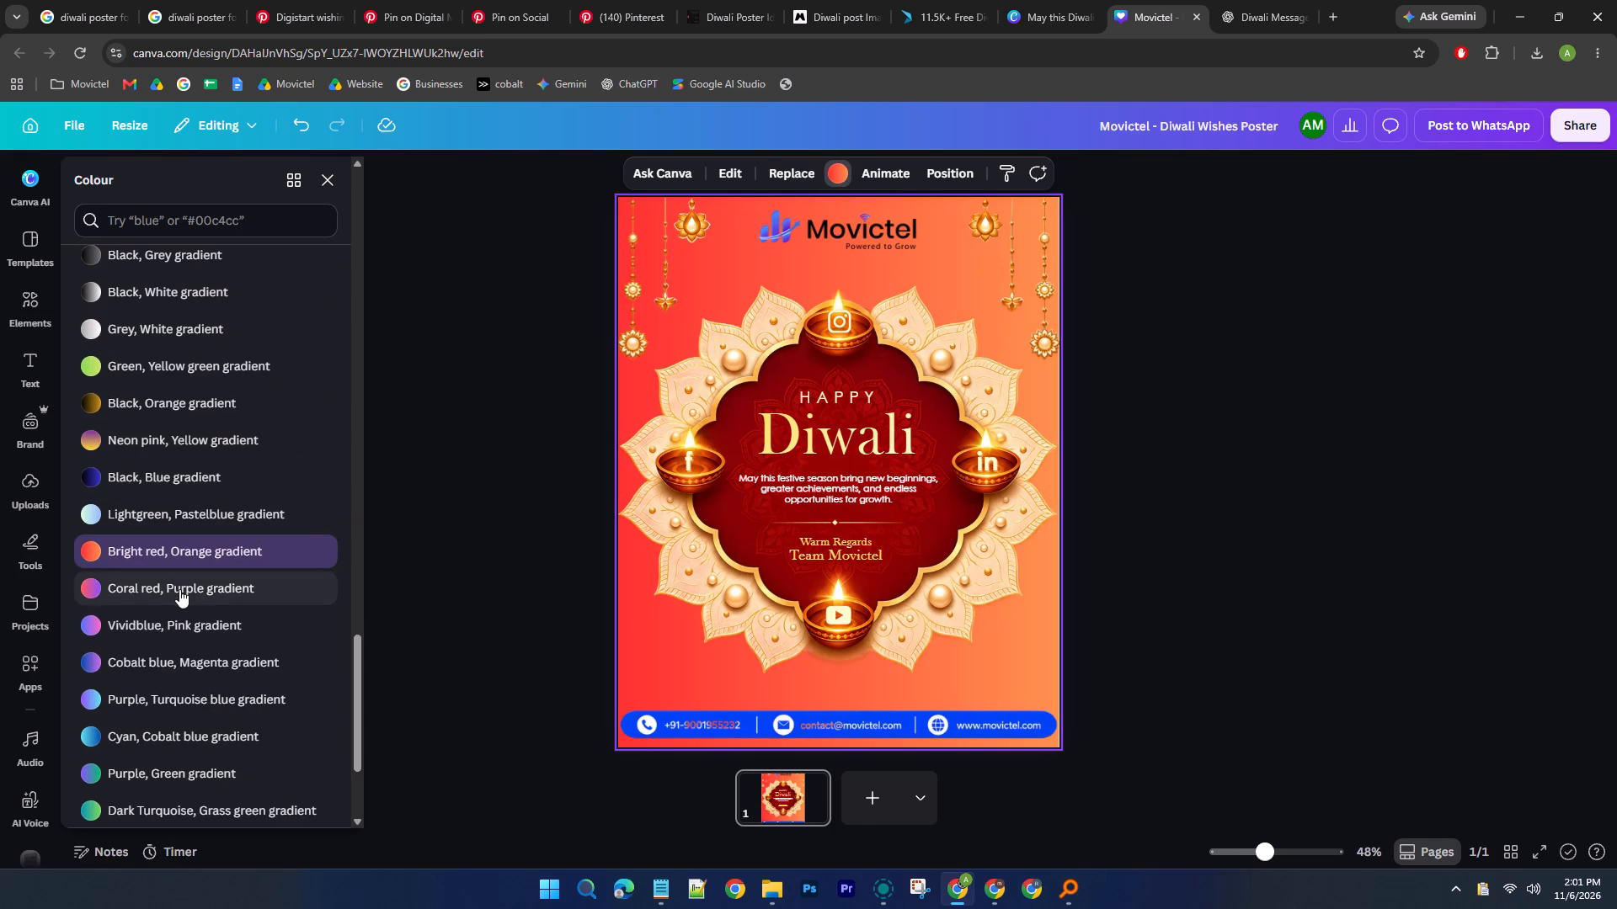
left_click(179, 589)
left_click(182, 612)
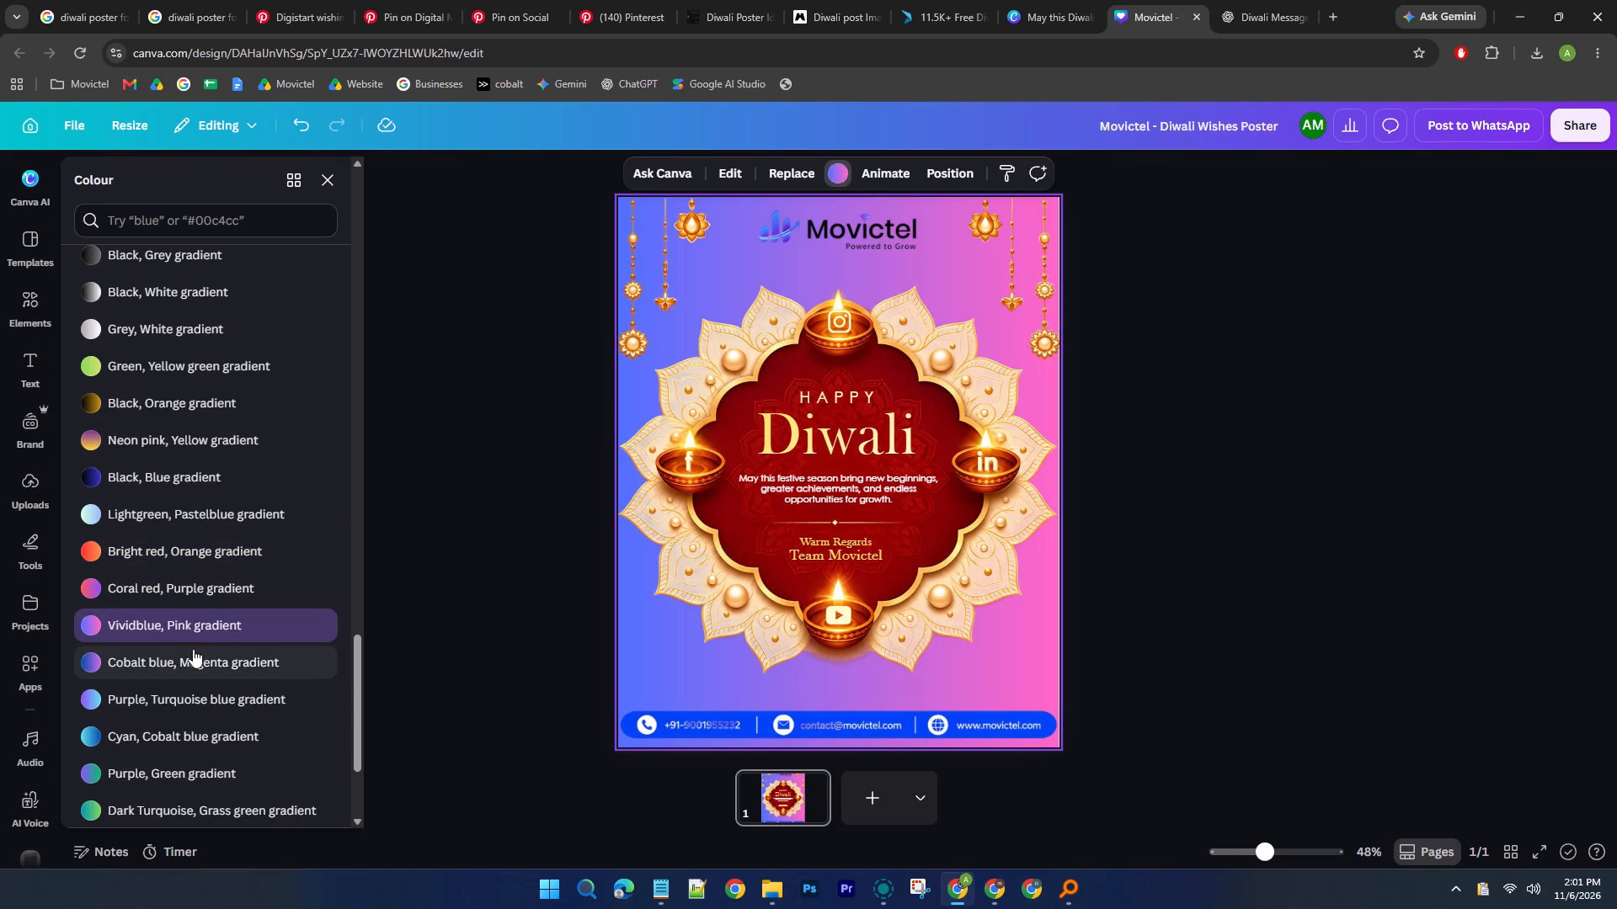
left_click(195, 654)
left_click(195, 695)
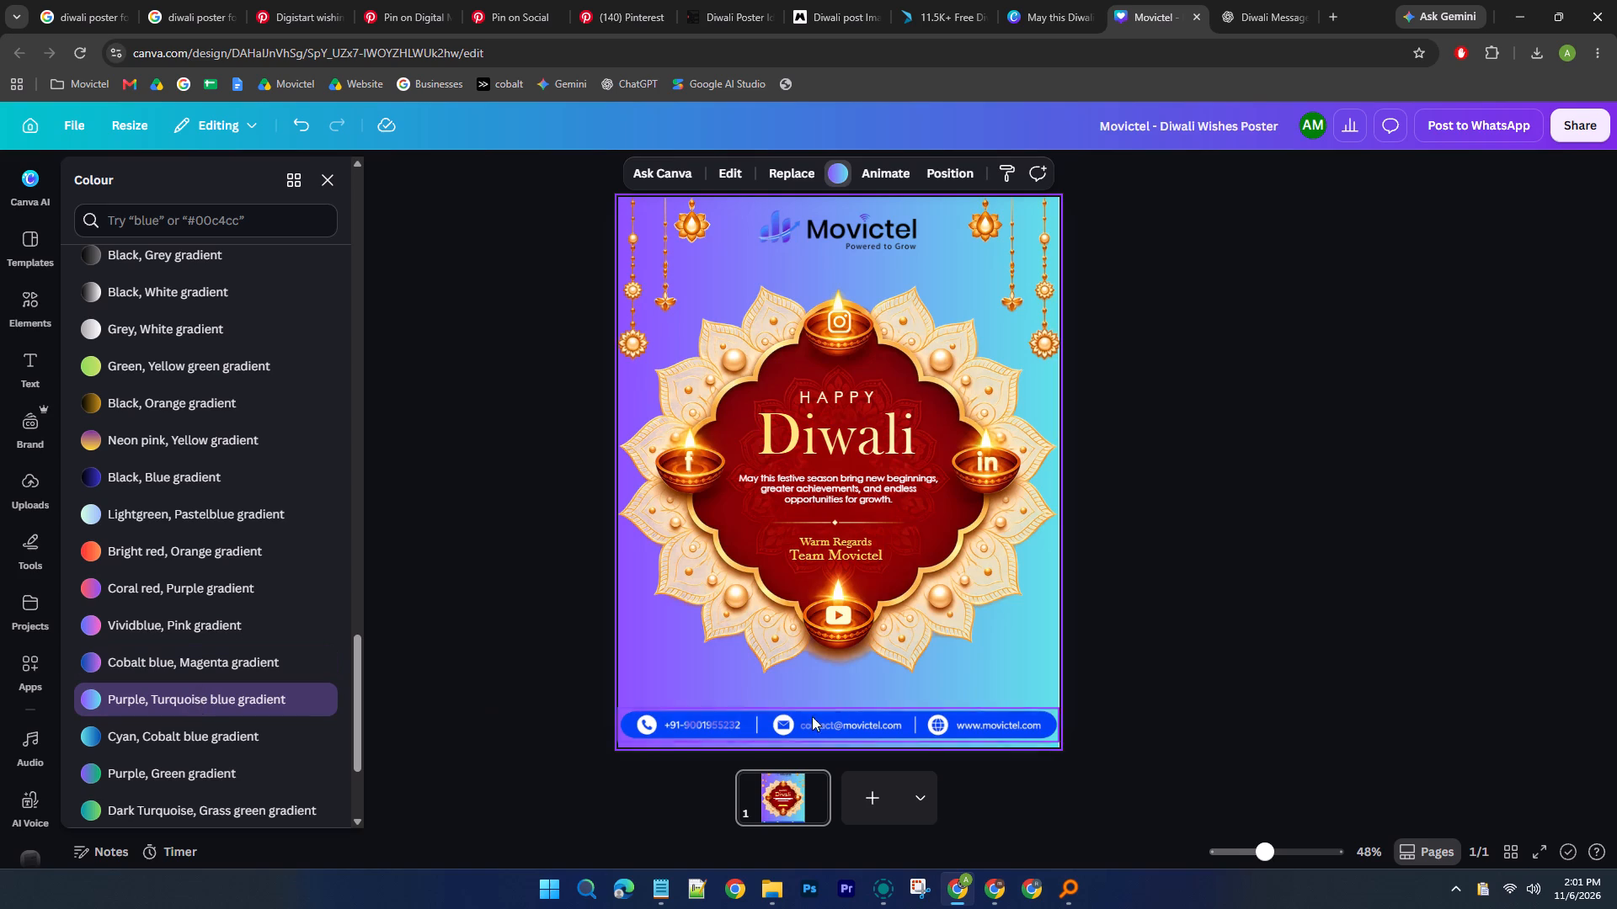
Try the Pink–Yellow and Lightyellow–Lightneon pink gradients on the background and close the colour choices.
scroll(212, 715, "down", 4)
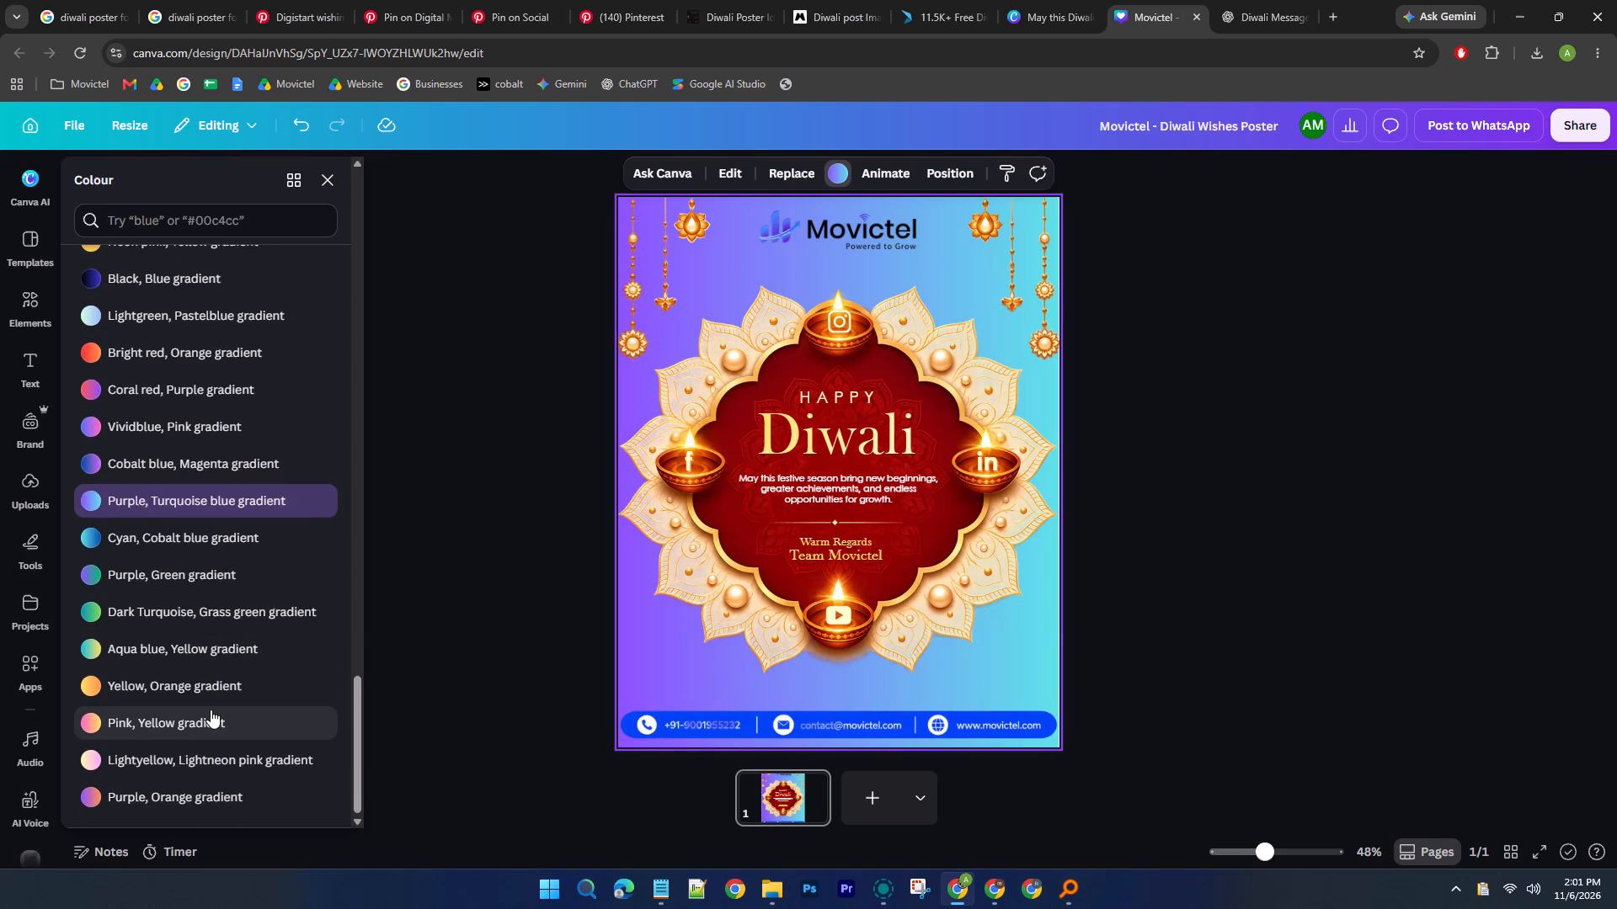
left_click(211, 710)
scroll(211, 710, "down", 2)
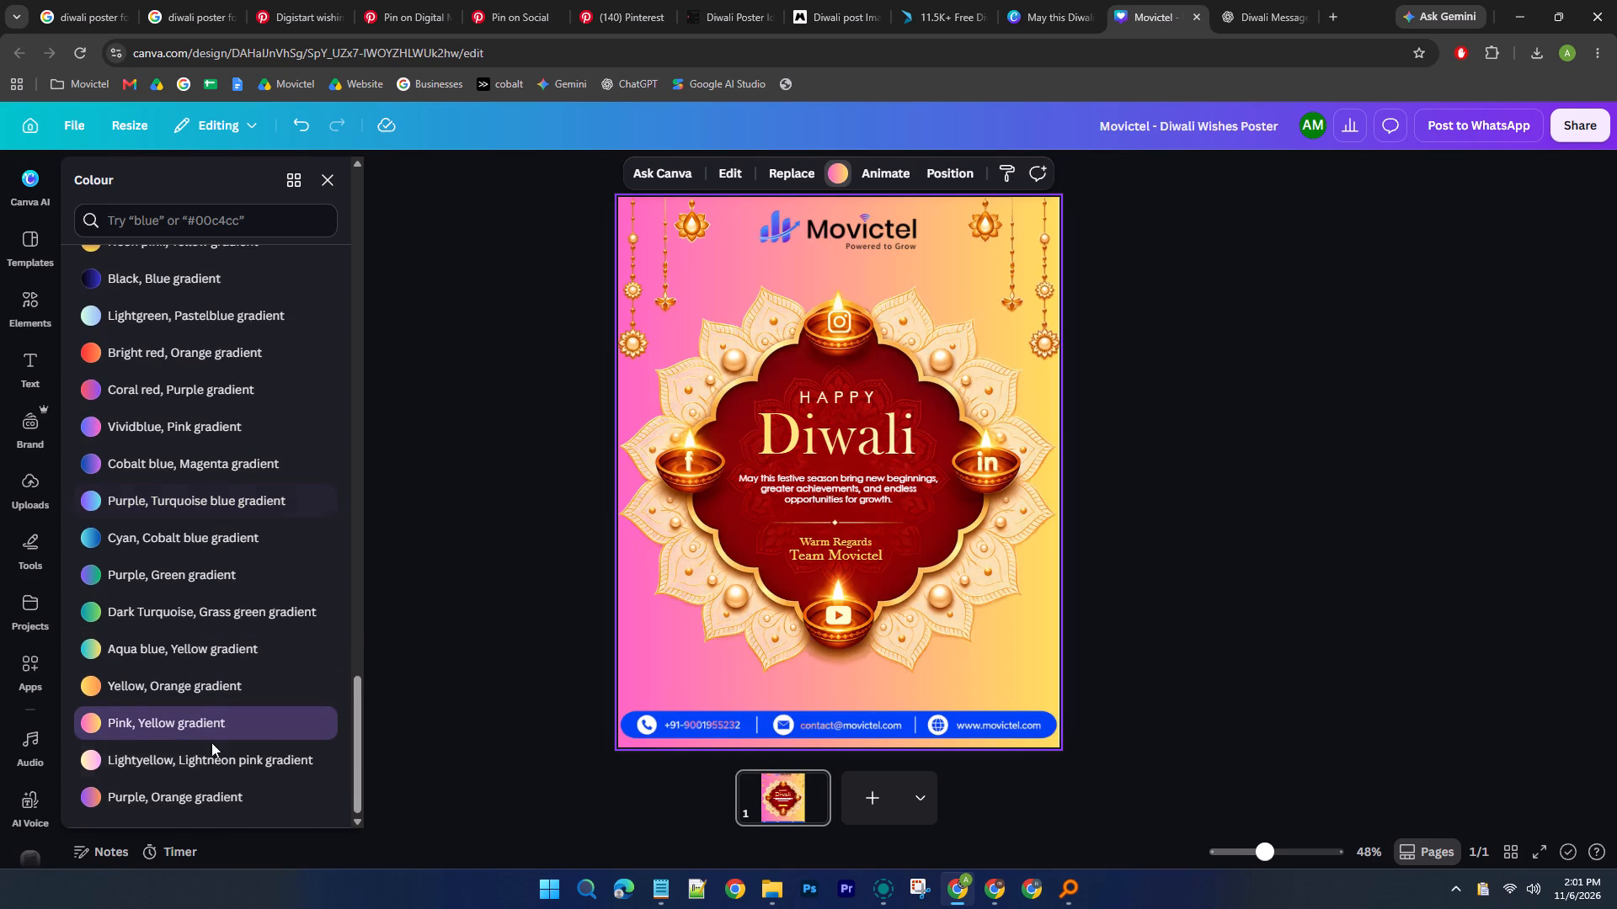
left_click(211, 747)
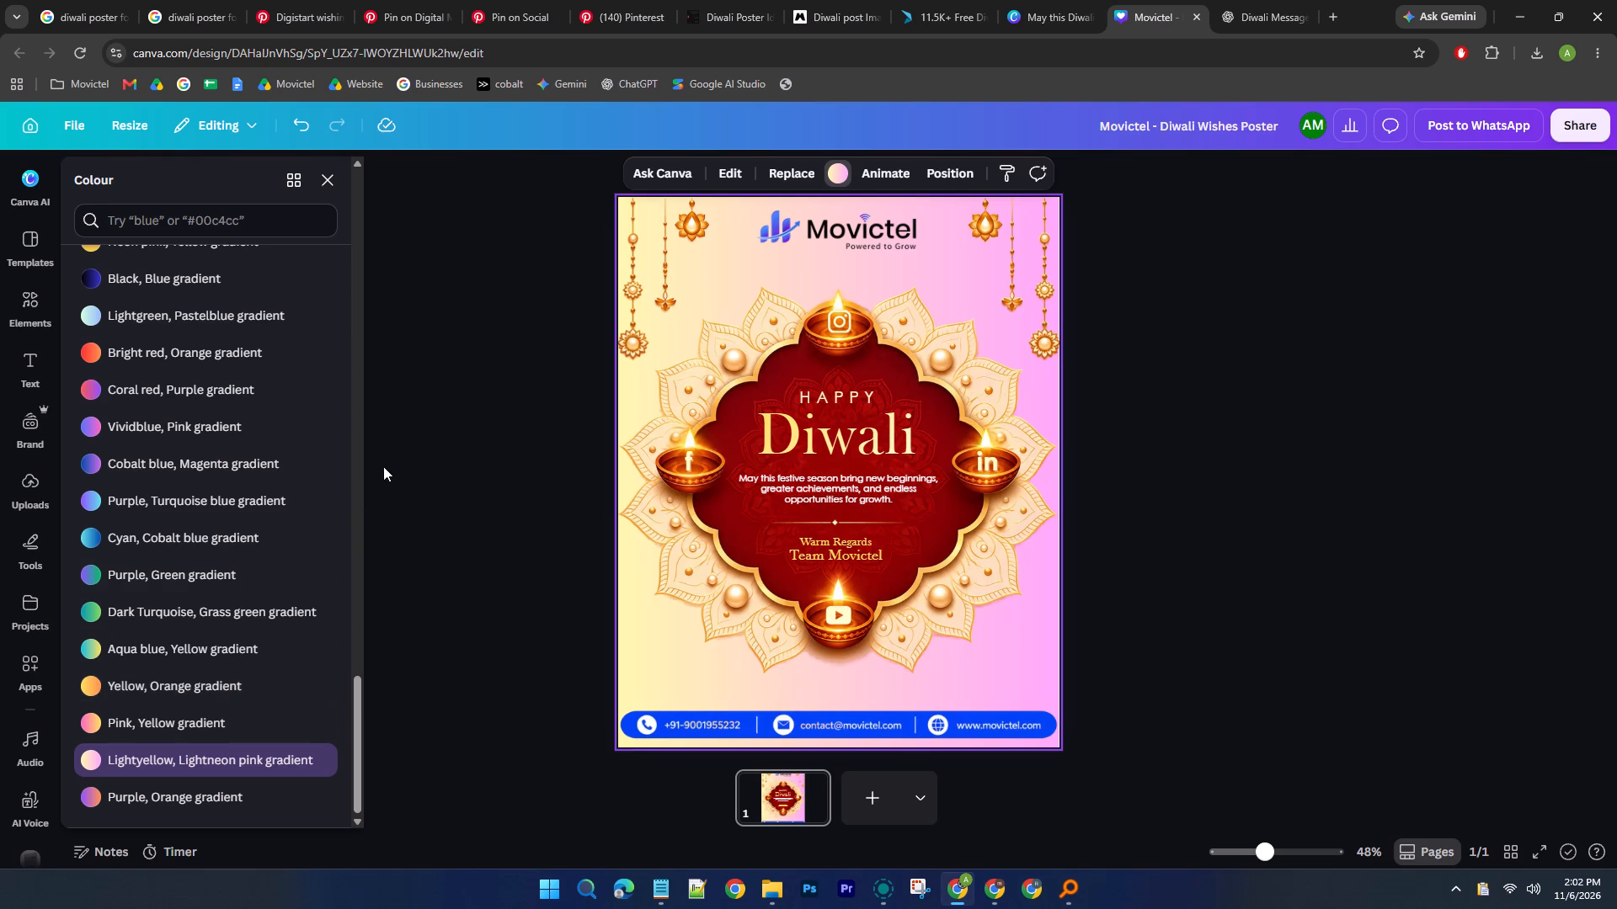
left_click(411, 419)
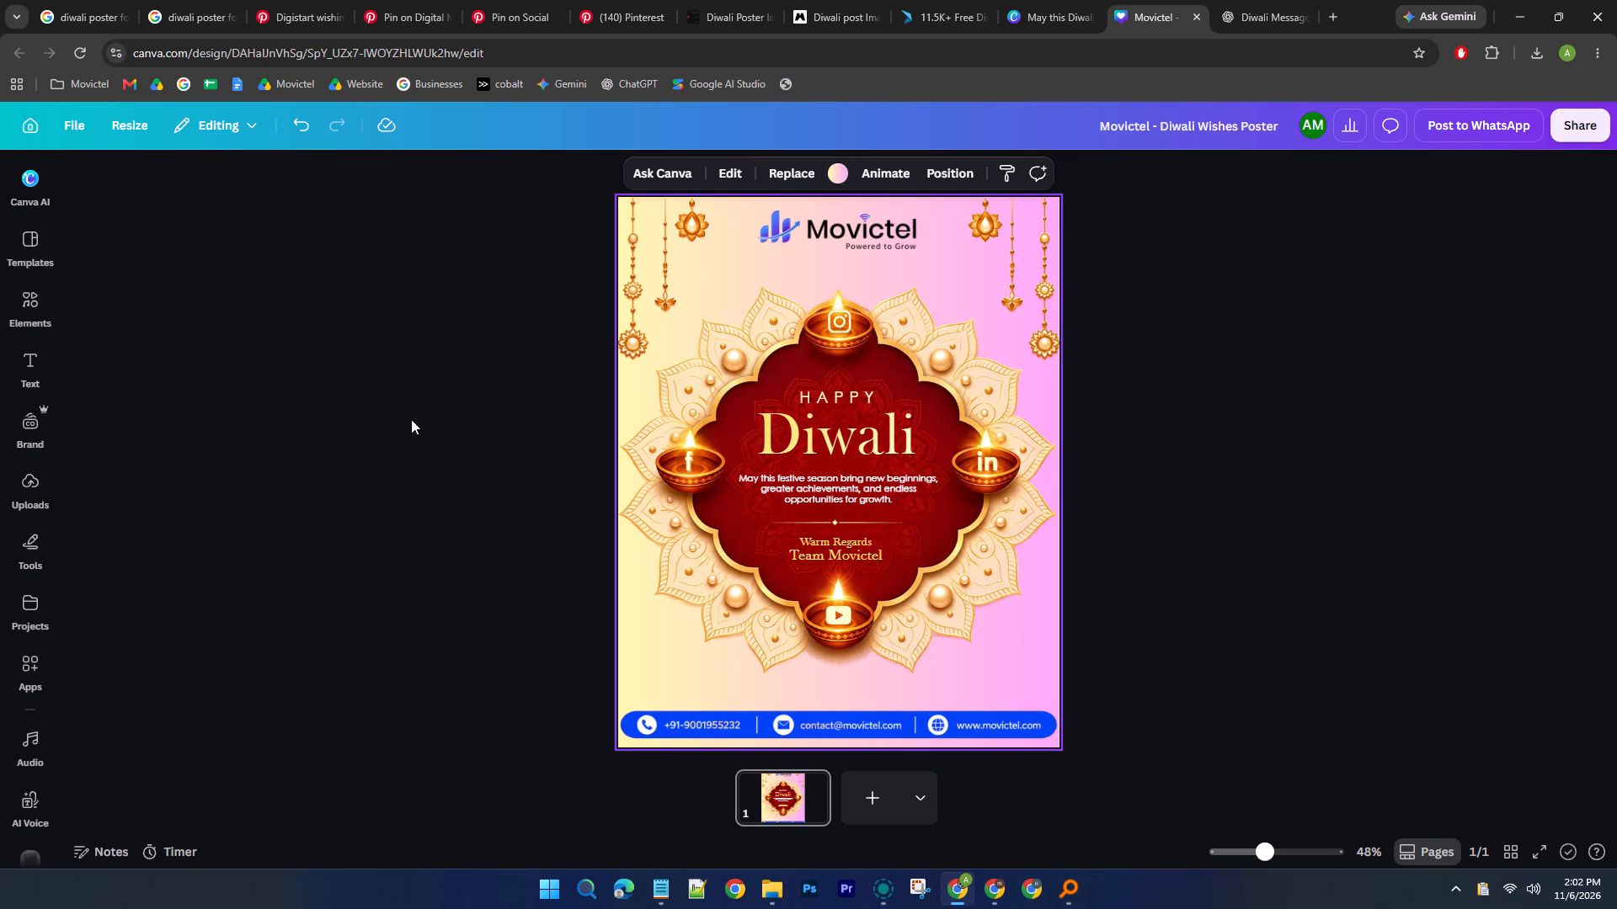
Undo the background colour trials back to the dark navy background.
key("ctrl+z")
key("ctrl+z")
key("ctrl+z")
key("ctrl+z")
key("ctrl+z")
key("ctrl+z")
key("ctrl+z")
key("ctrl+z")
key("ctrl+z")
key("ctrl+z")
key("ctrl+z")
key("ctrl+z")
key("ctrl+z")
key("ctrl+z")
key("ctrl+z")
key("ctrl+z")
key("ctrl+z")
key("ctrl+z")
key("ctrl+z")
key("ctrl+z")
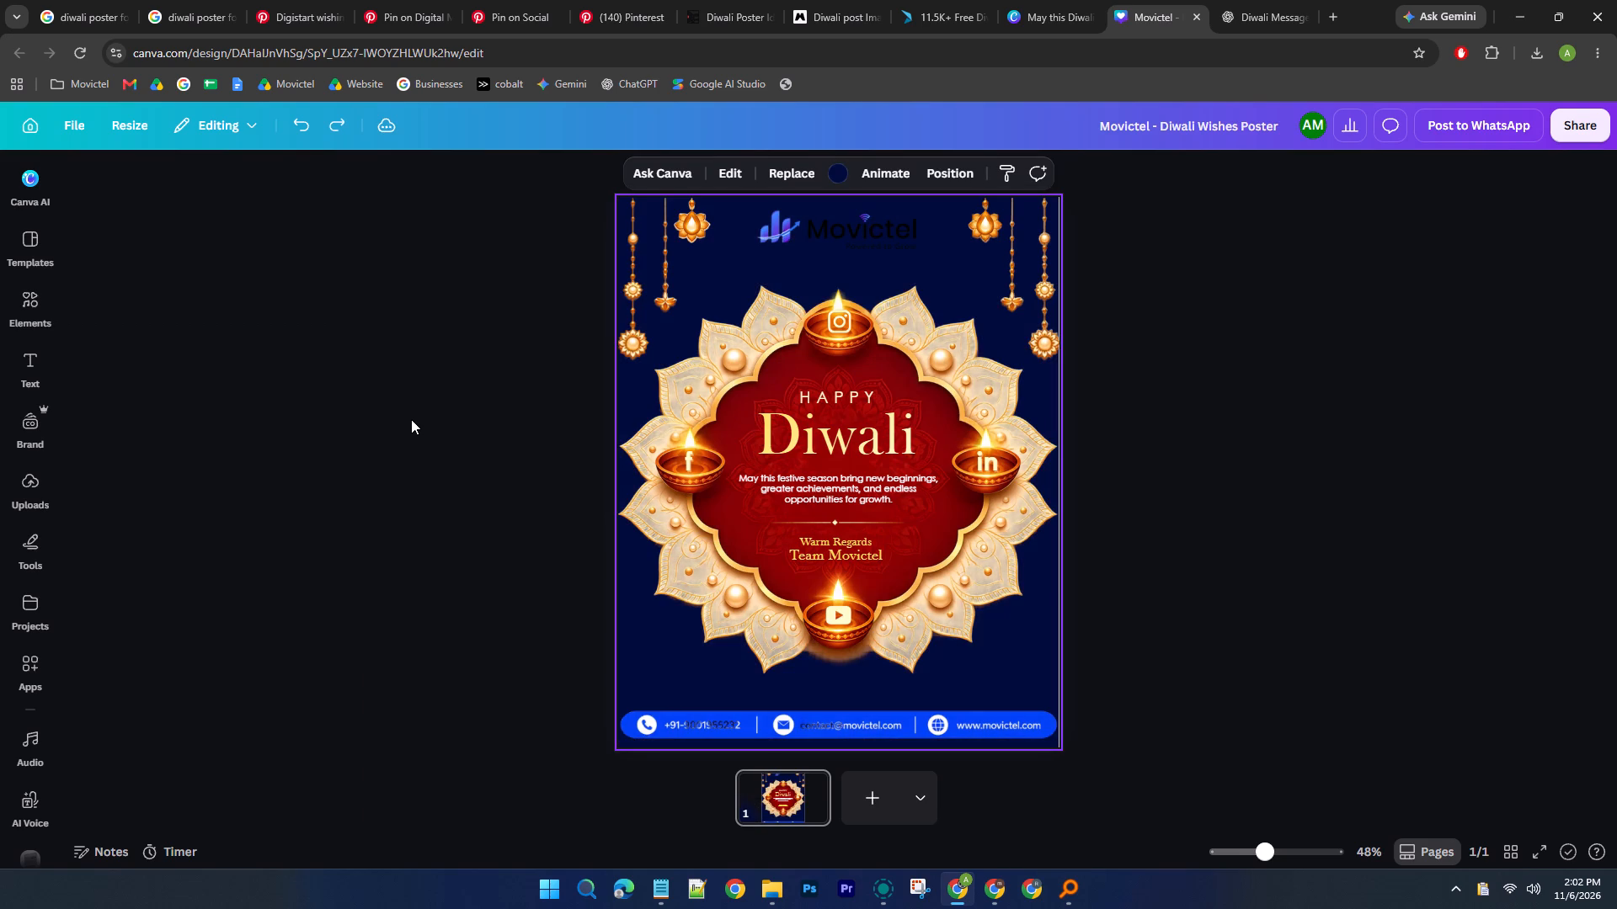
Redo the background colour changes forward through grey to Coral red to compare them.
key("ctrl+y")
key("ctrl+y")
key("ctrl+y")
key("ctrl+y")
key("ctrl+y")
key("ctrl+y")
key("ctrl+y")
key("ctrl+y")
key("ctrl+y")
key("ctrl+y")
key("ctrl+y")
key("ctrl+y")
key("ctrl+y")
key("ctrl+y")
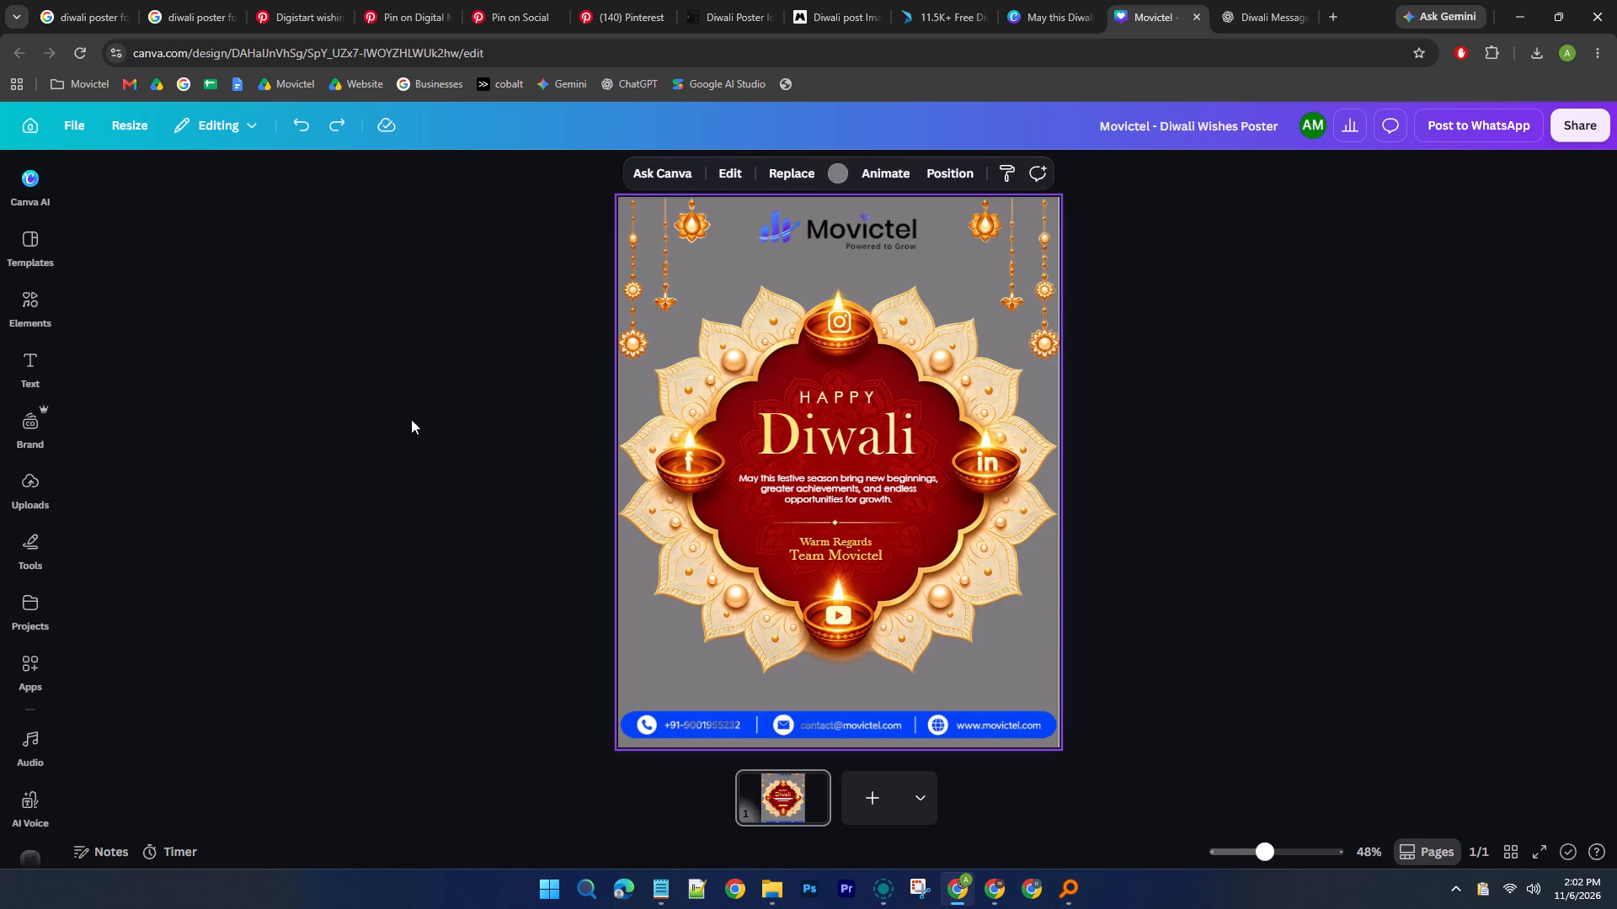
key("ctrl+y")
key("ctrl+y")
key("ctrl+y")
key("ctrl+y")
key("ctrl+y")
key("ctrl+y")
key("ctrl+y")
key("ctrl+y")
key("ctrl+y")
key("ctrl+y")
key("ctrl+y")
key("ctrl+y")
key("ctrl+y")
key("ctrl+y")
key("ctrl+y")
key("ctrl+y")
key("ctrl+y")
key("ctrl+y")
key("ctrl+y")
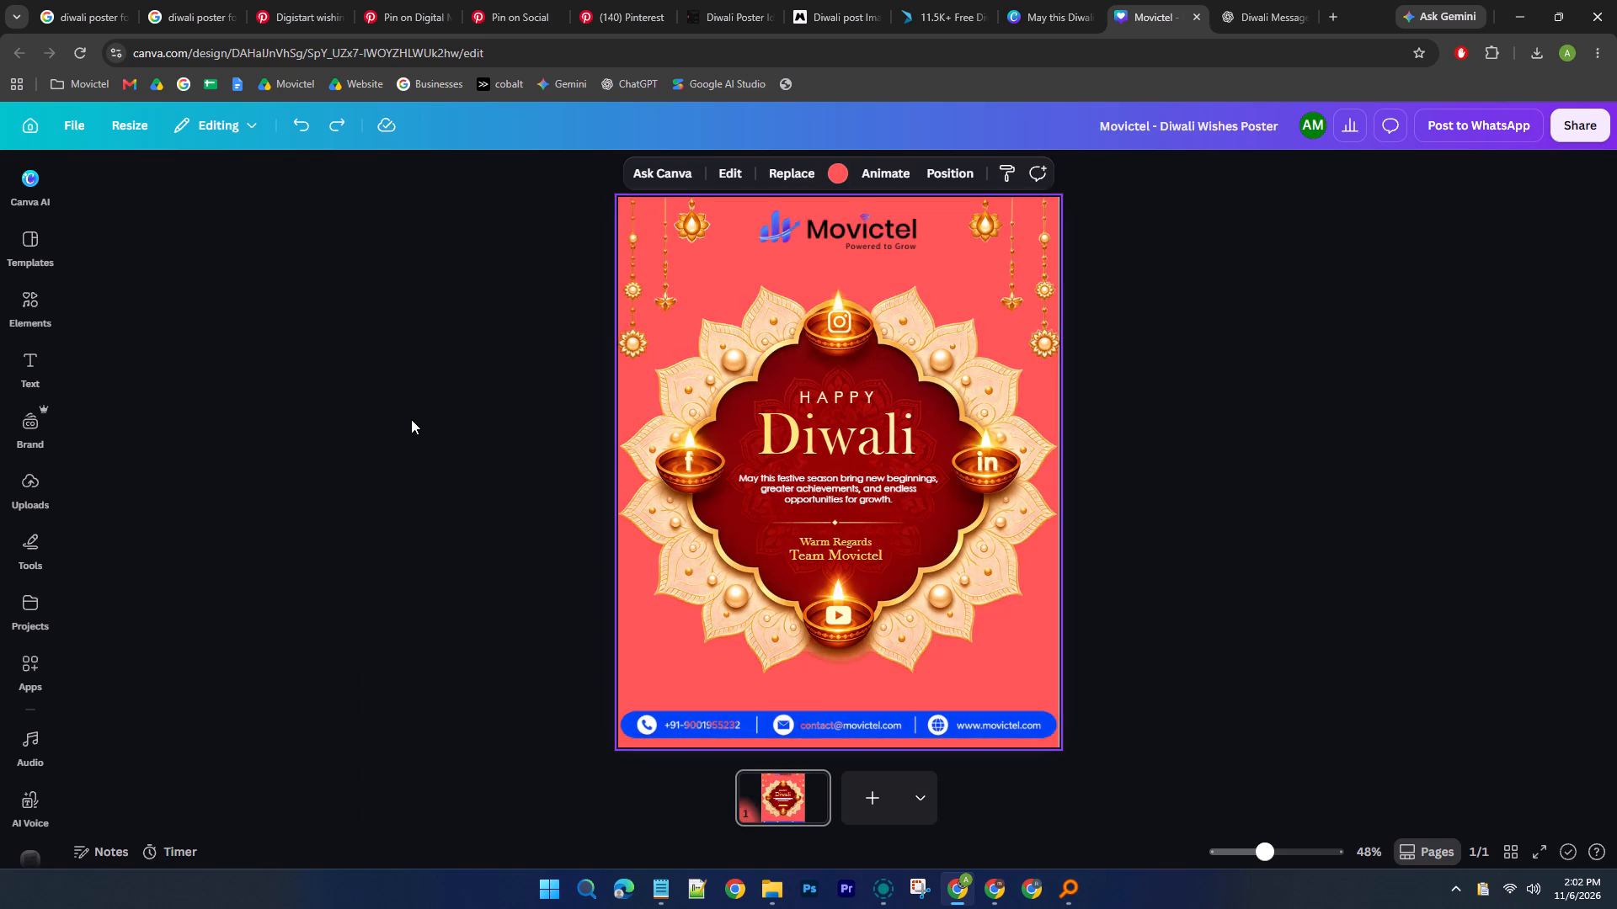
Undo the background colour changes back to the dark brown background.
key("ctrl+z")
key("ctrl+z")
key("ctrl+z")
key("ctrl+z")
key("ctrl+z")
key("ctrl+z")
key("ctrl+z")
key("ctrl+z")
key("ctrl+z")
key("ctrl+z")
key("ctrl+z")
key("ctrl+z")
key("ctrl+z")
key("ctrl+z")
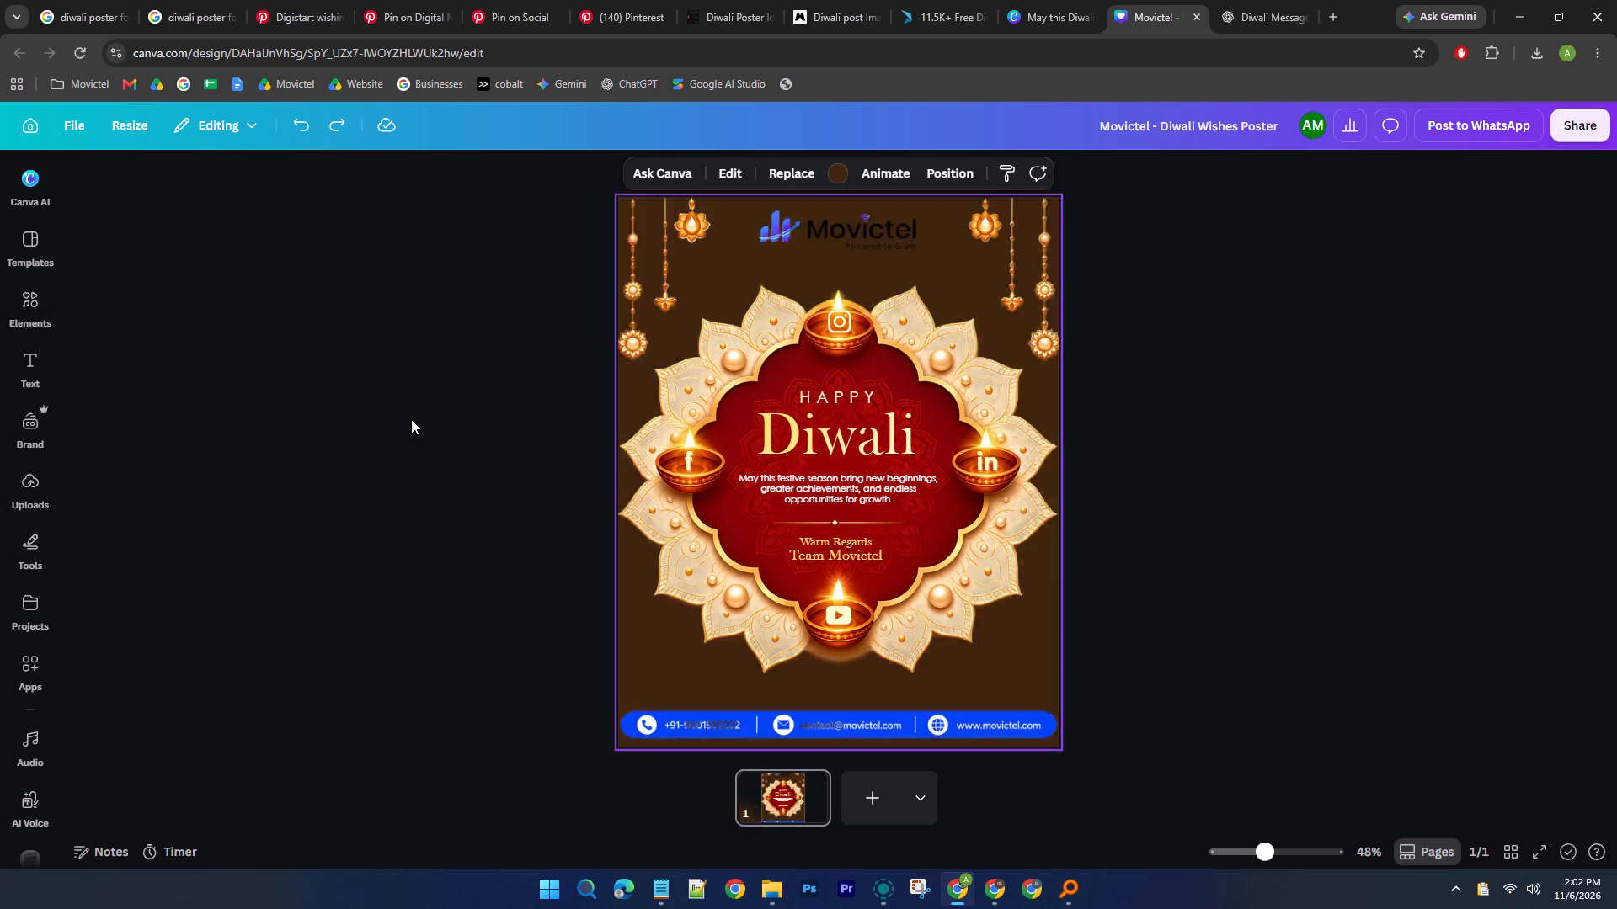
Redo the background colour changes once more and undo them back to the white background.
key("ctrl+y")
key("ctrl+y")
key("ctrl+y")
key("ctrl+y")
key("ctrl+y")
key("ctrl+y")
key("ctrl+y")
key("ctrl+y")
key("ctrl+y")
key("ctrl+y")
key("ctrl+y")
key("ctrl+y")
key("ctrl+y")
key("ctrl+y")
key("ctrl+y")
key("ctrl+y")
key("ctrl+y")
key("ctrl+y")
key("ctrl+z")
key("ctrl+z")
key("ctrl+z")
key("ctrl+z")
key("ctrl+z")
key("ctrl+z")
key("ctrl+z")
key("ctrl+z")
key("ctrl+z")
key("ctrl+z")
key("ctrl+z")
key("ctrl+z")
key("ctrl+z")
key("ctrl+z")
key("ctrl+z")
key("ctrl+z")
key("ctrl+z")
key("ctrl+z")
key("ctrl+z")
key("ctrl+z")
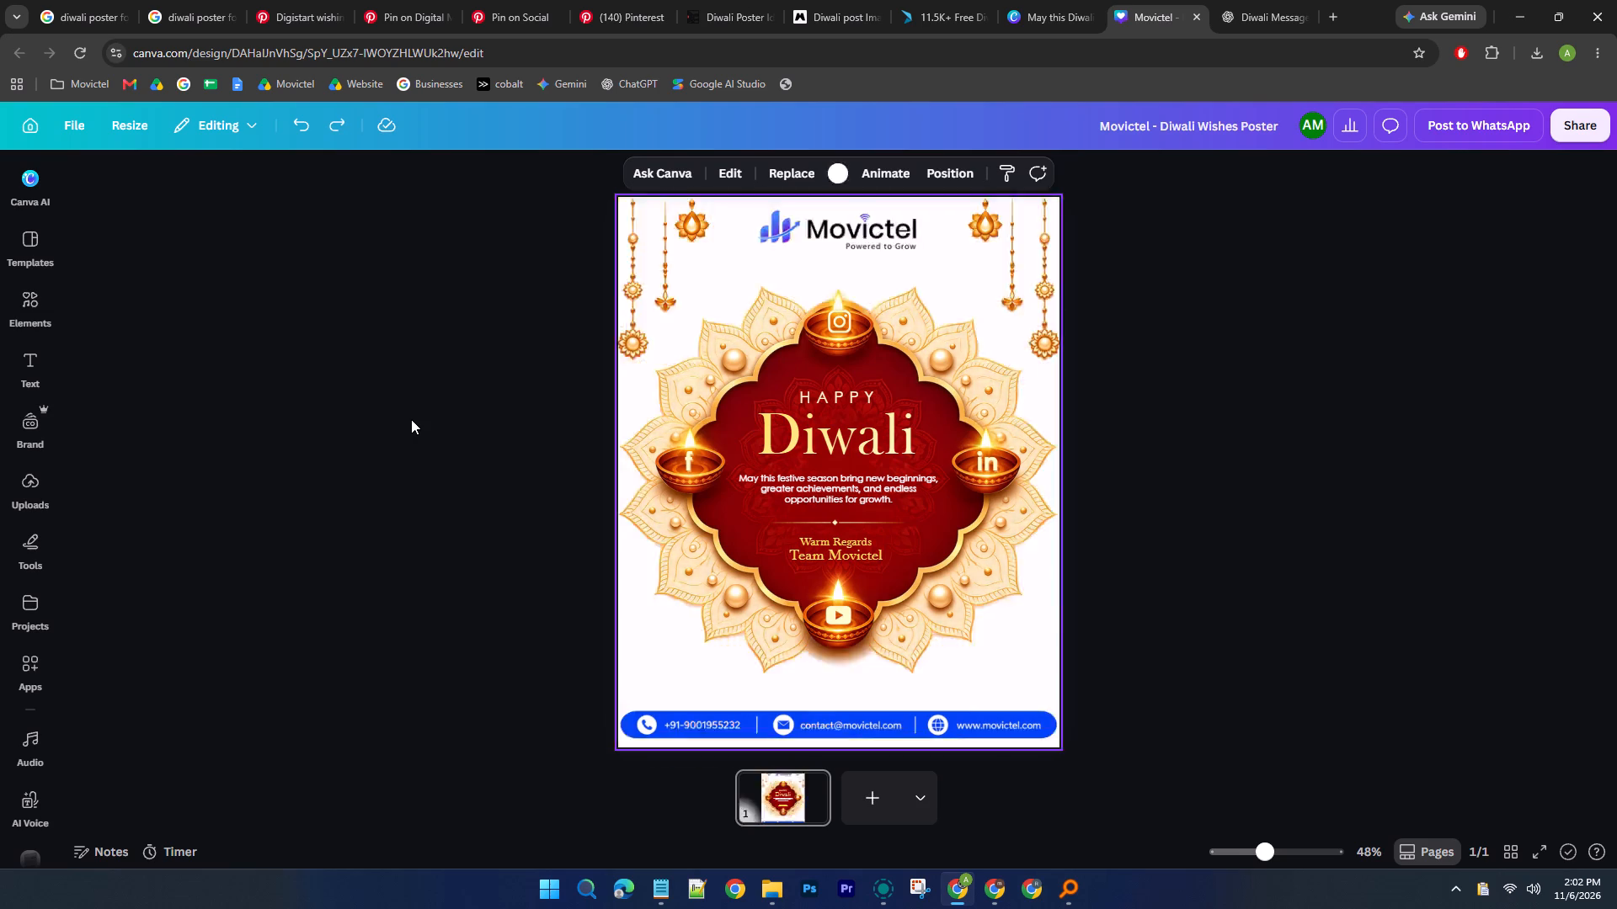
Undo the poster's background changes from white back to the light green-to-blue gradient.
key("ctrl+z")
key("ctrl+z")
key("ctrl+z")
key("ctrl+z")
key("ctrl+z")
key("ctrl+z")
key("ctrl+z")
key("ctrl+z")
key("ctrl+z")
key("ctrl+z")
key("ctrl+z")
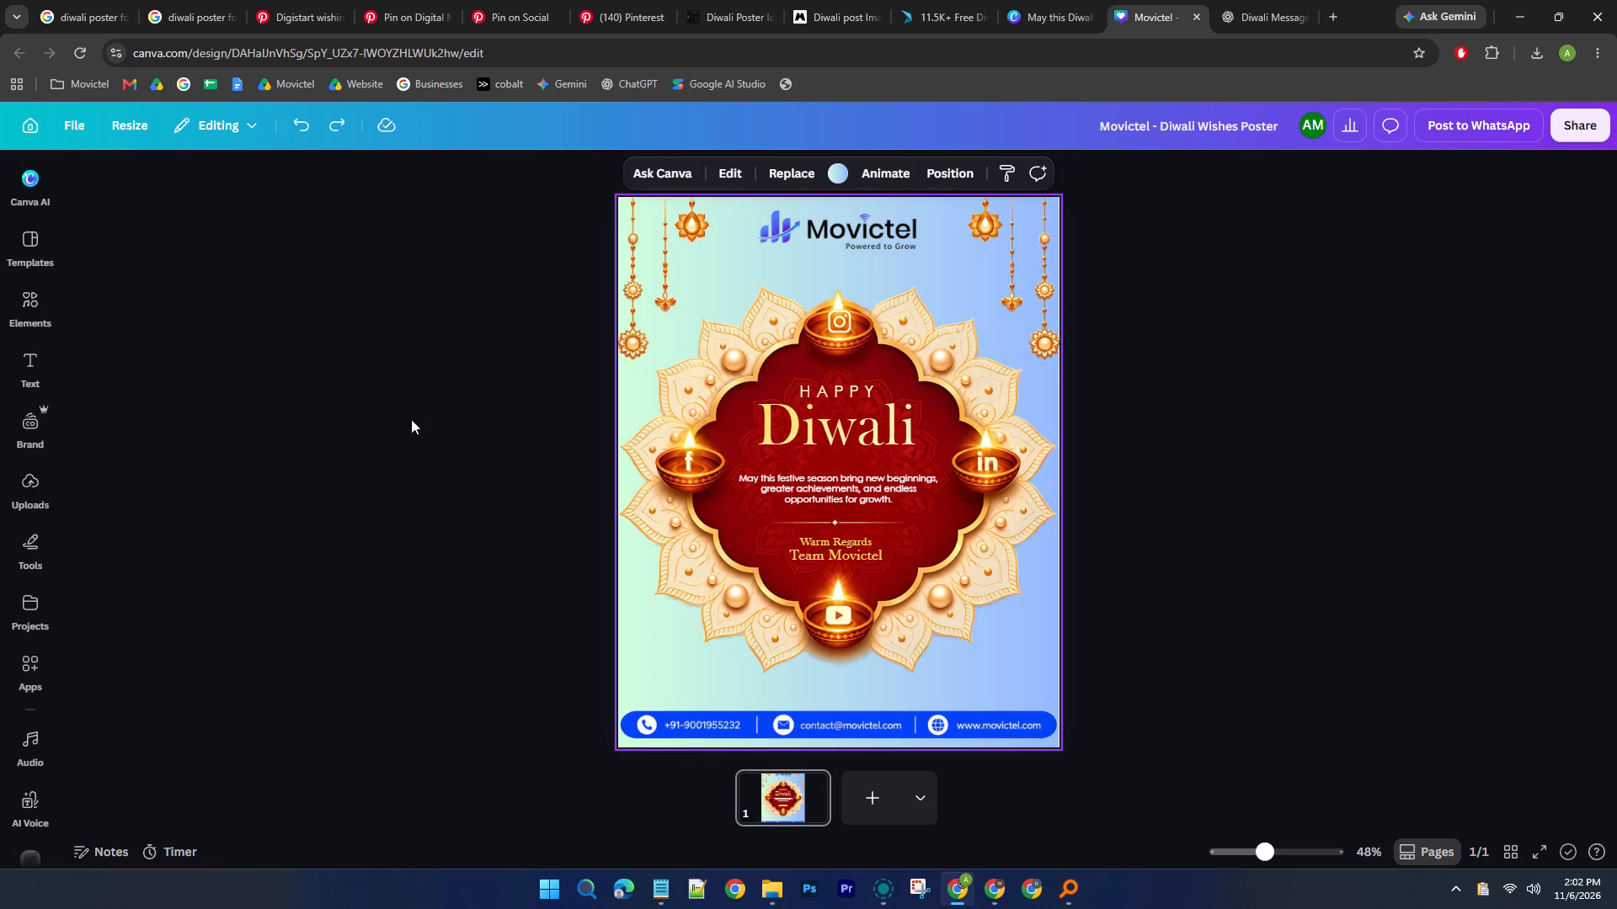
Undo and redo through the neighbouring background versions to compare them, ending on the light green-to-blue gradient with nothing selected.
key("ctrl+z")
key("ctrl+y")
key("ctrl+y")
key("ctrl+y")
key("ctrl+y")
key("ctrl+y")
key("ctrl+z")
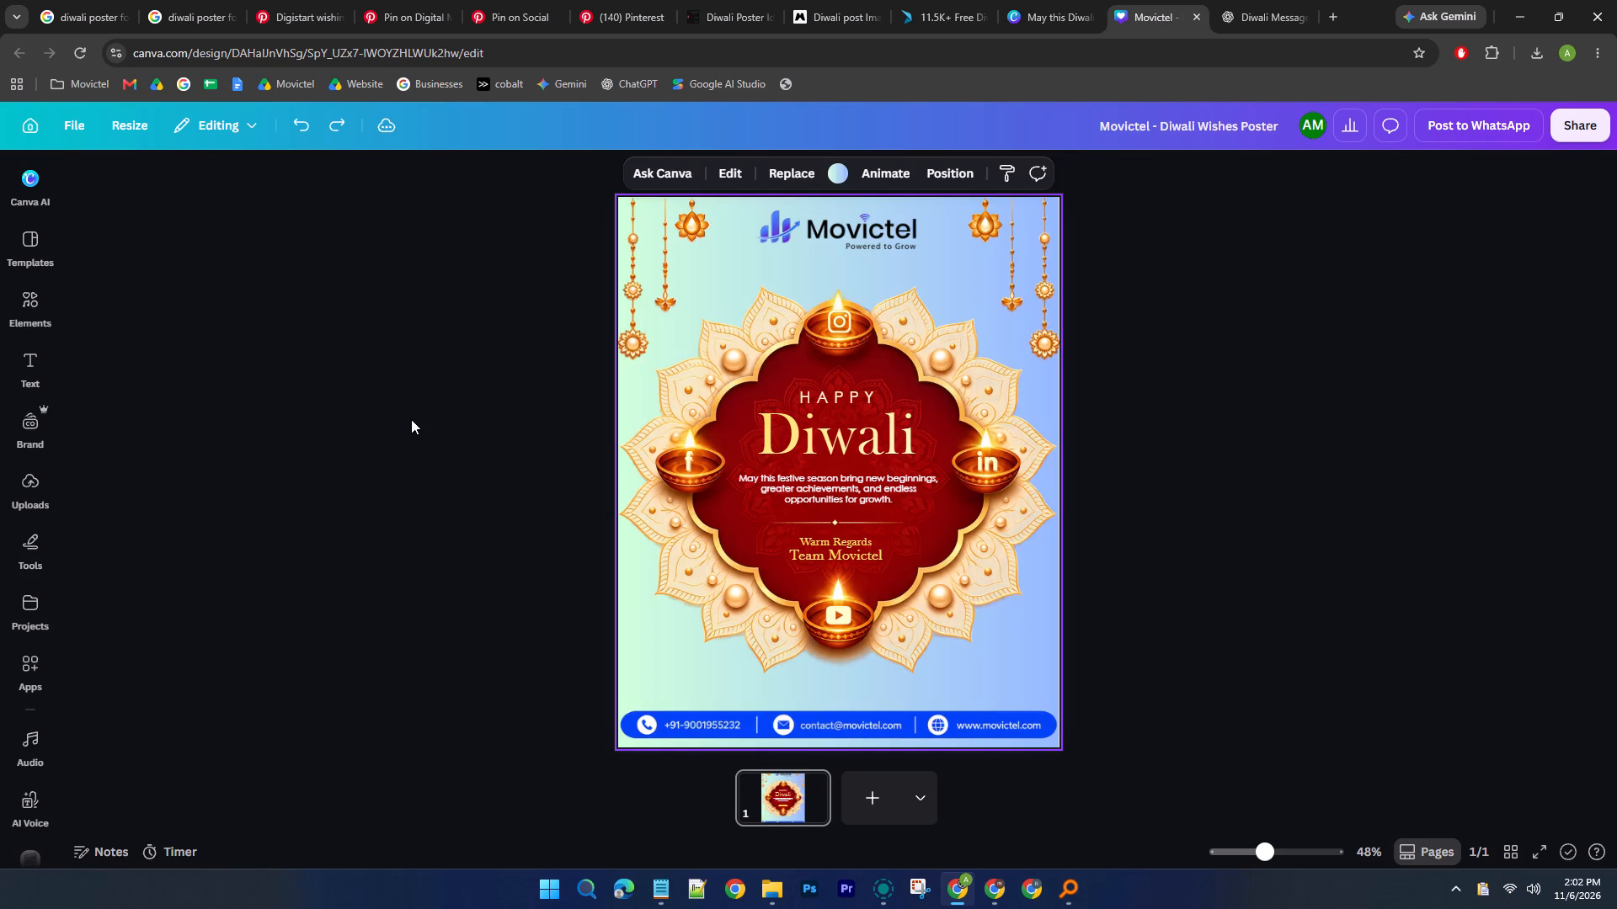
left_click(418, 412)
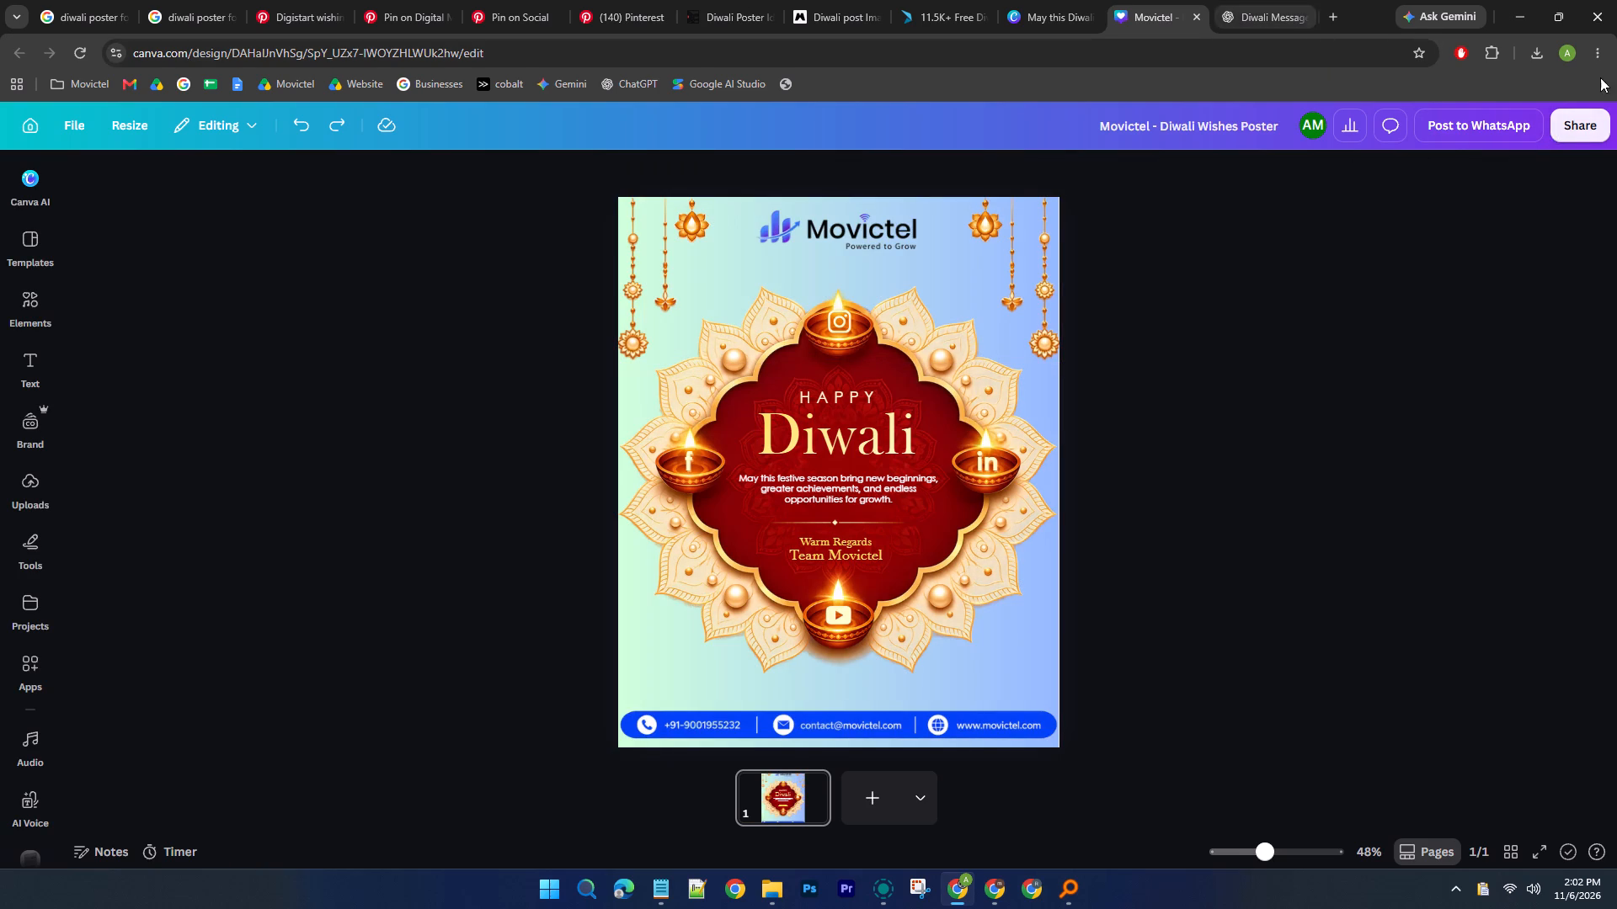
key("ctrl+shift+c")
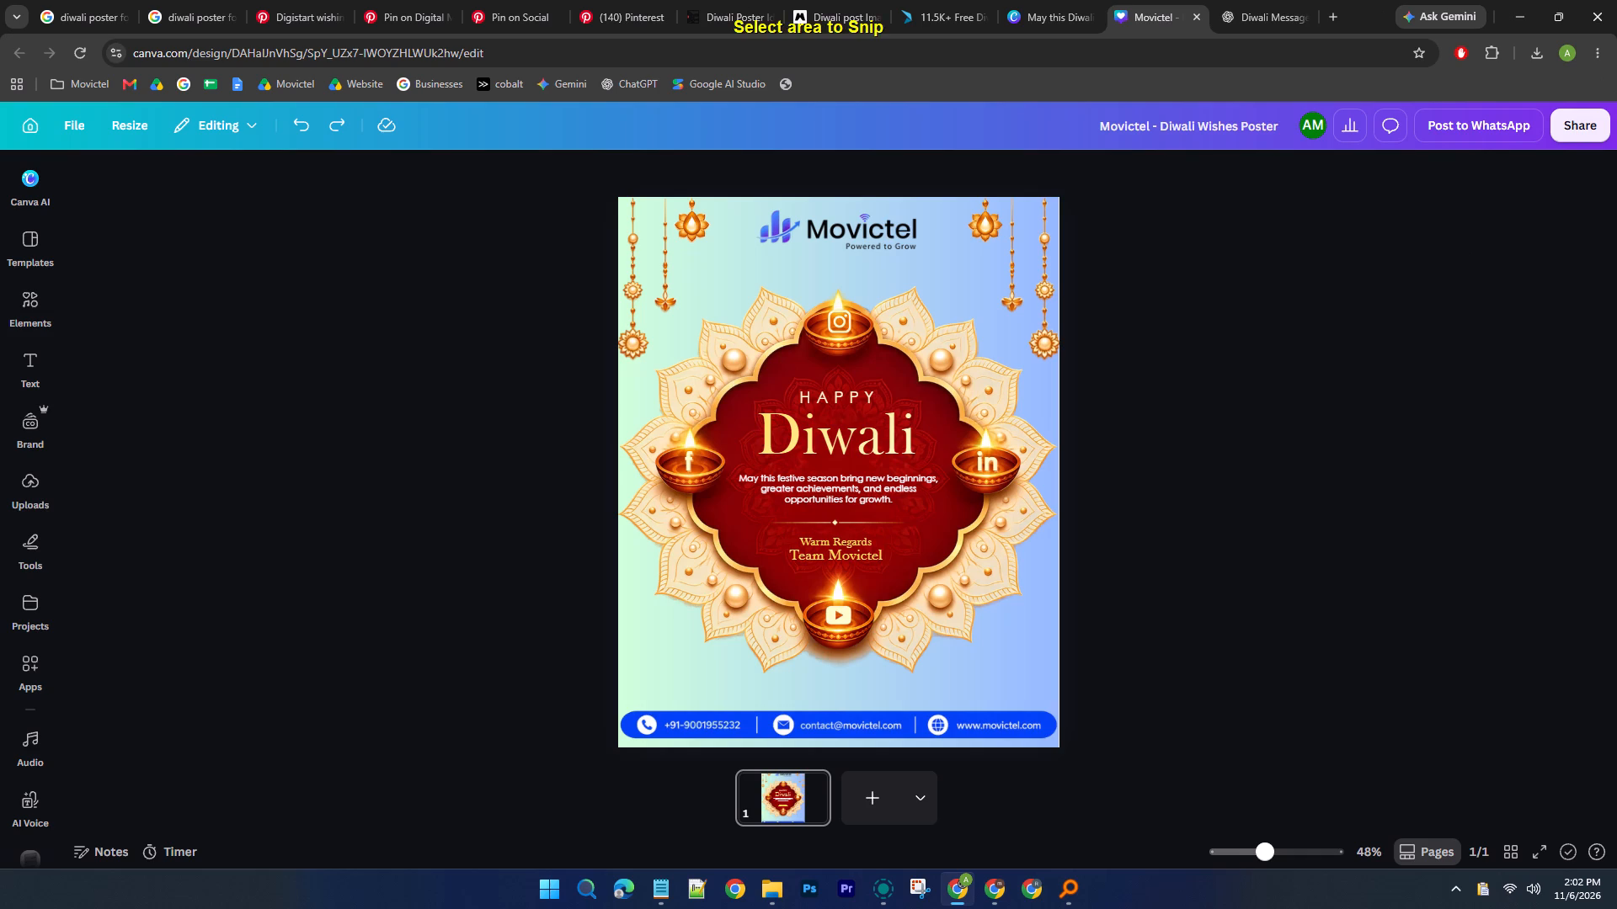
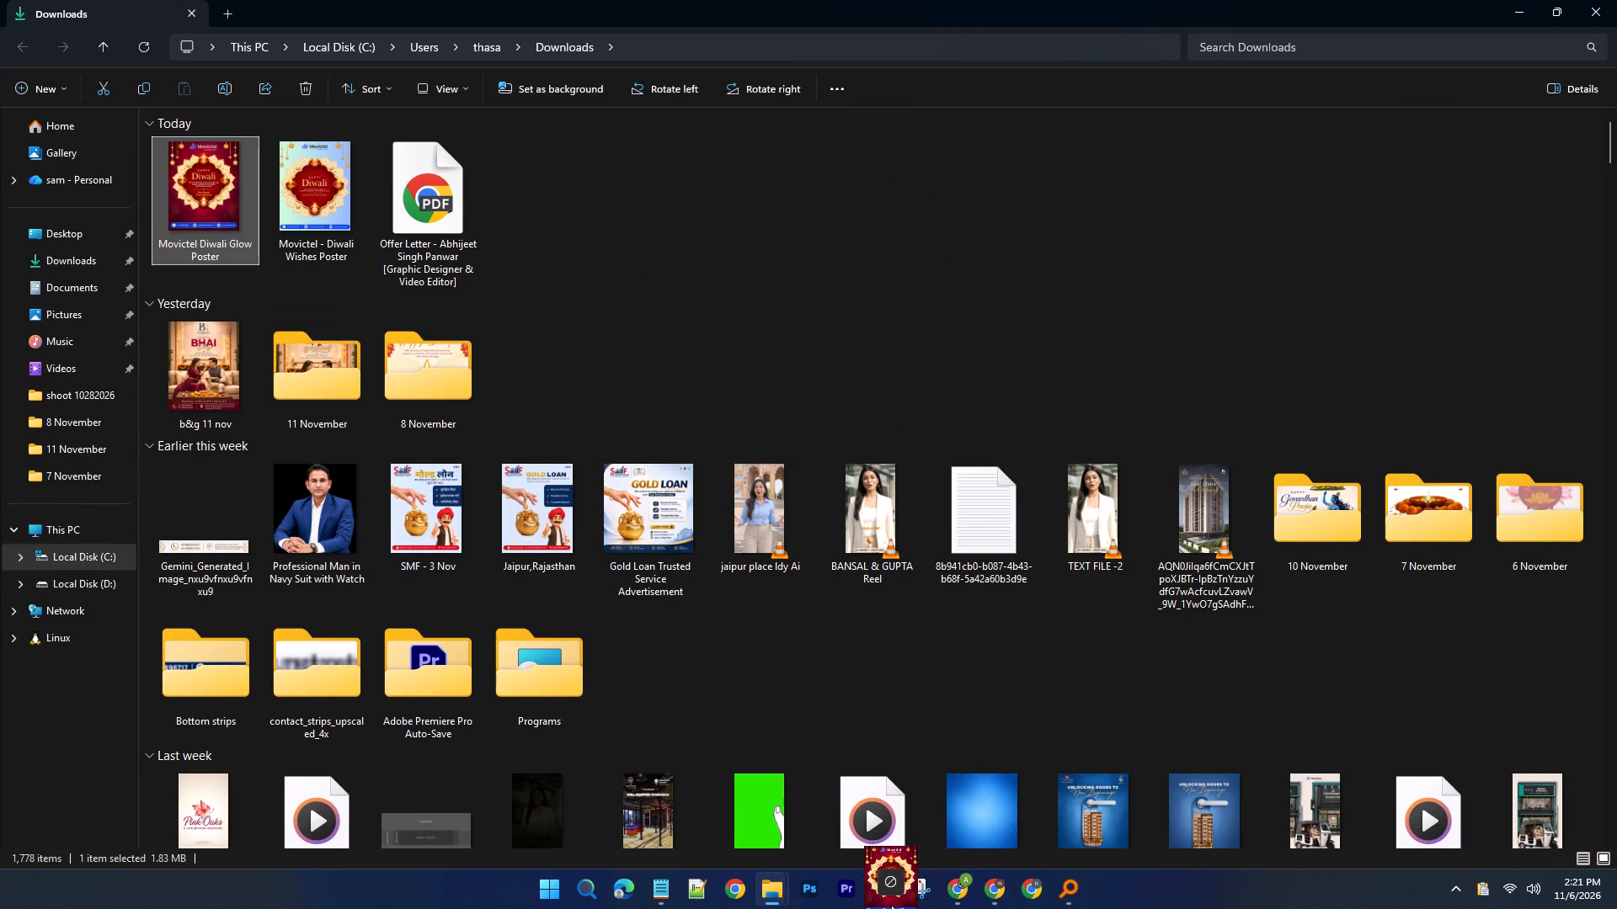
left_click_drag(891, 905, 810, 520)
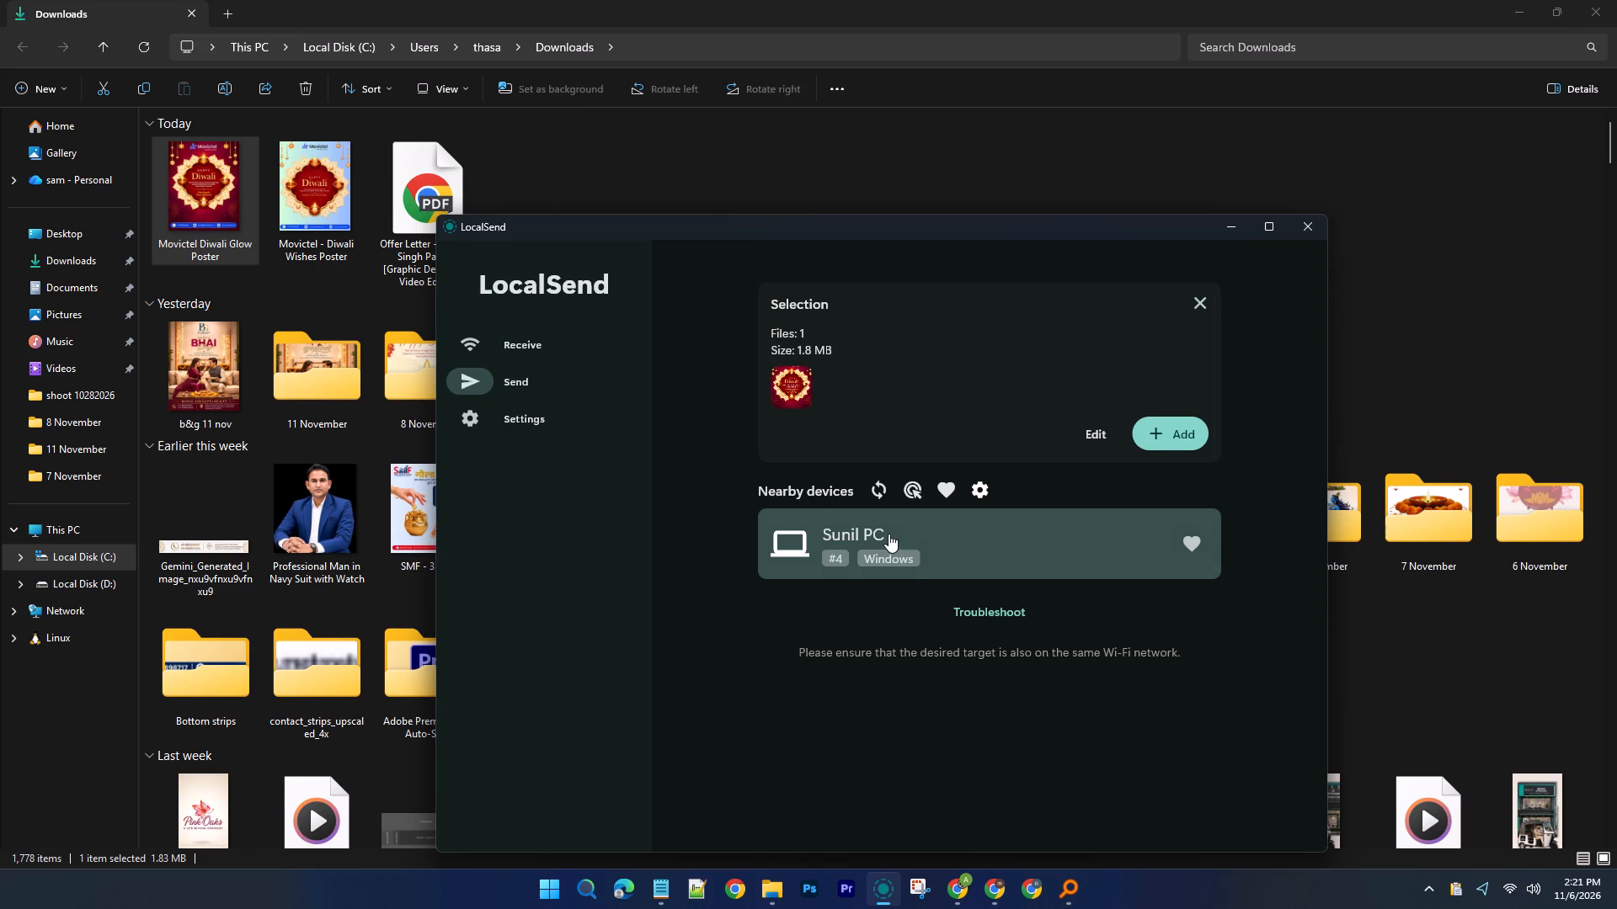
left_click(889, 534)
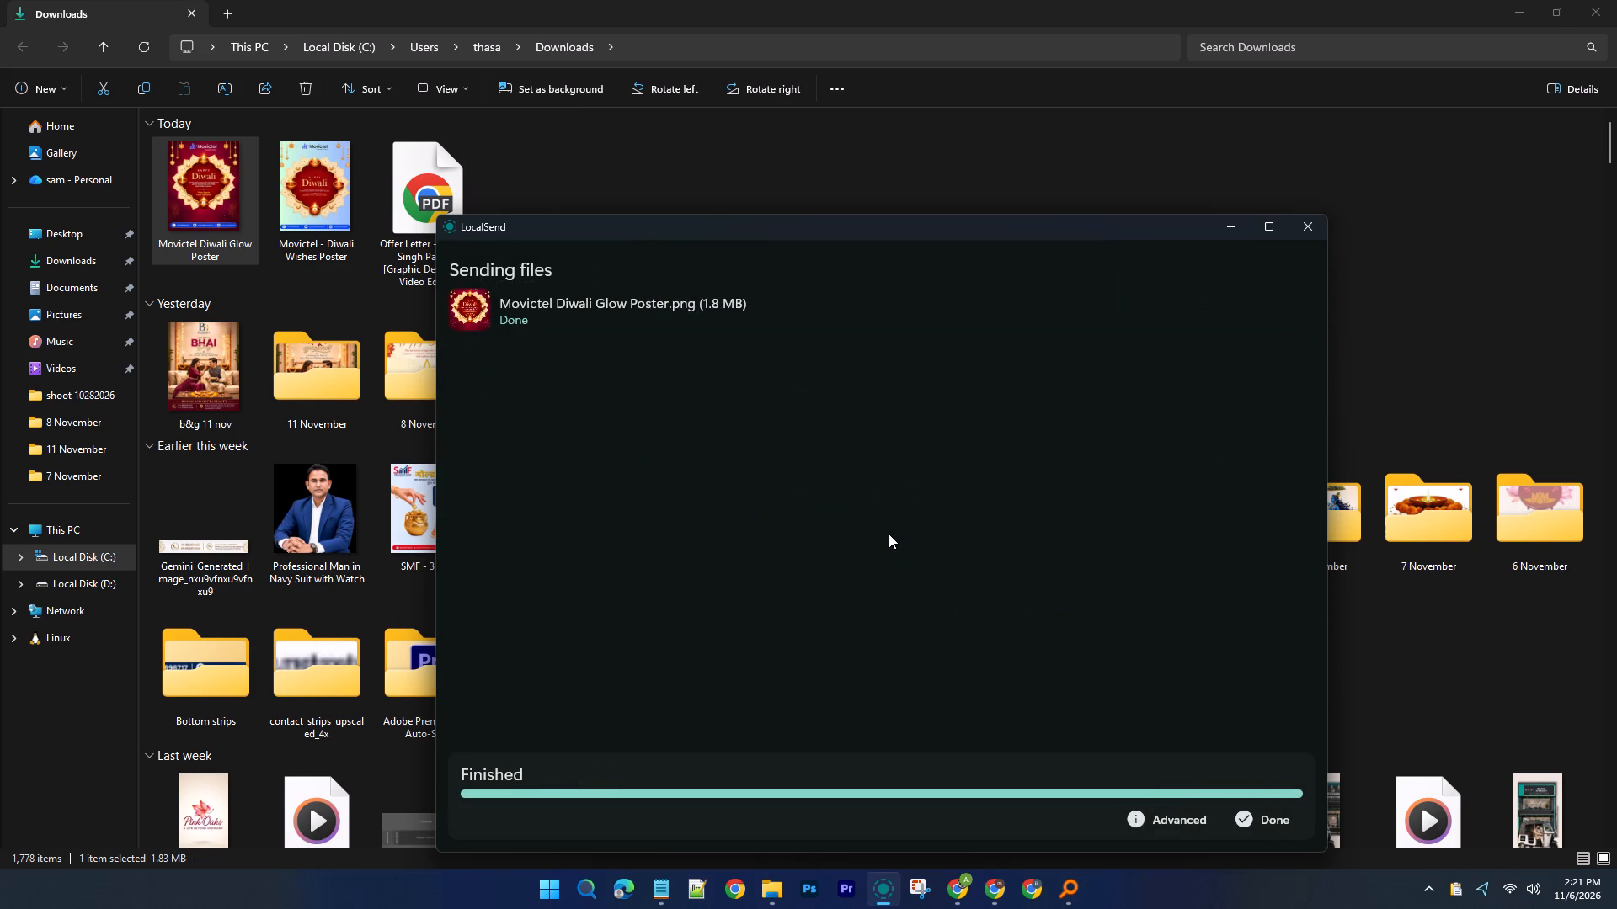